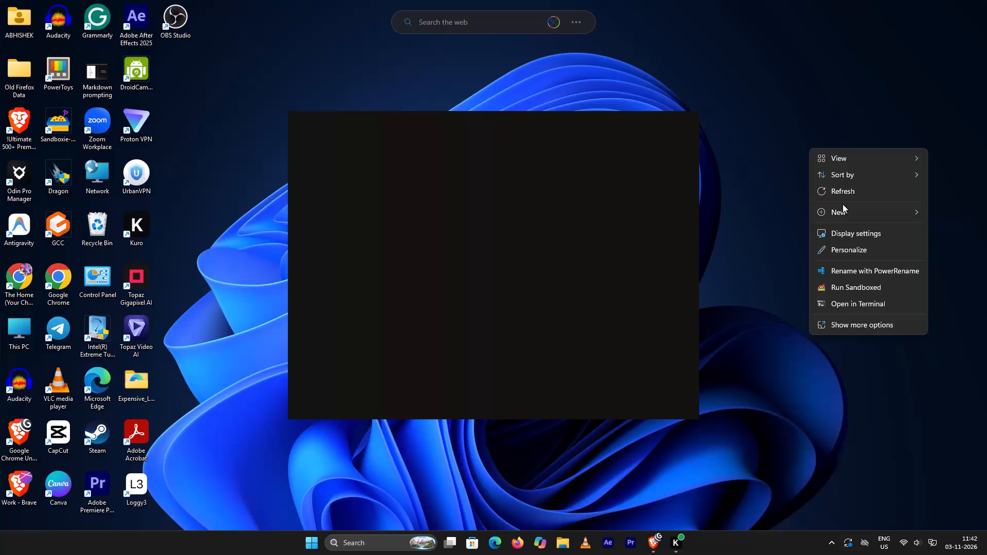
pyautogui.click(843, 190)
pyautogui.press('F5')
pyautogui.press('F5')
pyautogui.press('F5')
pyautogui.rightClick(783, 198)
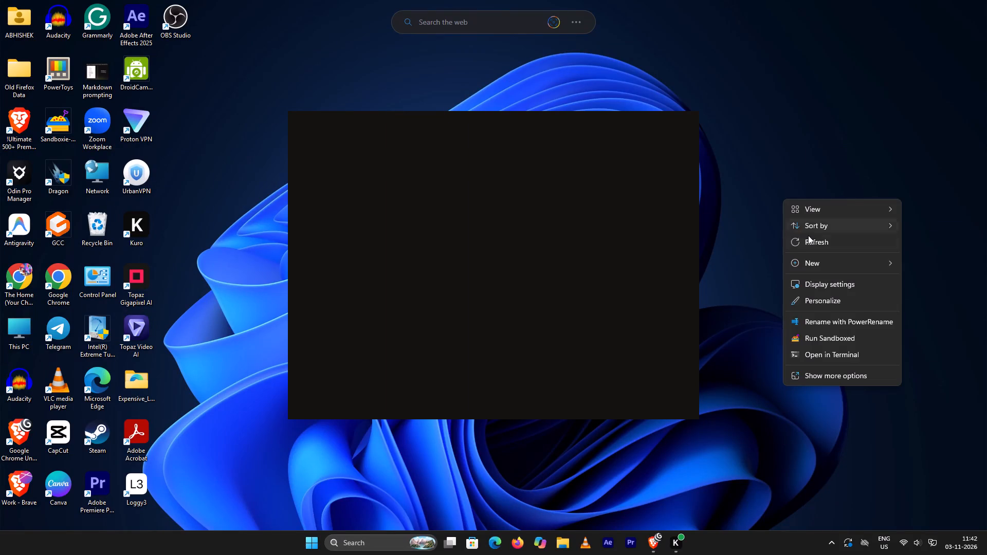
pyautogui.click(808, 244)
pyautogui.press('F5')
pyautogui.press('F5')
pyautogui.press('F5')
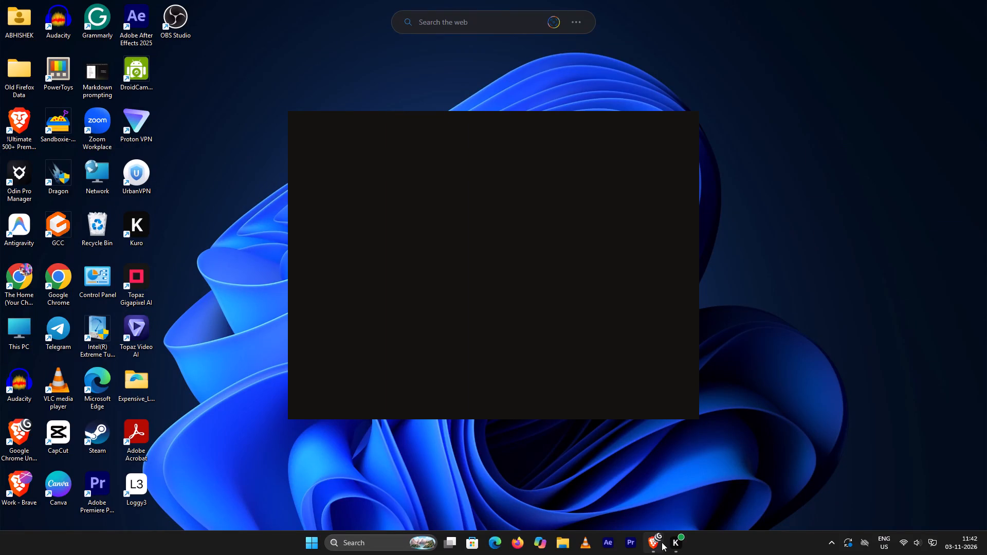
# Switch to Brave, go to the YouTube home page and preview "HOW IS MY LIFE IN BIHAR ?" with sound on and captions off.
pyautogui.click(662, 542)
pyautogui.click(58, 55)
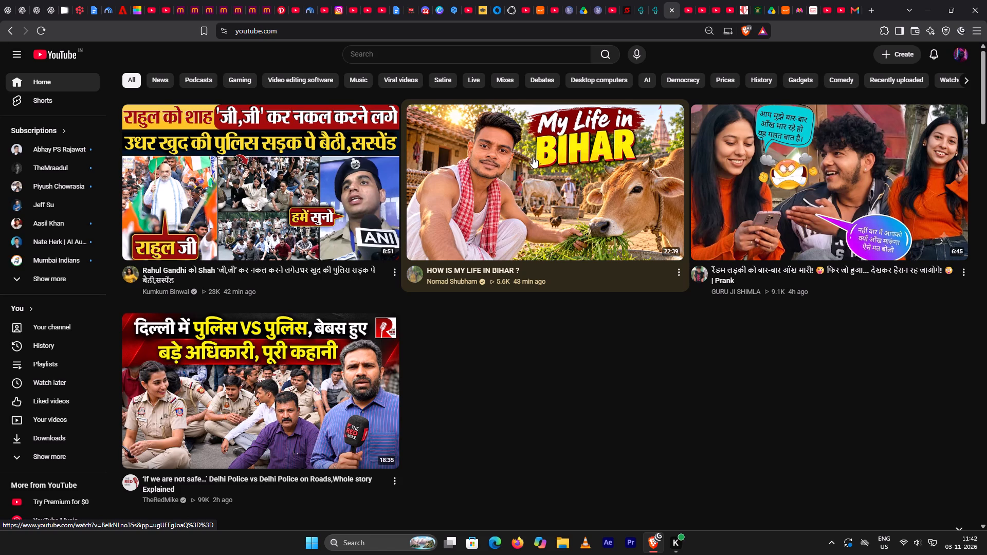
pyautogui.click(671, 119)
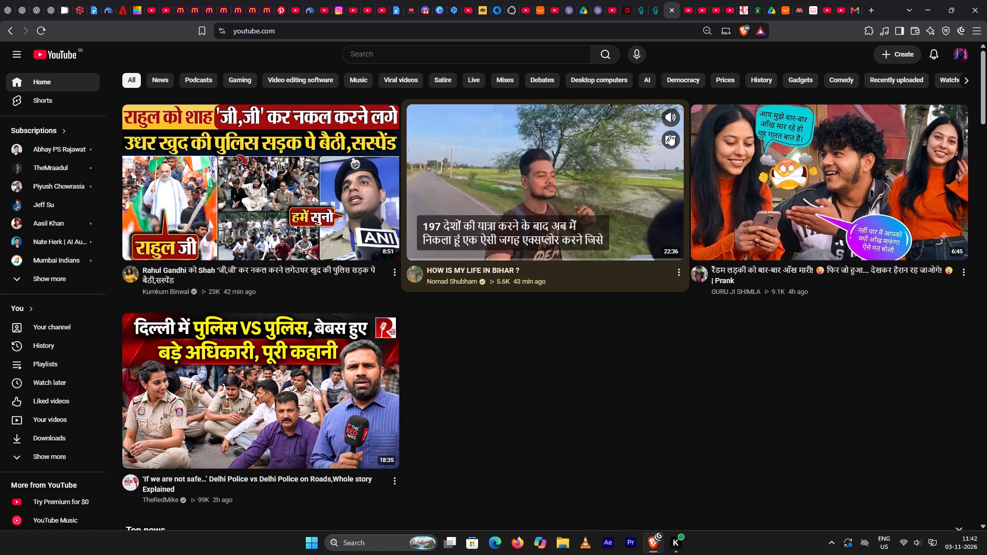
pyautogui.click(669, 145)
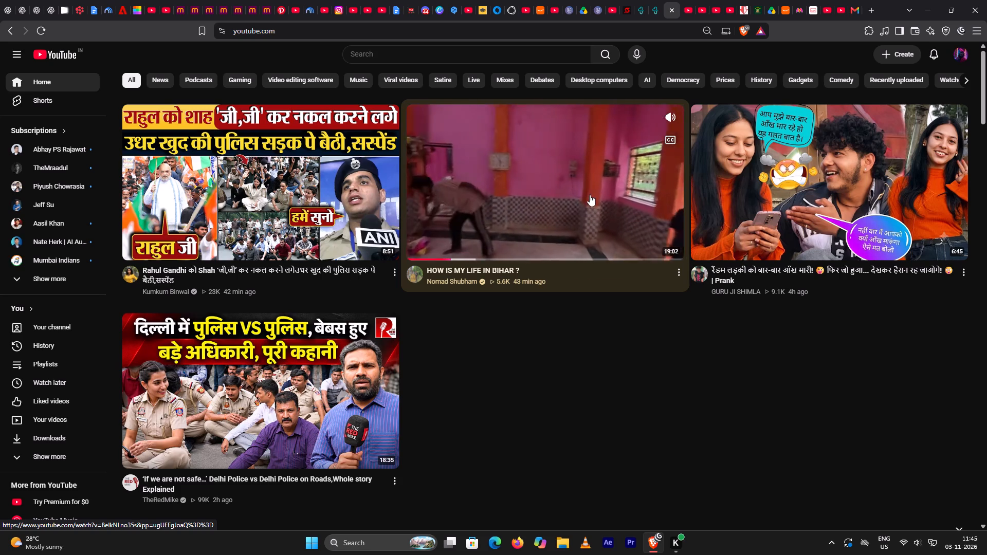
# Launch Adobe Premiere Pro.
pyautogui.doubleClick(628, 546)
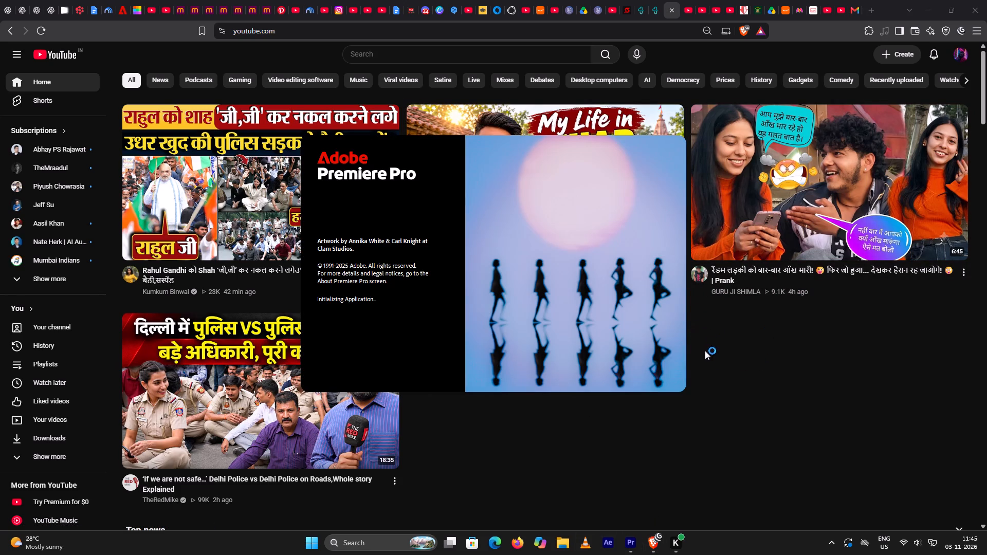
# Play TheRedMike's video about Delhi Police vs Delhi Police on YouTube and view its playback settings.
pyautogui.click(272, 441)
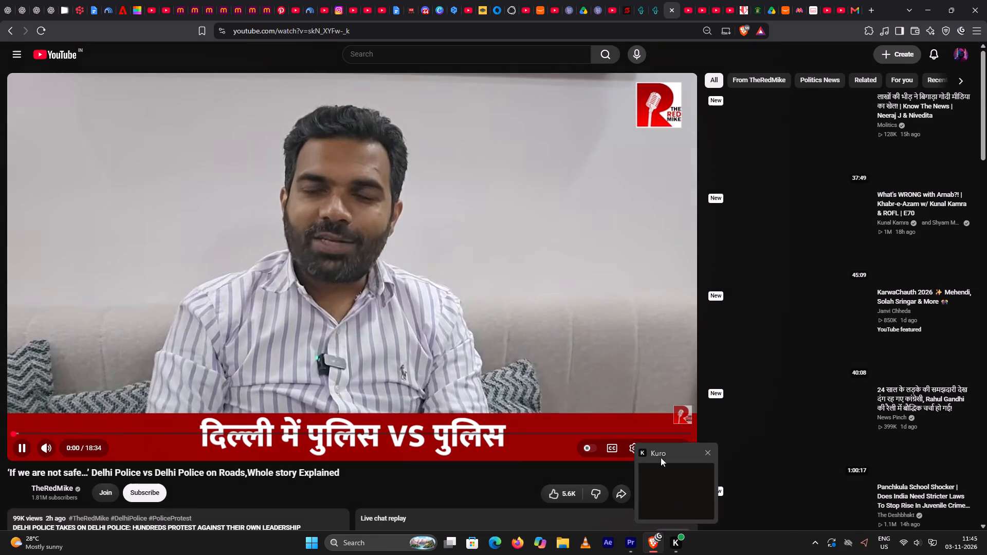
pyautogui.click(635, 455)
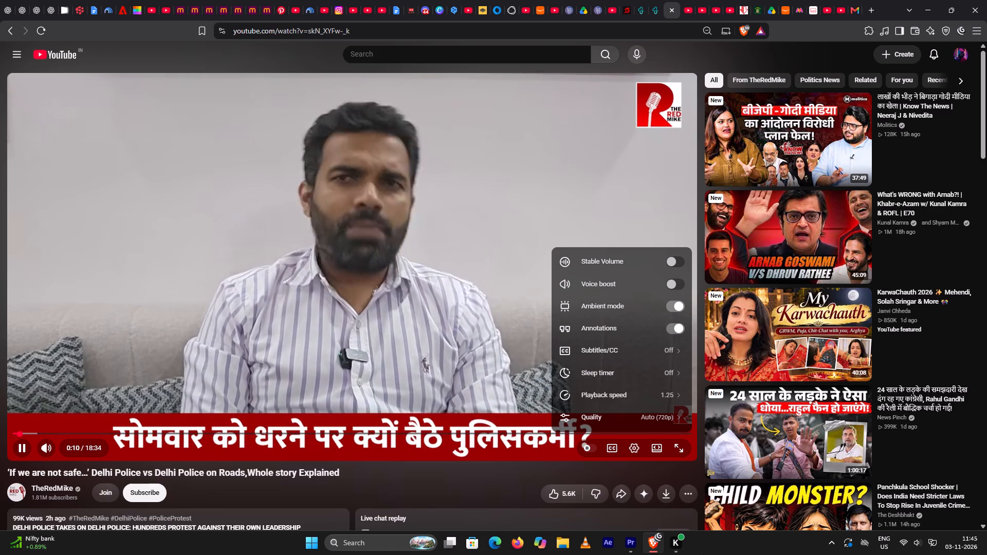
# Switch to Premiere Pro and open the recent project Shorts videos_2.
pyautogui.click(638, 544)
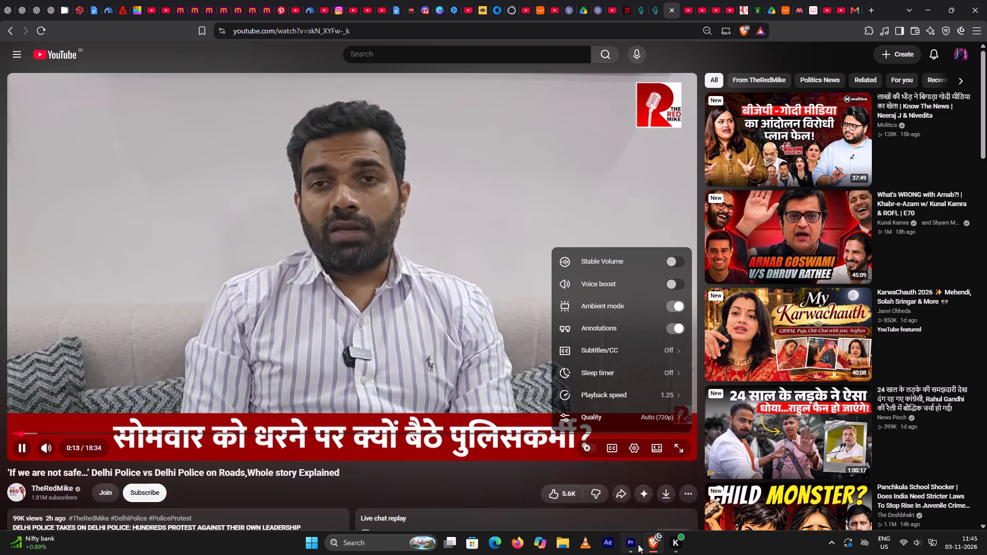
pyautogui.click(262, 212)
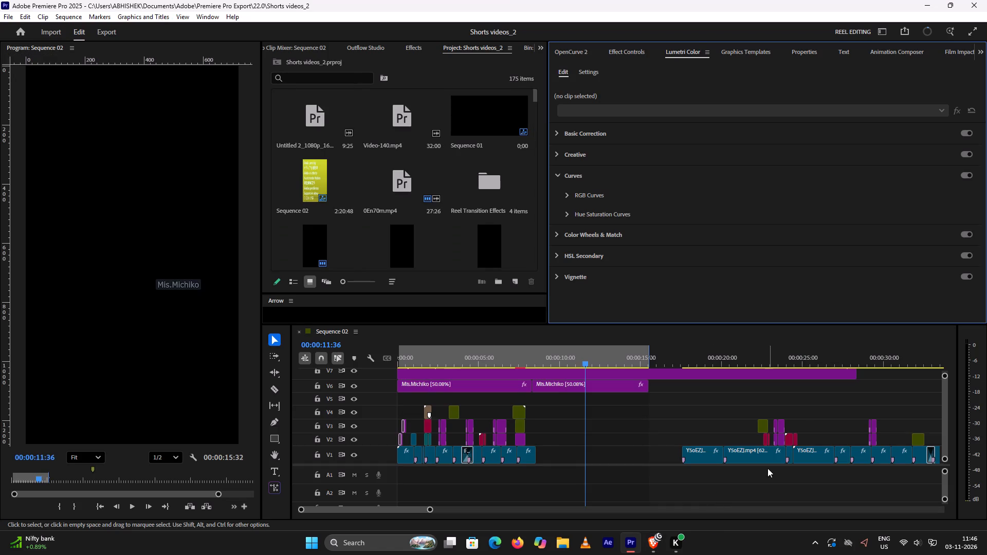
# Minimize the Premiere Pro window to uncover the YouTube video in the browser.
pyautogui.click(929, 0)
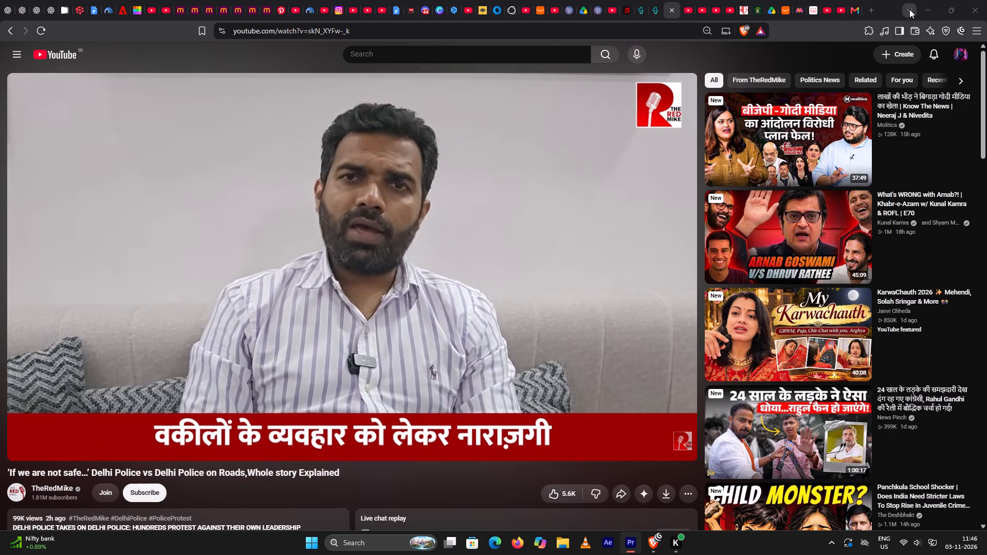
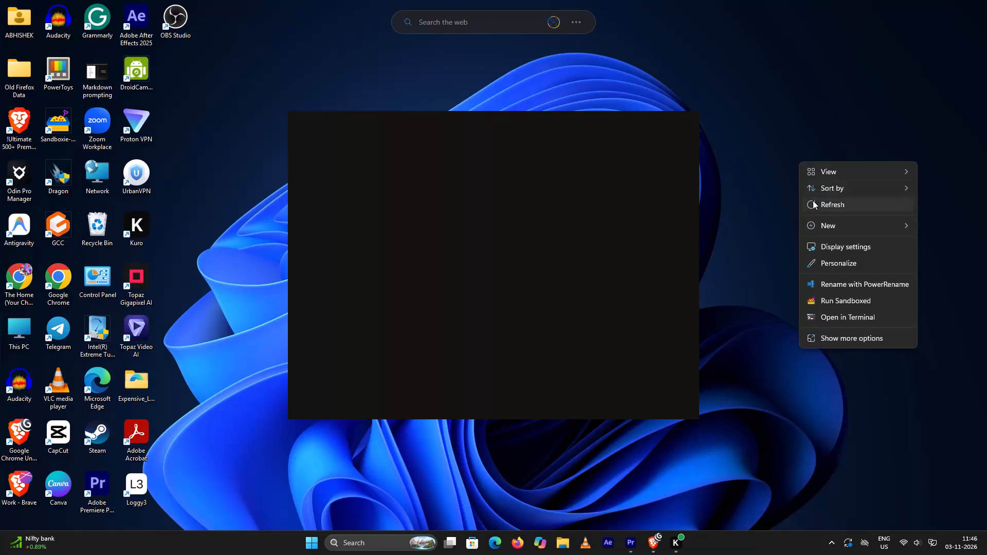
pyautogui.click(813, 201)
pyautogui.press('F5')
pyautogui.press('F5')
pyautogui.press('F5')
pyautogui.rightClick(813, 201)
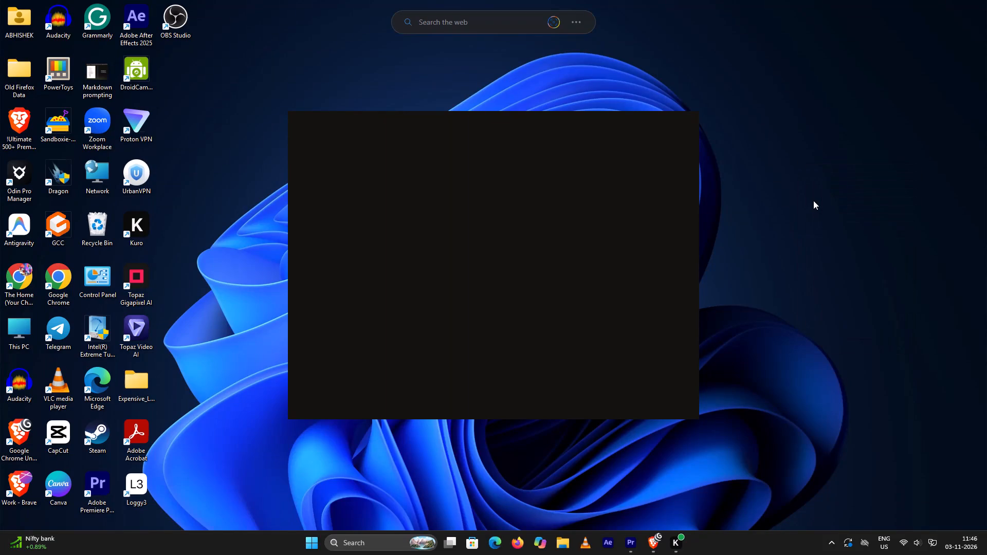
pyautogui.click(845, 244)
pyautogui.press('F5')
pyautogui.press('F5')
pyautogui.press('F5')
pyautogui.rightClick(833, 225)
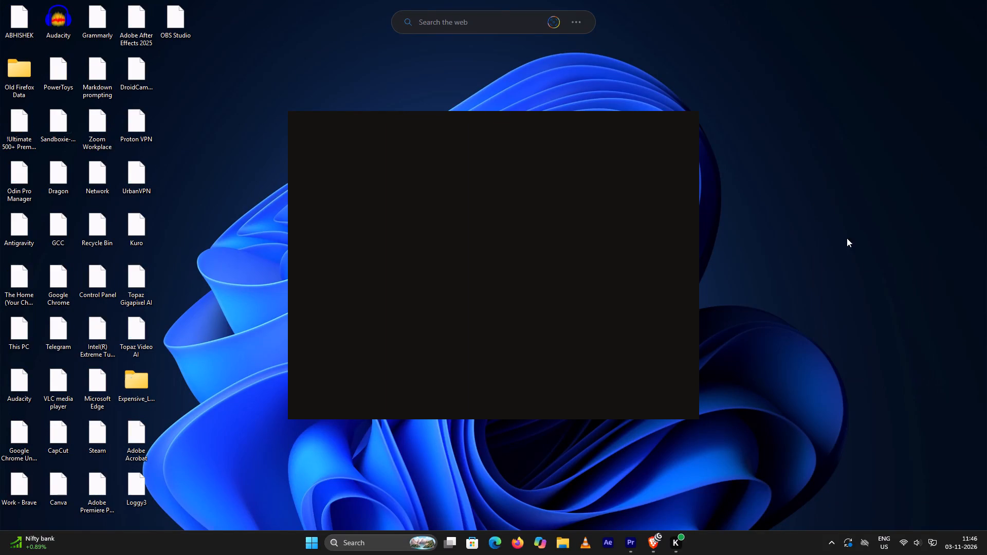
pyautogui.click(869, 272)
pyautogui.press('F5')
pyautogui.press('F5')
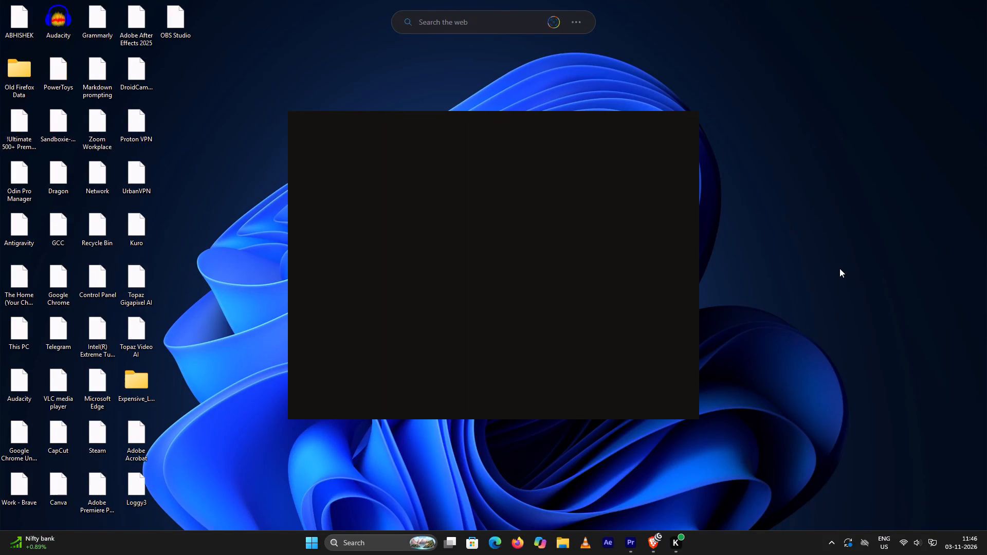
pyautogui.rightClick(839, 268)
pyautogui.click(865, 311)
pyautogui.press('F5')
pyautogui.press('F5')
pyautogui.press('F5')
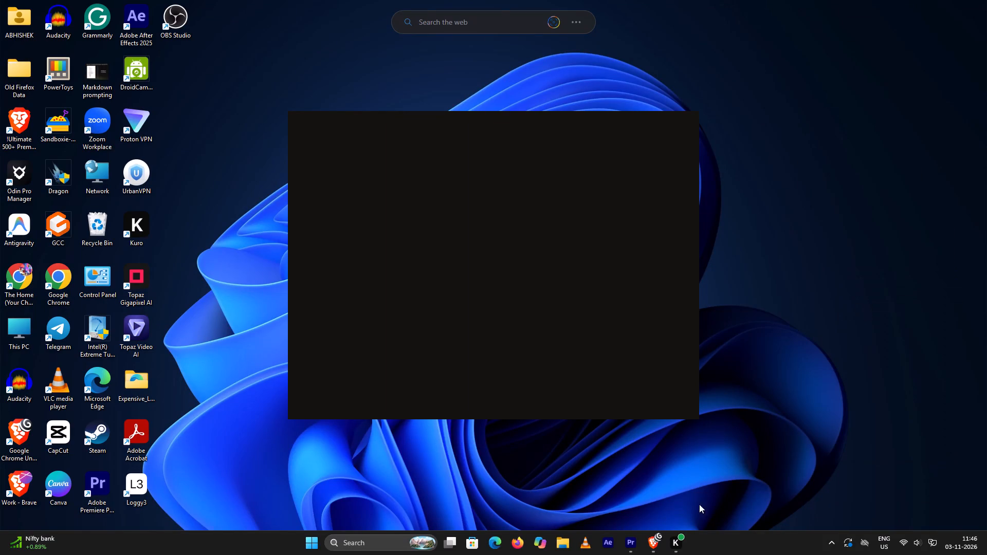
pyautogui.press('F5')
# Return to TheRedMike's YouTube video in the browser and set its playback speed to 1.50x.
pyautogui.click(652, 540)
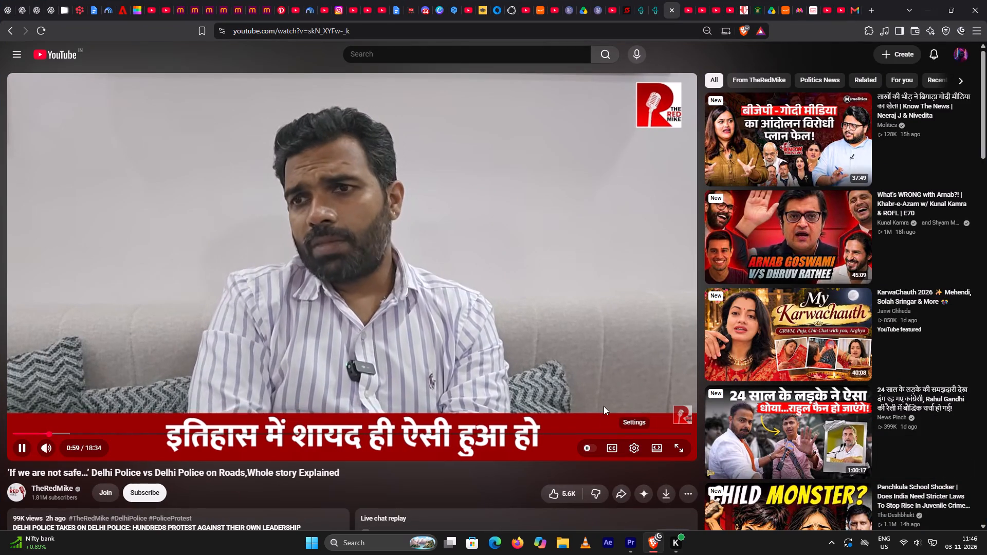
pyautogui.click(633, 451)
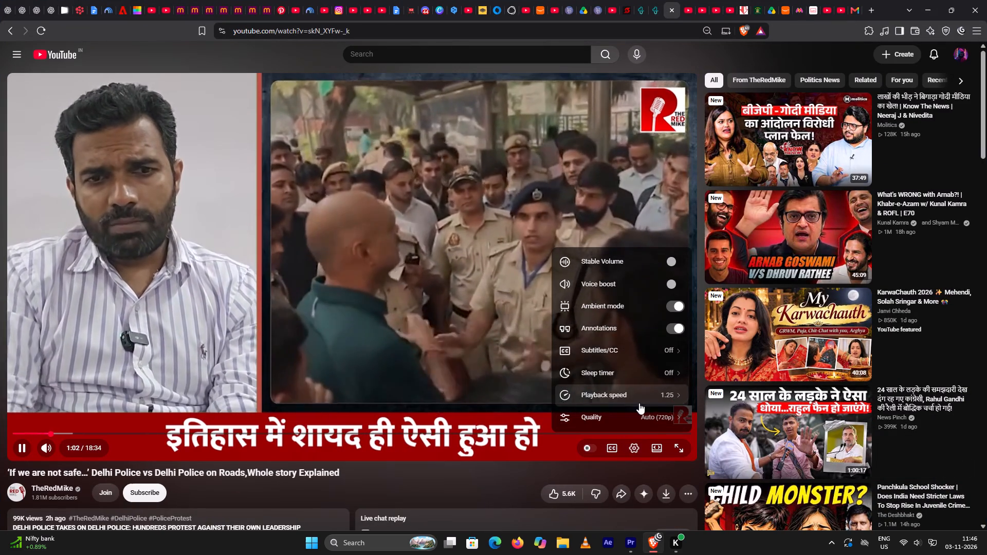
pyautogui.click(639, 403)
pyautogui.click(619, 406)
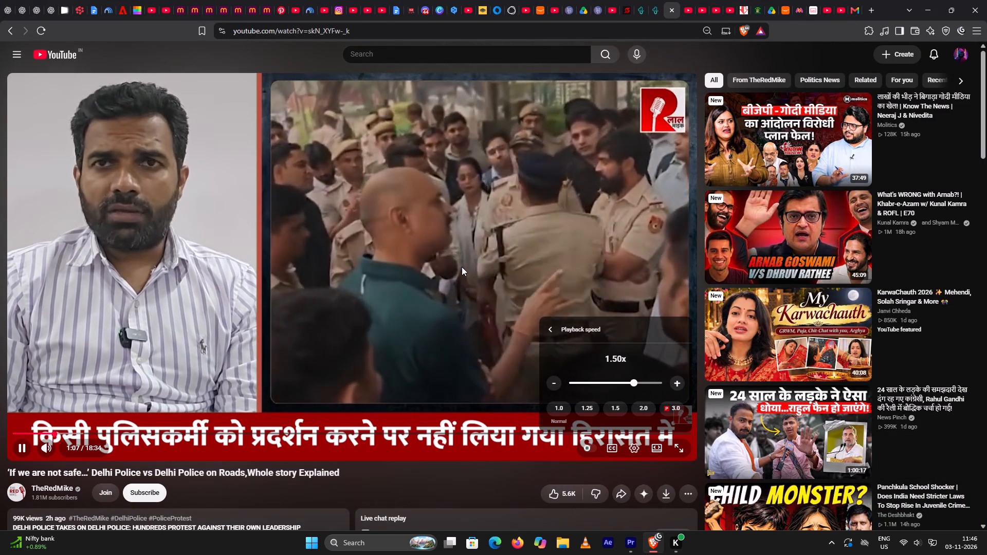
pyautogui.click(462, 267)
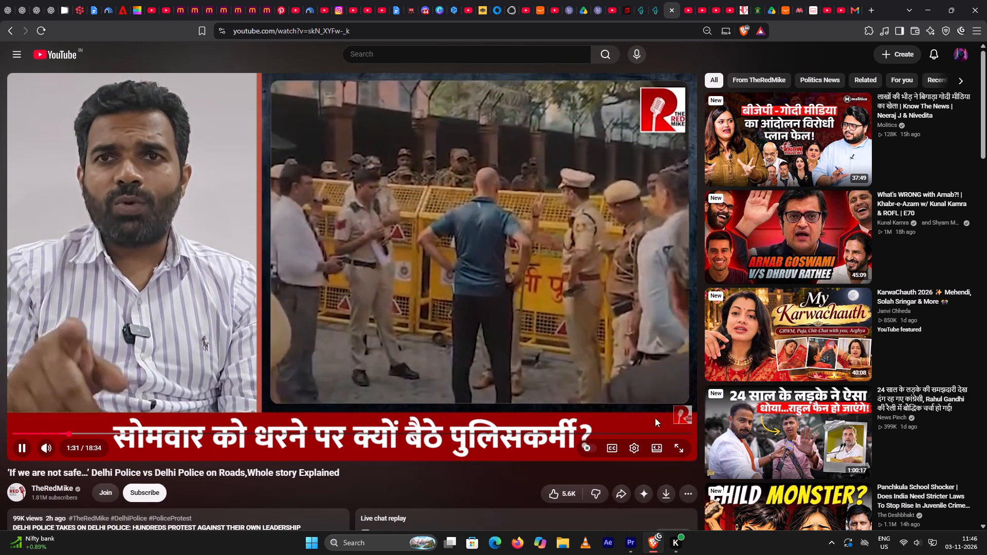
# Switch to Premiere Pro and accept the substitution of the unresolvable InterTight-Regular font.
pyautogui.click(632, 547)
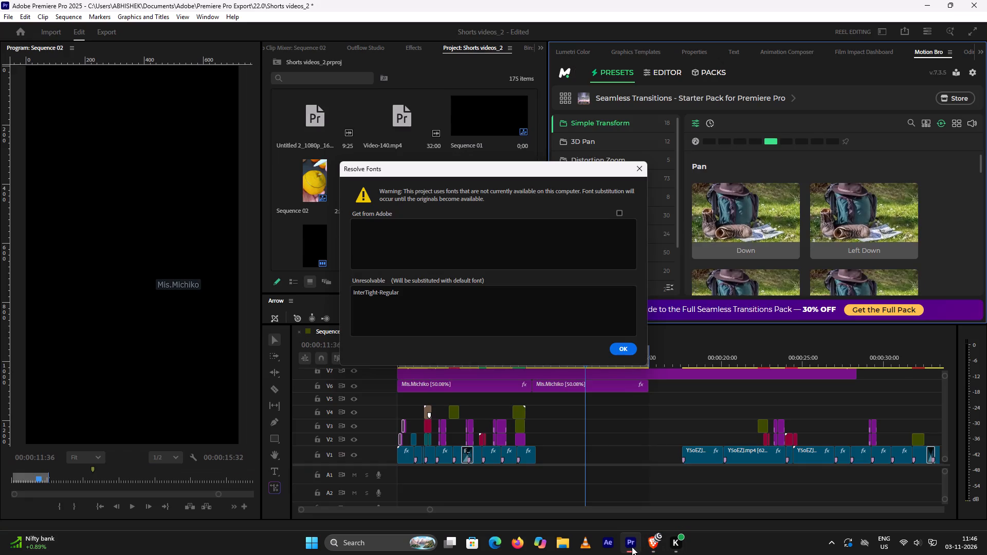
pyautogui.click(629, 350)
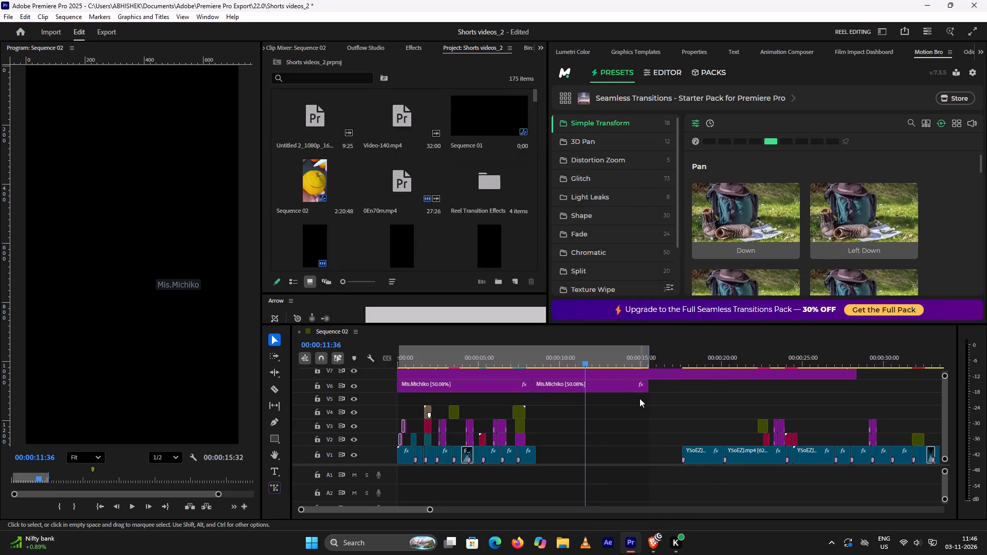
# Scrub Sequence 02 from its start to about 00:00:05:38 to review the opening clips.
pyautogui.click(642, 424)
pyautogui.keyDown('alt'); pyautogui.scroll(-4, 642, 424); pyautogui.keyUp('alt')
pyautogui.scroll(-2, 642, 424)
pyautogui.keyDown('alt'); pyautogui.scroll(-3, 642, 424); pyautogui.keyUp('alt')
pyautogui.scroll(5, 642, 424)
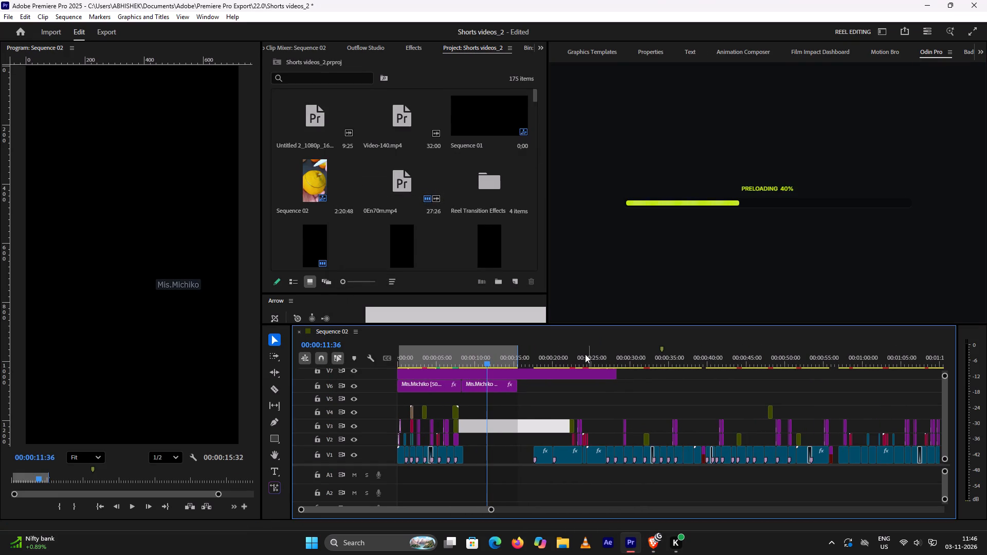
pyautogui.moveTo(487, 363); pyautogui.dragTo(390, 357)
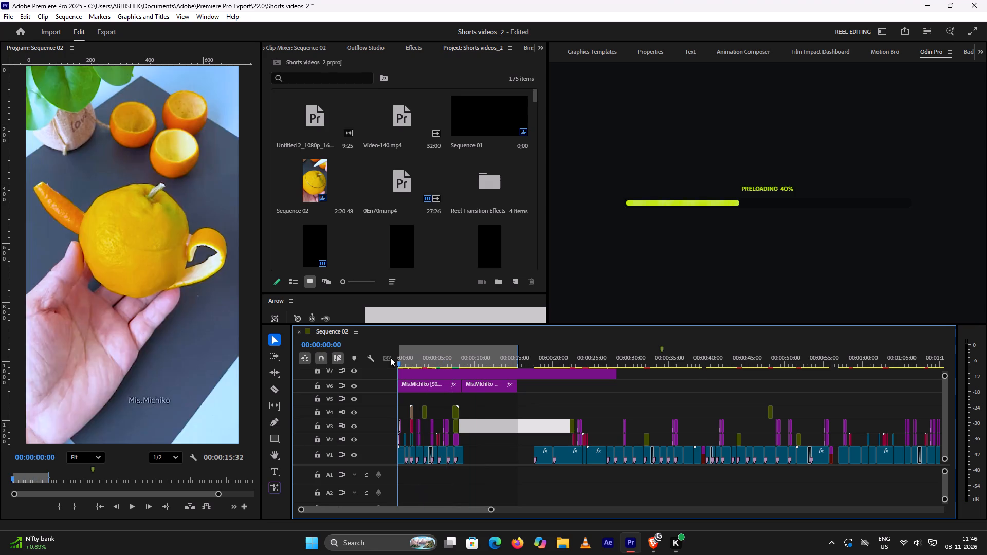
pyautogui.moveTo(390, 357); pyautogui.dragTo(441, 353)
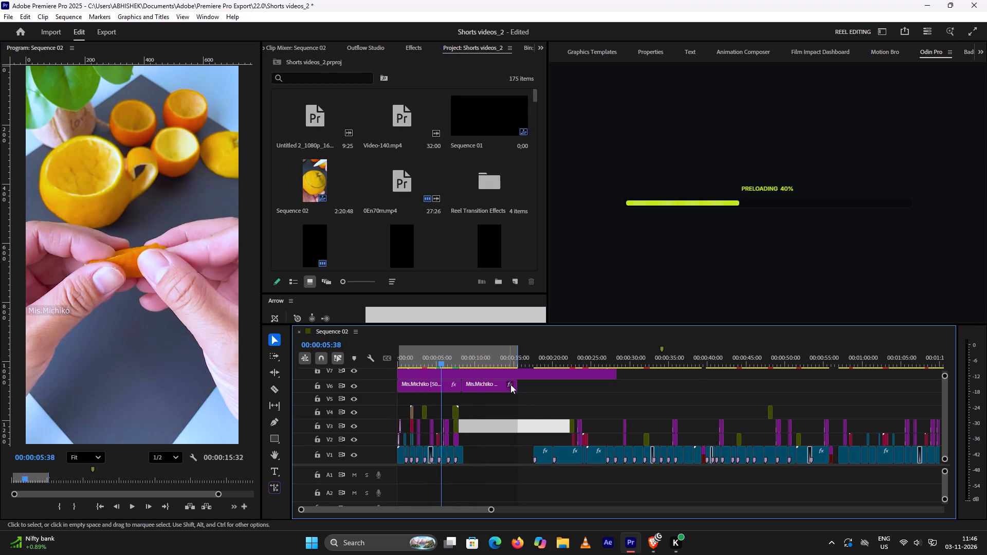
# Move the long V7 adjustment layer and both Mis.Michiko clips on V6 to start at about 18 seconds, near the second clip group.
pyautogui.click(536, 413)
pyautogui.moveTo(509, 397); pyautogui.dragTo(485, 394)
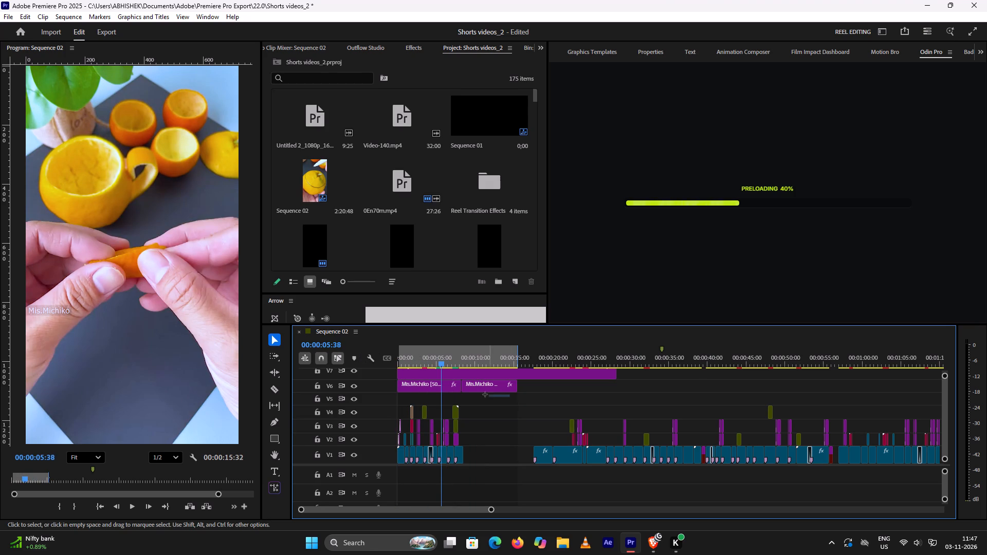
pyautogui.moveTo(485, 394); pyautogui.dragTo(388, 367)
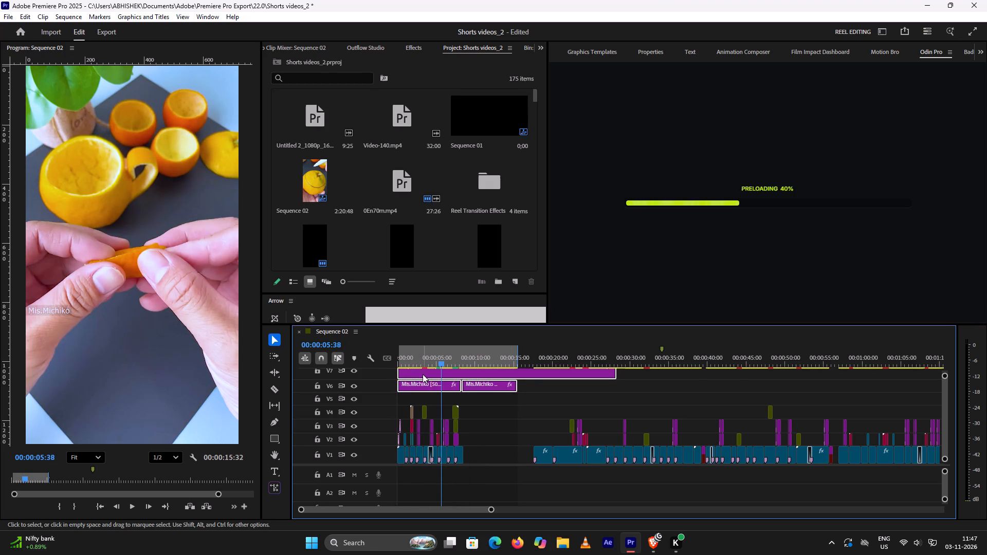
pyautogui.moveTo(423, 374); pyautogui.dragTo(576, 378)
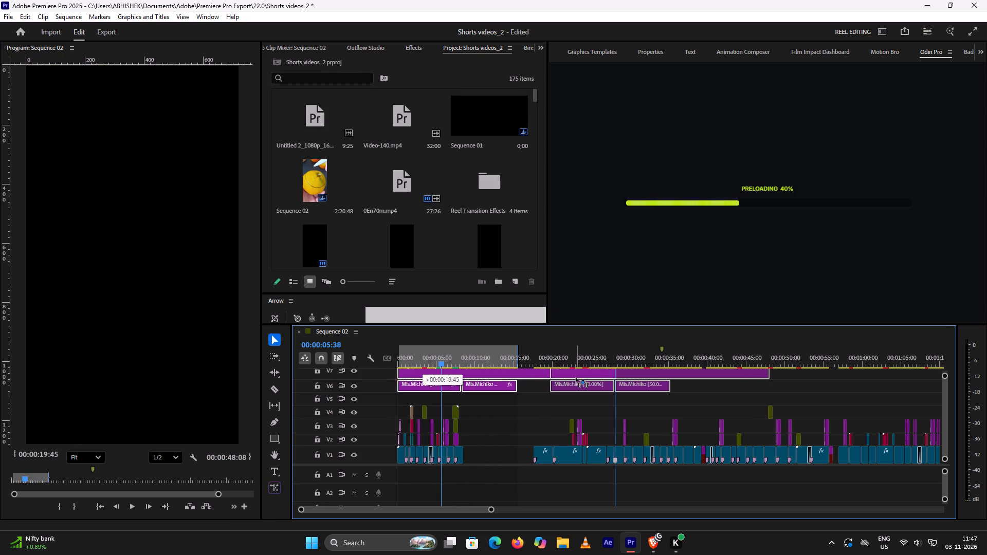
pyautogui.moveTo(576, 378); pyautogui.dragTo(559, 379)
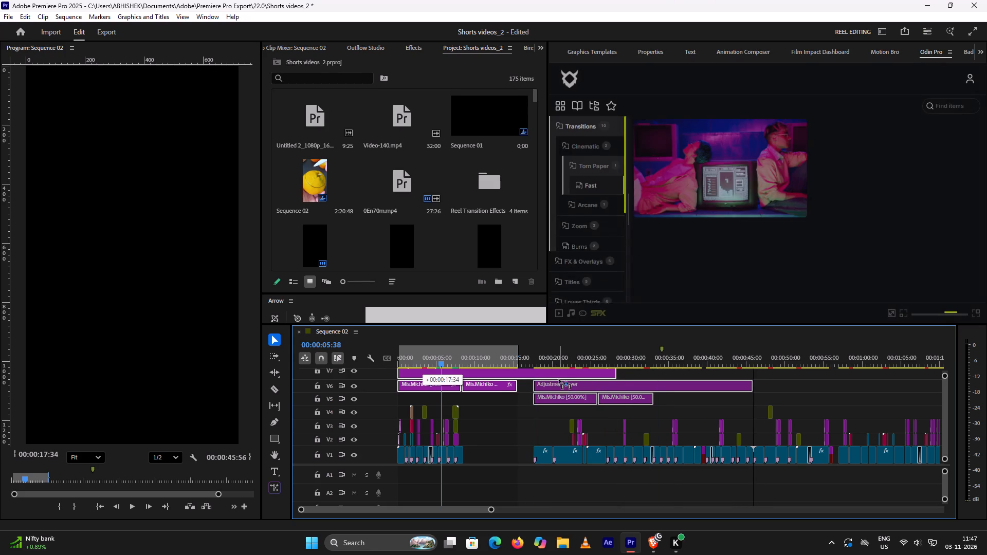
pyautogui.moveTo(559, 379); pyautogui.dragTo(557, 377)
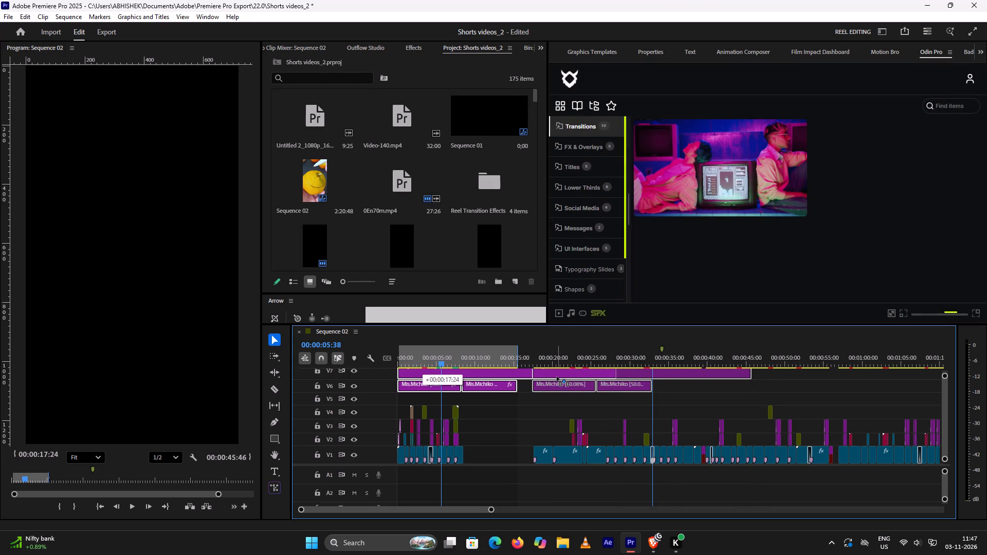
pyautogui.moveTo(557, 377); pyautogui.dragTo(555, 374)
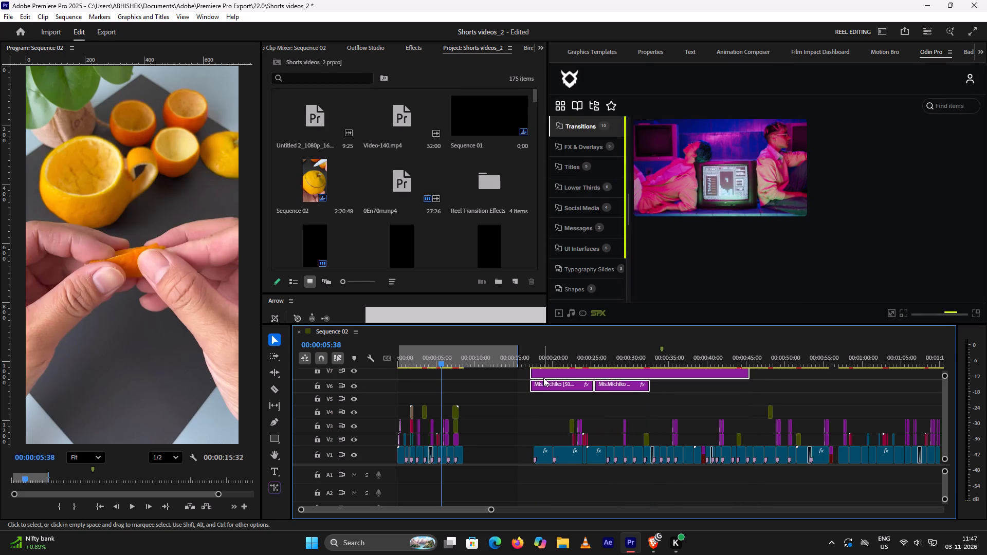
pyautogui.moveTo(544, 370); pyautogui.dragTo(546, 372)
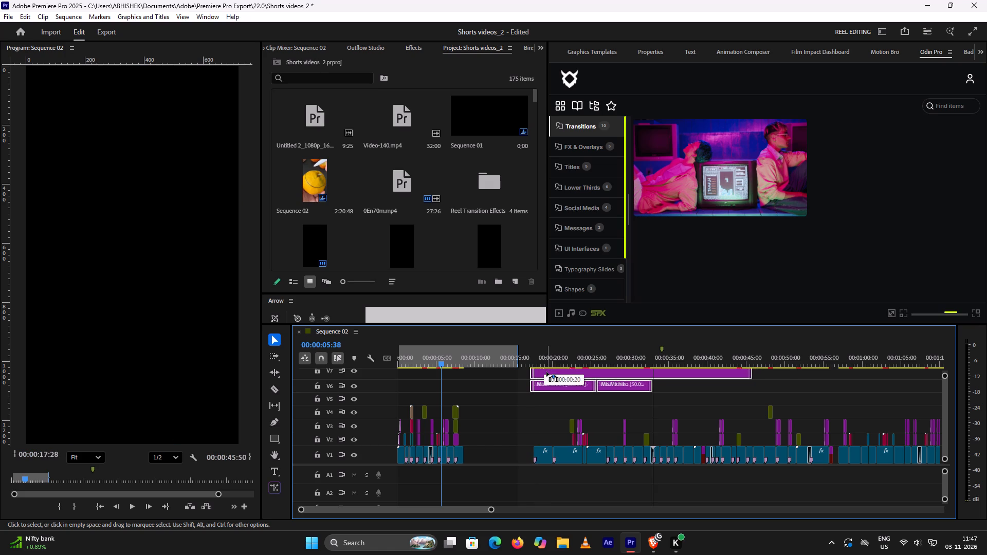
pyautogui.moveTo(546, 372); pyautogui.dragTo(549, 372)
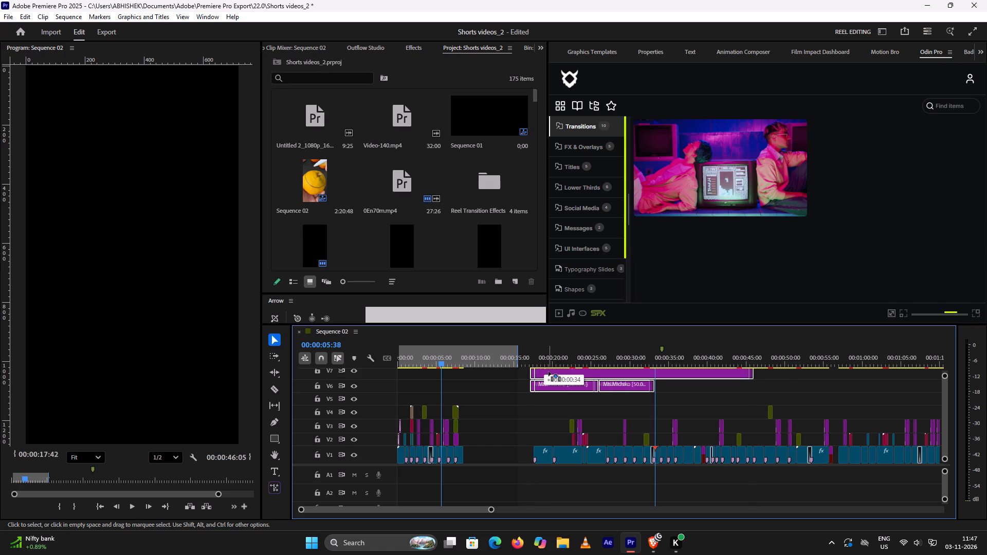
pyautogui.moveTo(549, 372); pyautogui.dragTo(550, 372)
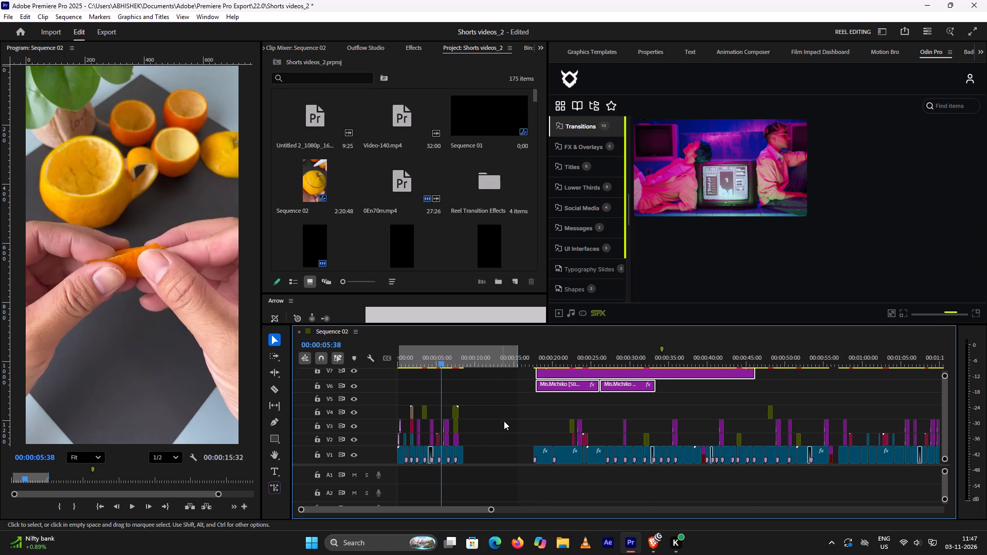
# Shift the opening group of clips on V1 to V4 by about +00:00:08:25, just before the second clip group.
pyautogui.scroll(-15, 546, 428)
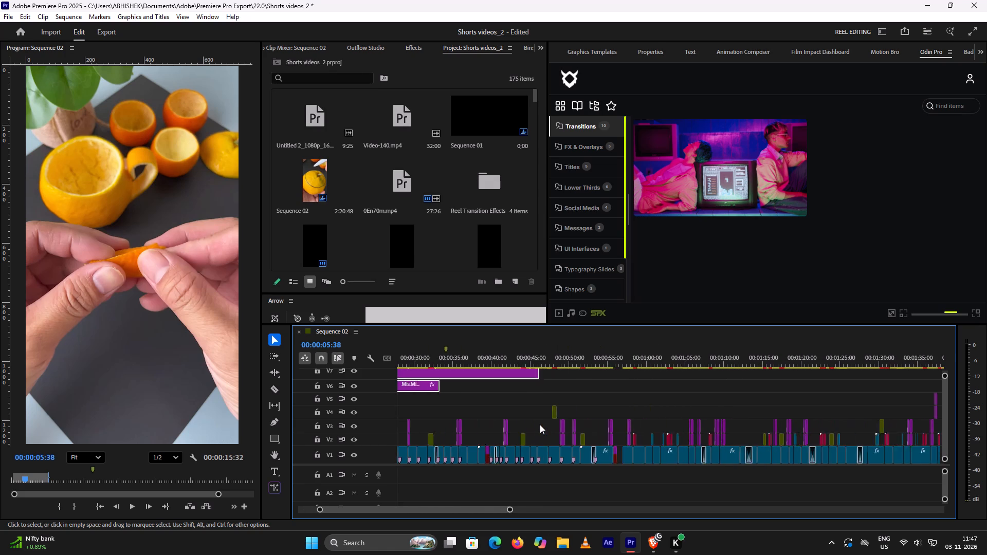
pyautogui.scroll(-20, 540, 424)
pyautogui.scroll(-9, 540, 424)
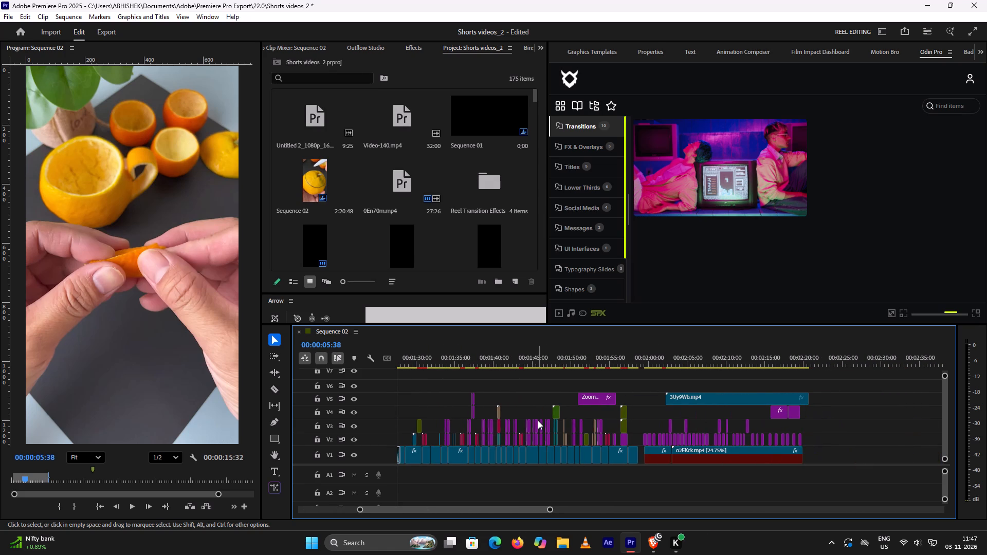
pyautogui.scroll(20, 538, 420)
pyautogui.scroll(18, 538, 420)
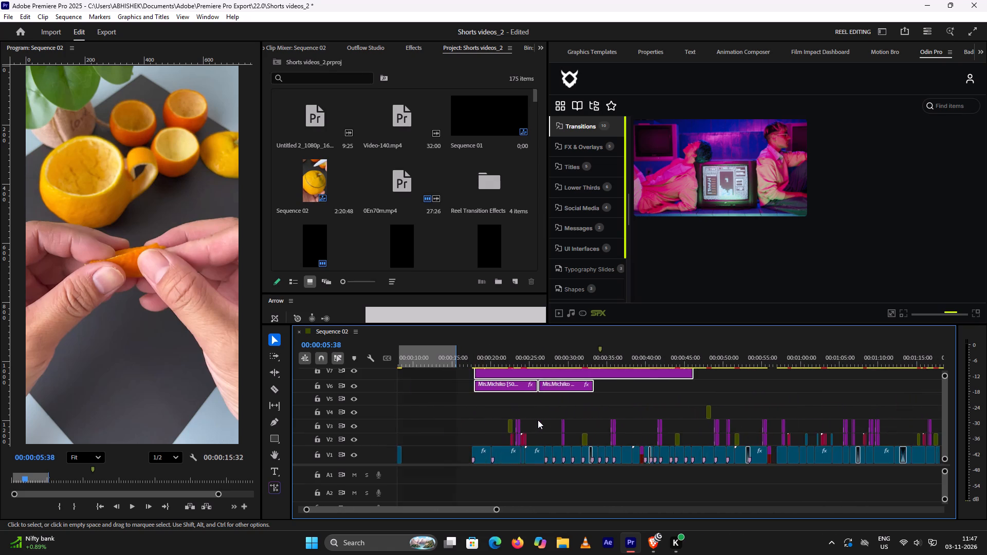
pyautogui.scroll(7, 538, 420)
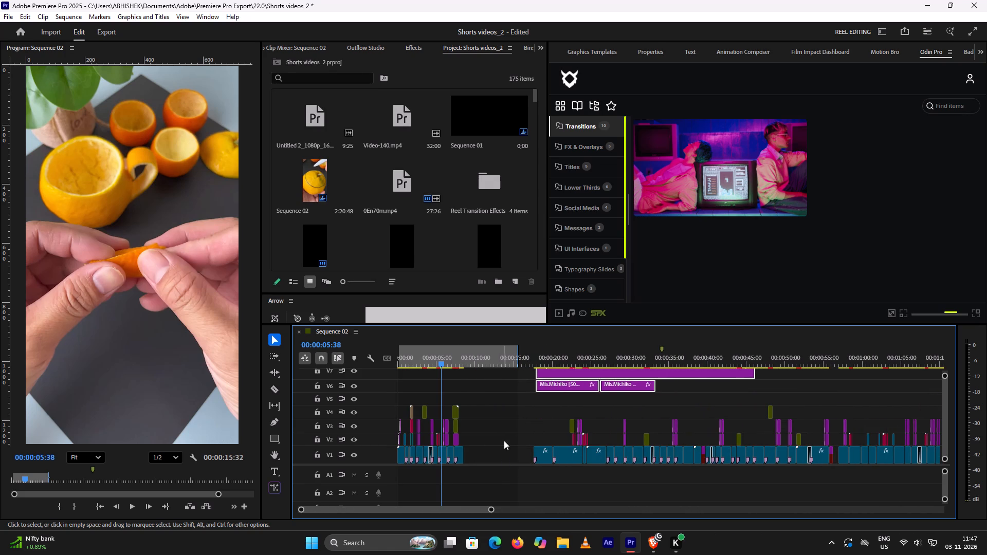
pyautogui.moveTo(502, 458); pyautogui.dragTo(380, 407)
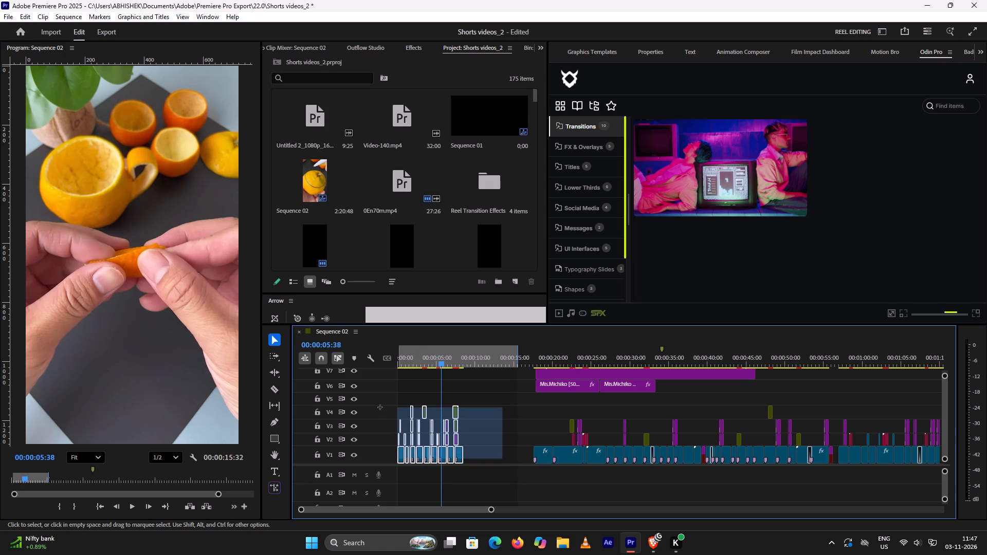
pyautogui.moveTo(380, 407); pyautogui.dragTo(380, 406)
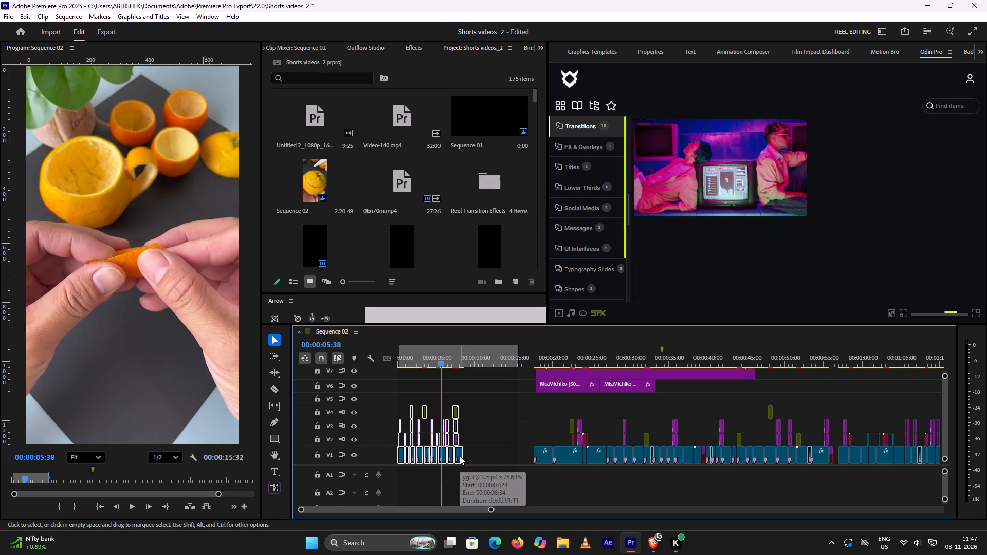
pyautogui.moveTo(460, 456); pyautogui.dragTo(505, 456)
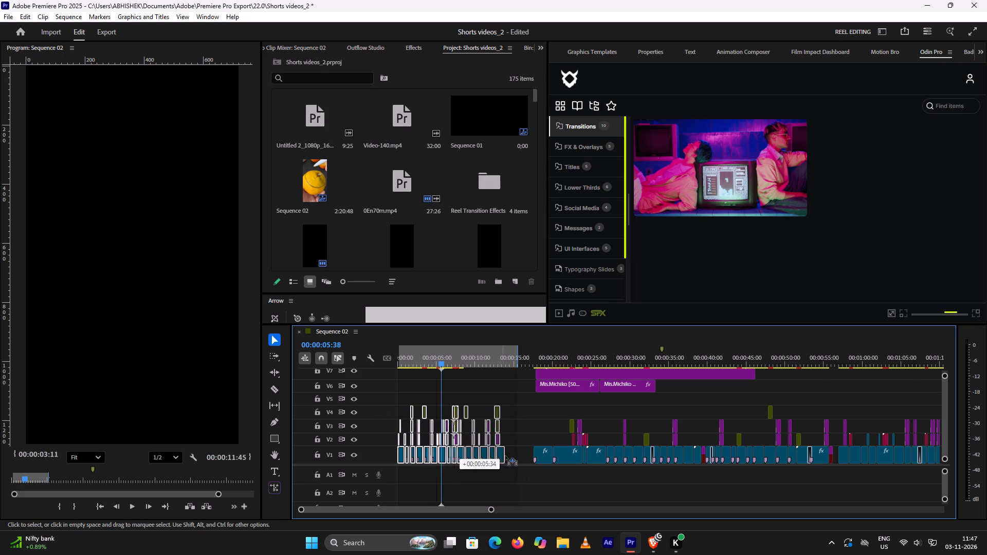
pyautogui.moveTo(505, 456); pyautogui.dragTo(519, 455)
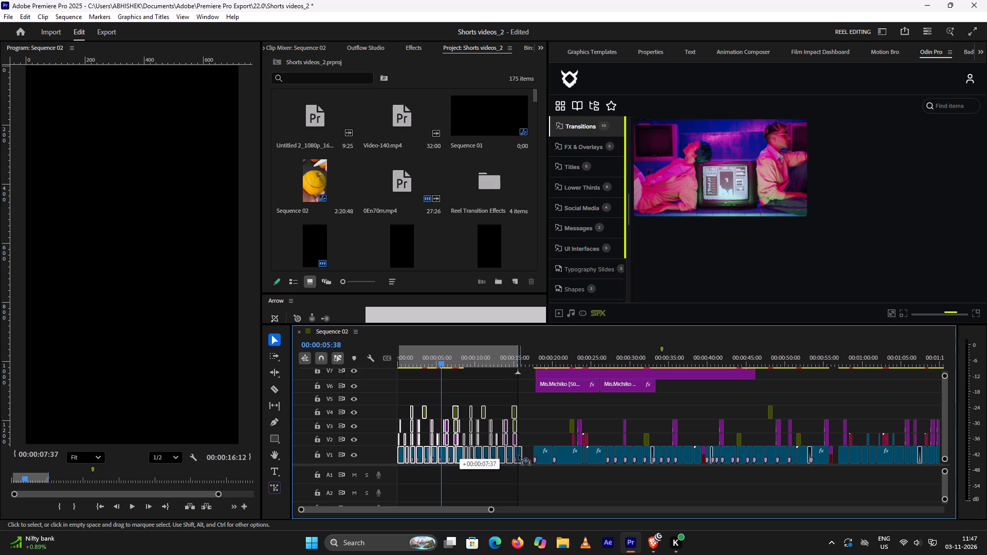
pyautogui.moveTo(519, 455); pyautogui.dragTo(525, 458)
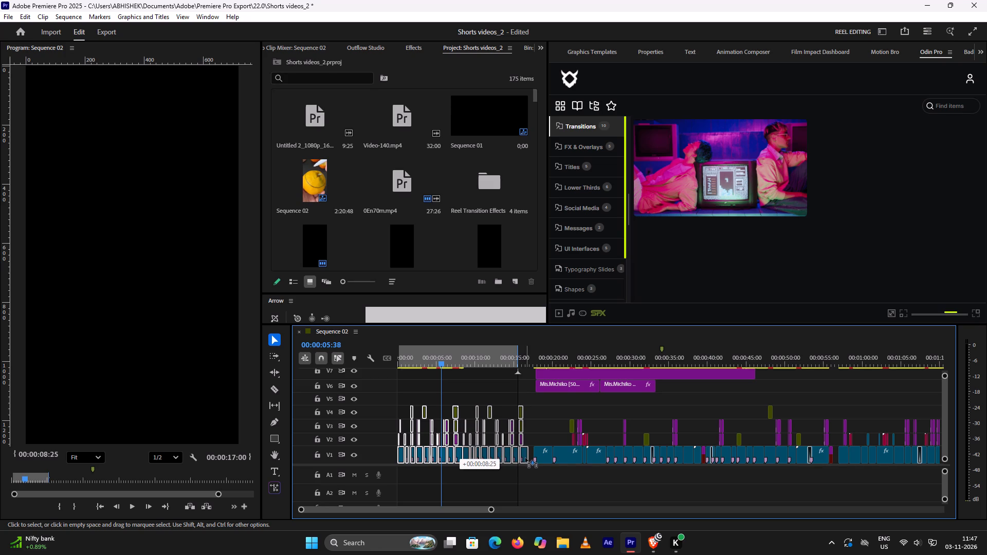
pyautogui.moveTo(525, 458); pyautogui.dragTo(526, 458)
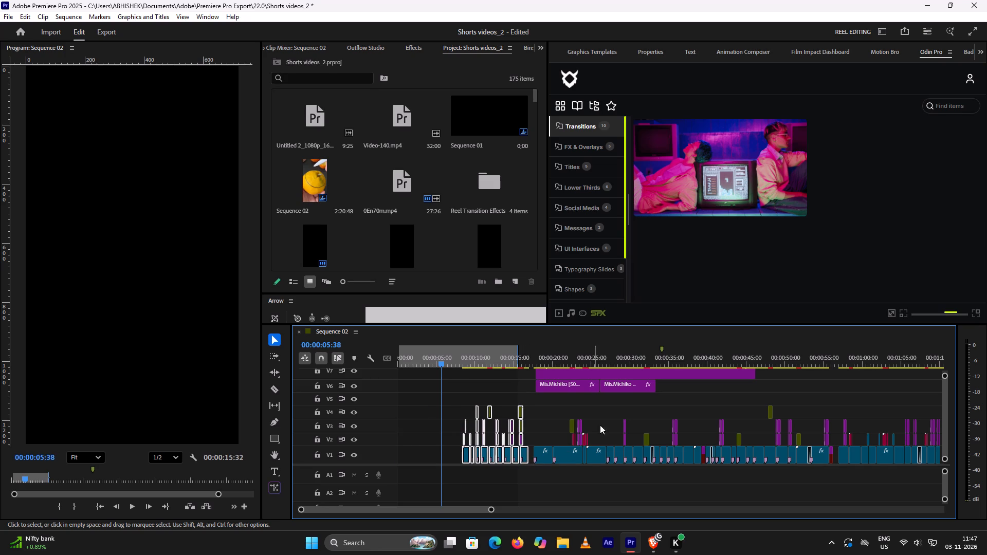
# Lock tracks V6 and V7 and delete the Spl - Shake Hit Long - 6x clip on V2 at about 32 seconds.
pyautogui.keyDown('alt'); pyautogui.scroll(10, 629, 424); pyautogui.keyUp('alt')
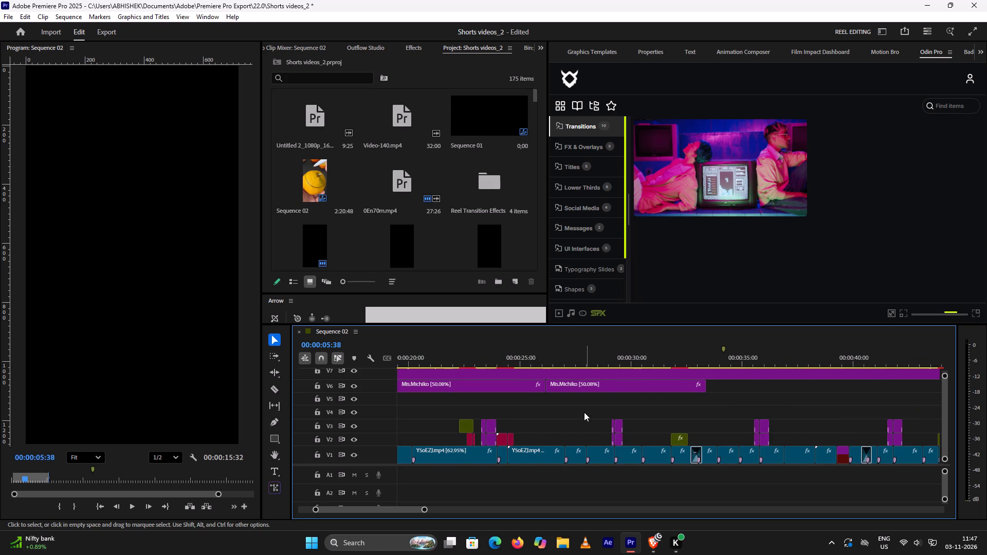
pyautogui.moveTo(597, 409); pyautogui.dragTo(630, 441)
pyautogui.moveTo(663, 420); pyautogui.dragTo(677, 430)
pyautogui.click(682, 437)
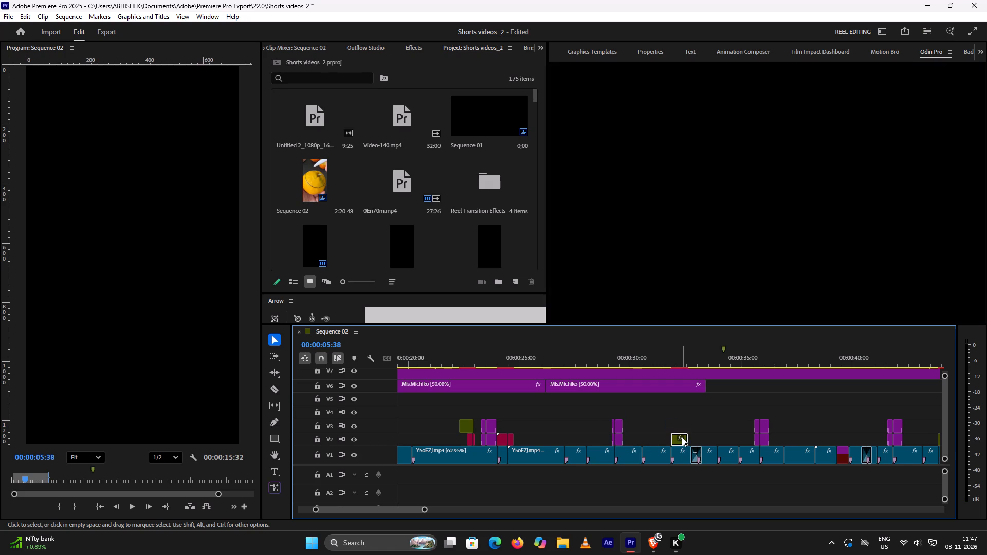
pyautogui.press('Delete')
pyautogui.press('Delete')
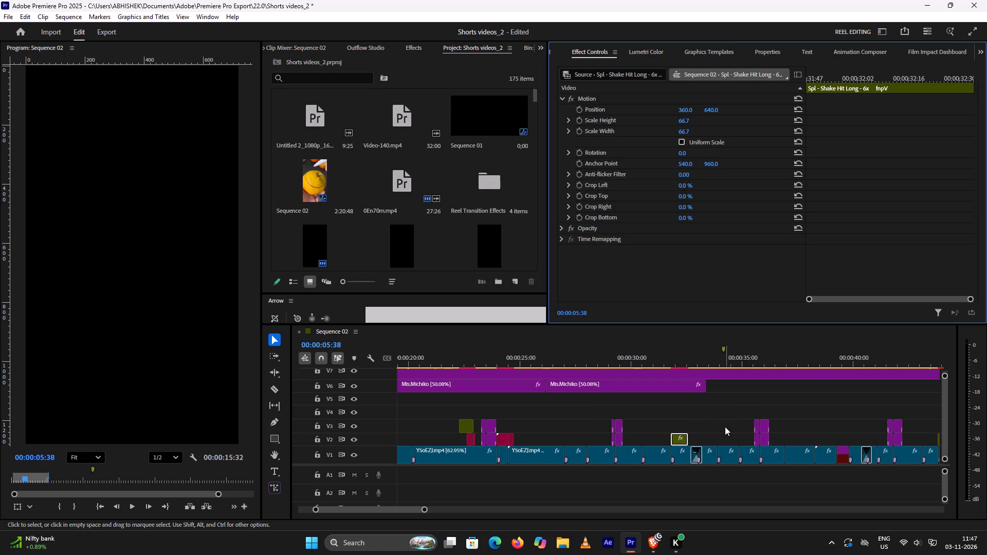
pyautogui.click(674, 413)
pyautogui.click(681, 440)
pyautogui.press('Delete')
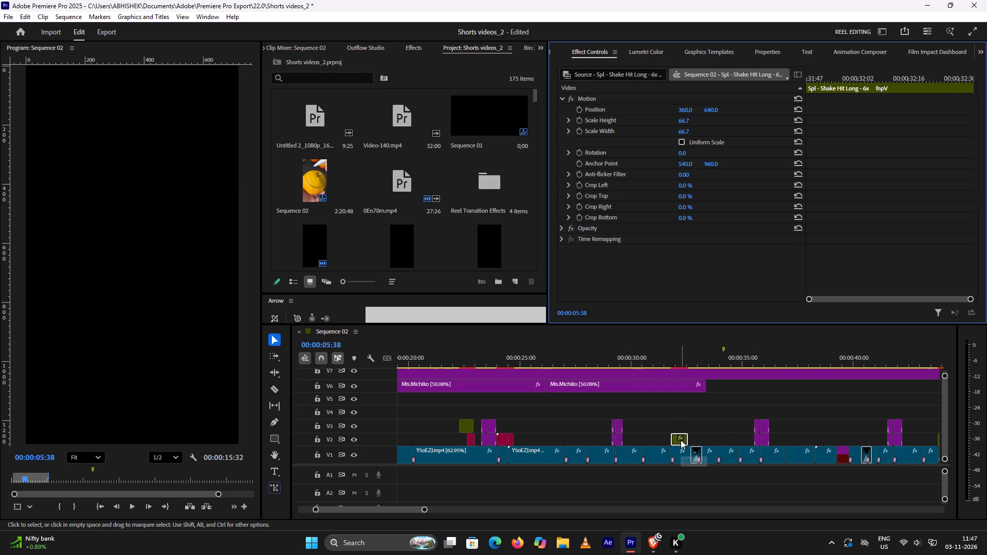
pyautogui.click(679, 433)
pyautogui.click(681, 437)
pyautogui.press('Delete')
pyautogui.press('Delete')
pyautogui.click(313, 384)
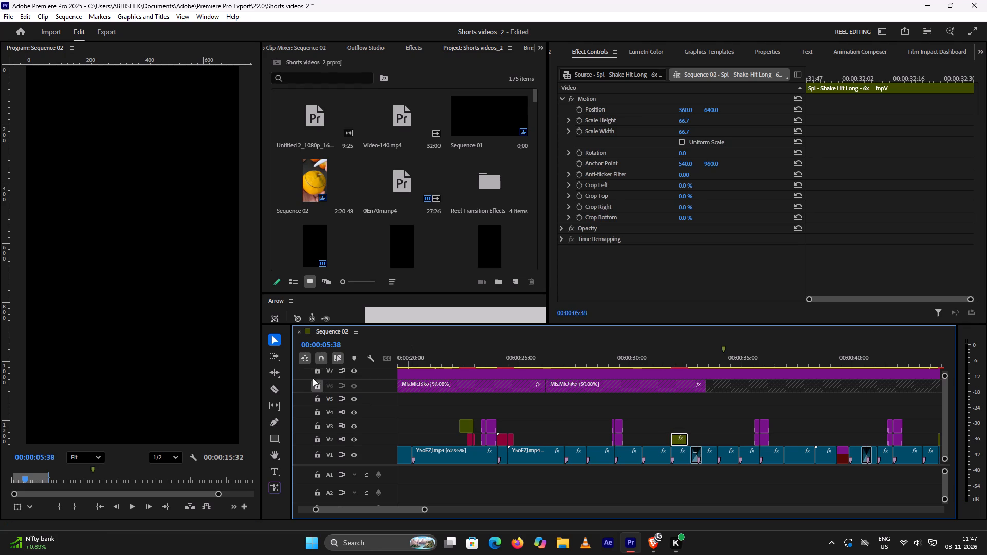
pyautogui.click(316, 371)
pyautogui.press('Delete')
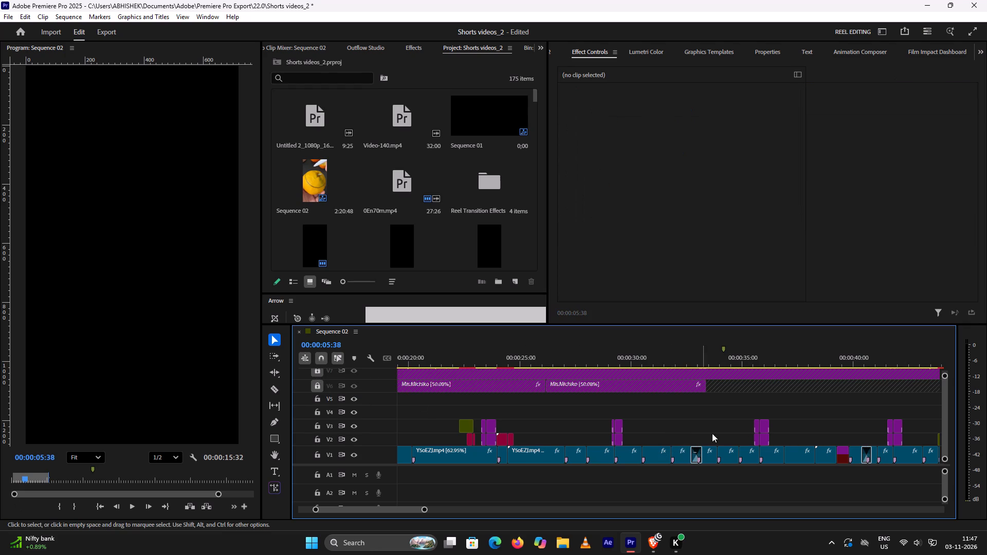
# Move the Mister Horse Adjustment clips on V2 and V3 near 36 seconds back to about 30 seconds.
pyautogui.moveTo(731, 412); pyautogui.dragTo(785, 442)
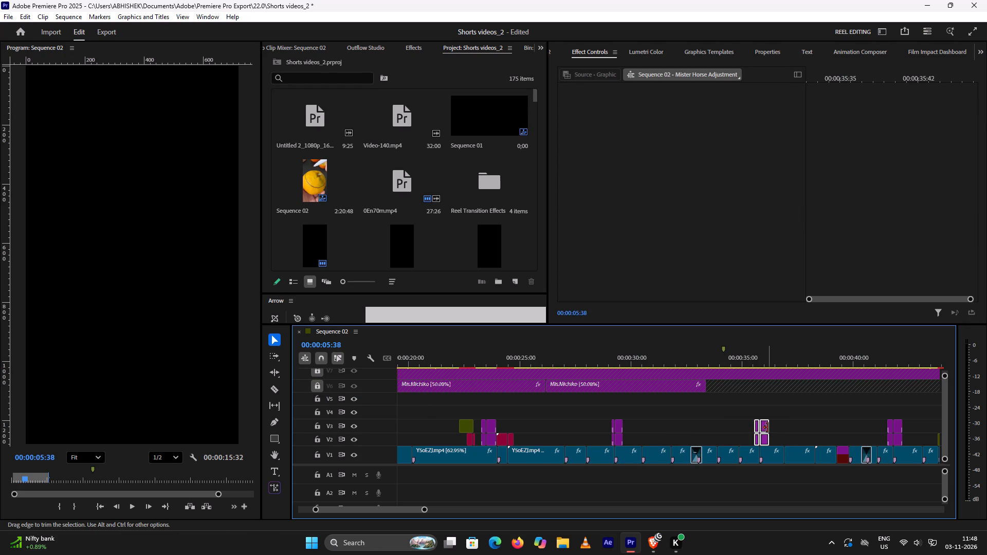
pyautogui.moveTo(763, 427); pyautogui.dragTo(638, 428)
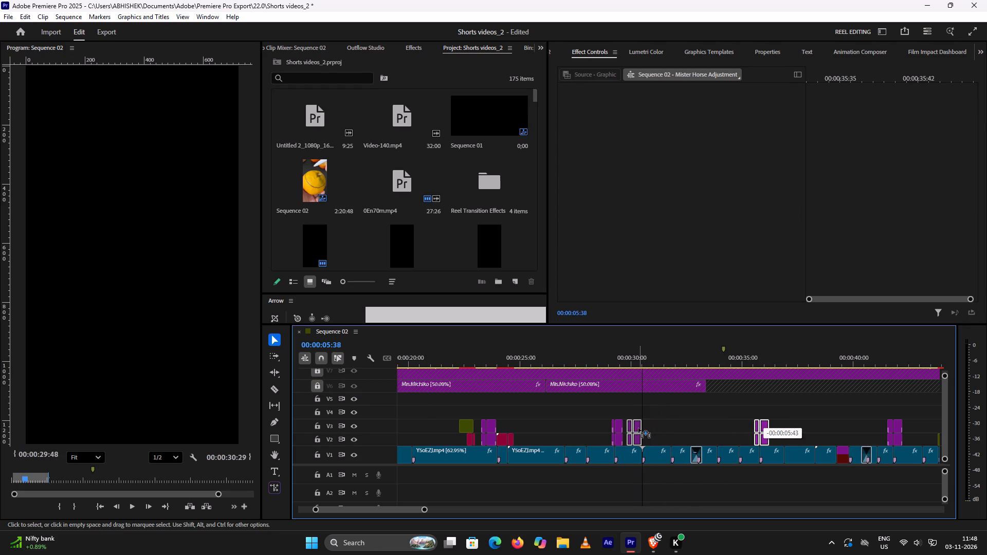
pyautogui.moveTo(638, 428); pyautogui.dragTo(639, 427)
pyautogui.click(639, 427)
# Move the Mister Horse Adjustment clips on V2 and V3 near 42 seconds back to about 31 seconds, keeping their tracks.
pyautogui.scroll(-7, 684, 429)
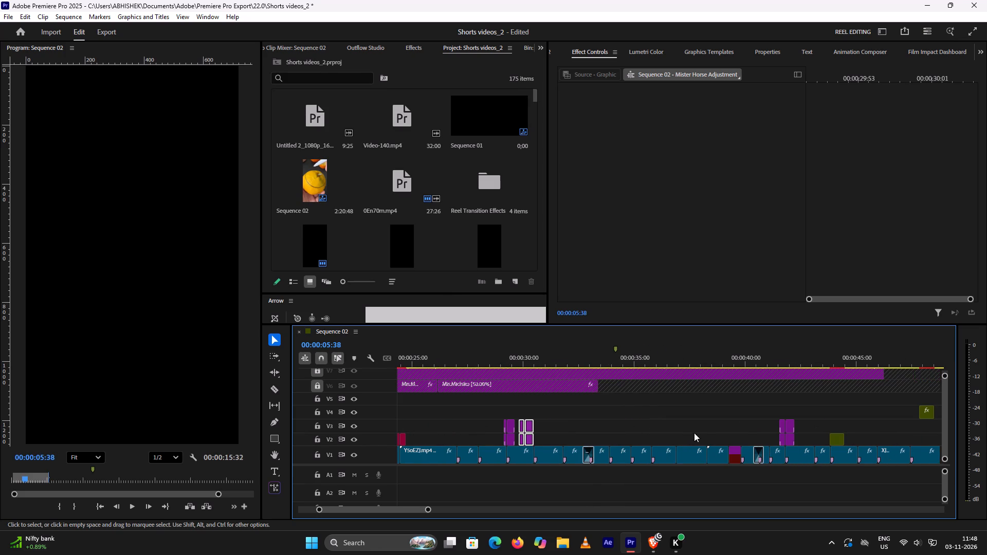
pyautogui.moveTo(764, 418); pyautogui.dragTo(798, 436)
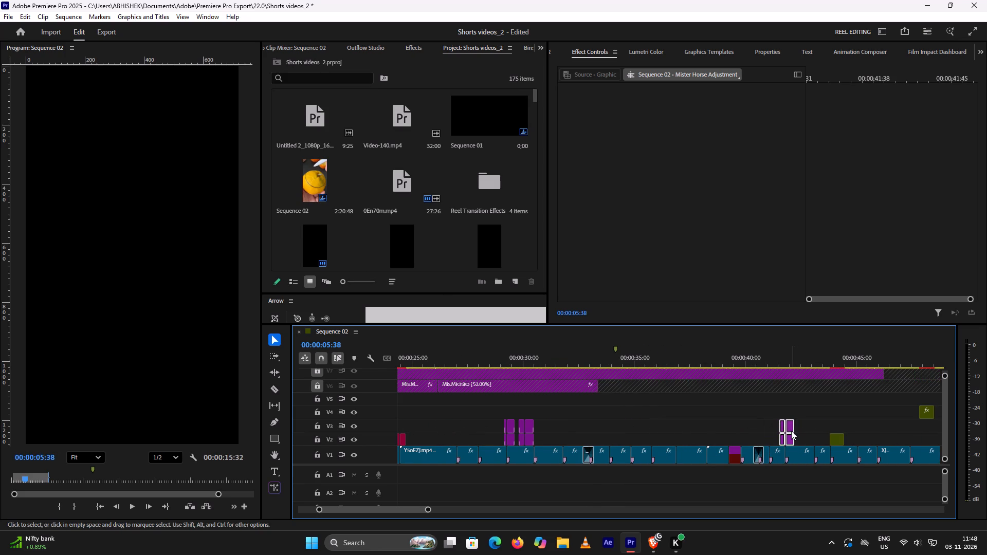
pyautogui.moveTo(791, 428); pyautogui.dragTo(558, 434)
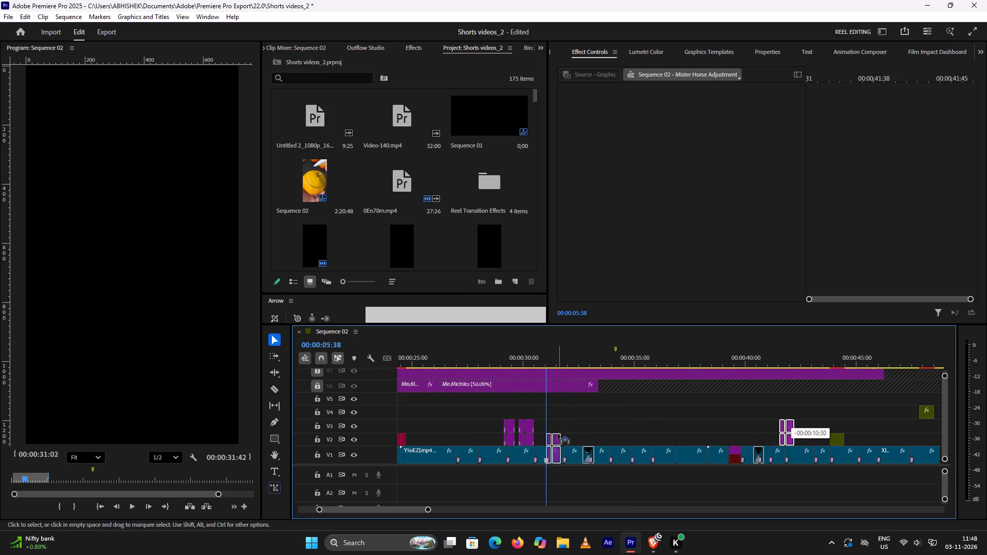
pyautogui.moveTo(558, 434); pyautogui.dragTo(556, 424)
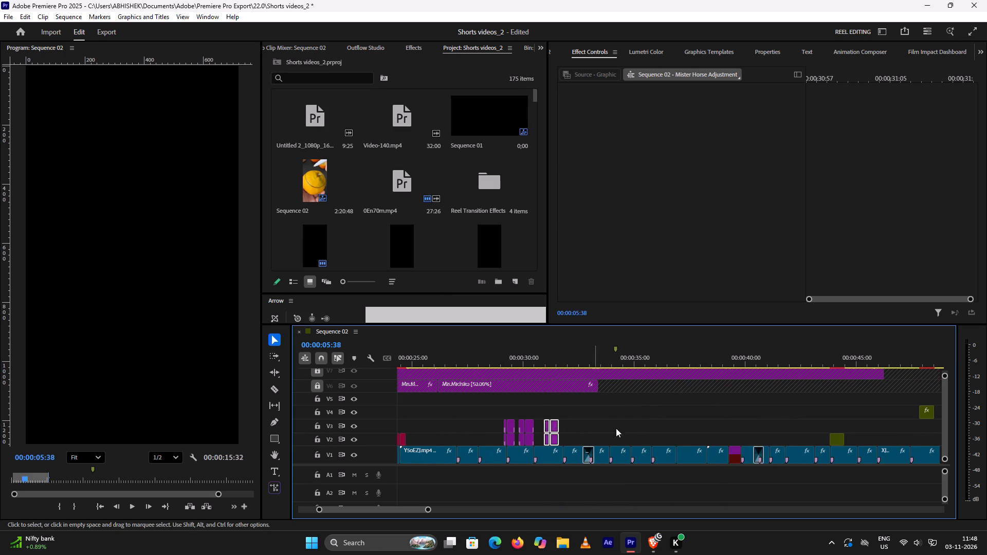
# Preview the footage around 44 seconds and delete the olive transition clip above it on V2.
pyautogui.scroll(-10, 703, 429)
pyautogui.click(675, 352)
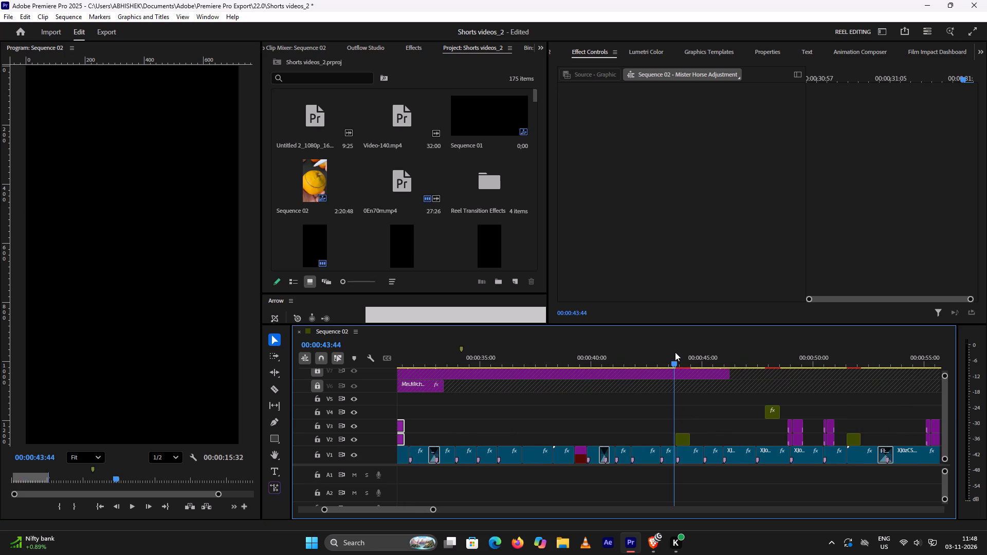
pyautogui.moveTo(673, 363); pyautogui.dragTo(680, 376)
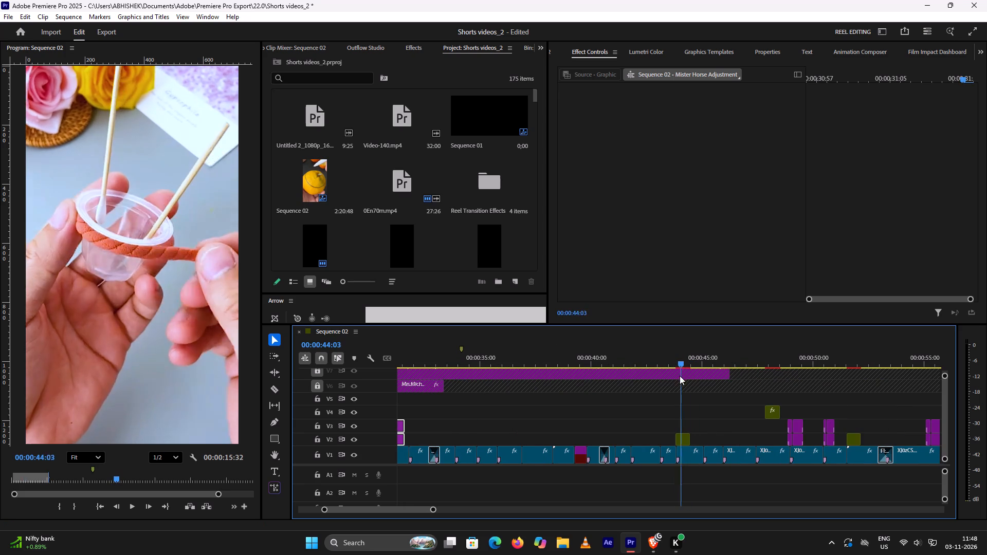
pyautogui.moveTo(680, 376); pyautogui.dragTo(672, 380)
pyautogui.press('space')
pyautogui.press('space')
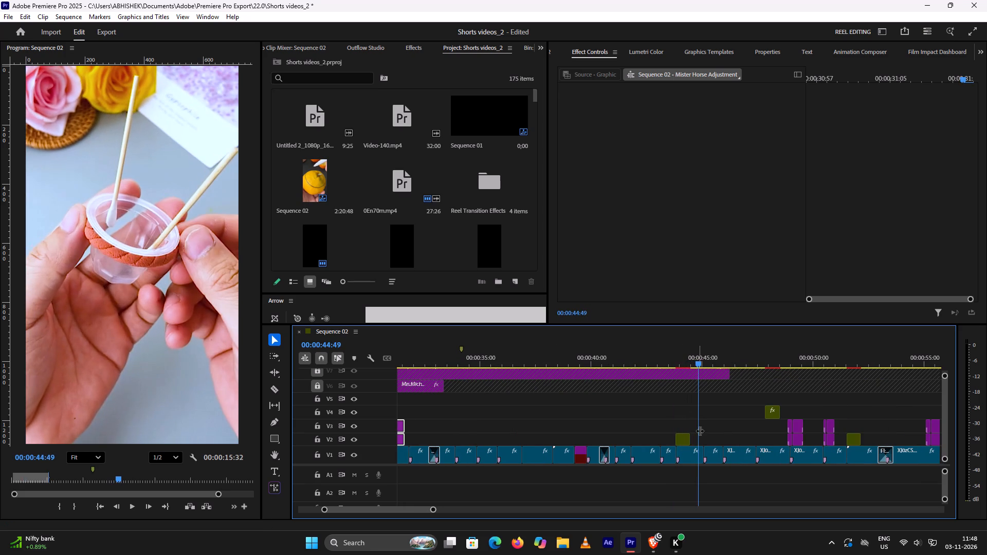
pyautogui.click(685, 444)
pyautogui.press('Delete')
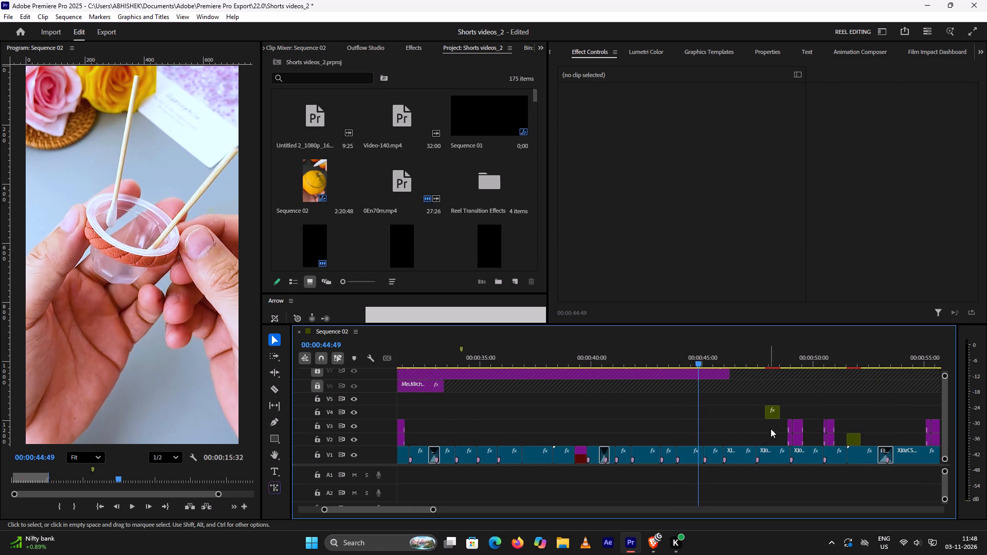
# Play back the section under the olive V4 transition clip at about 48 seconds to check it.
pyautogui.click(754, 351)
pyautogui.press('space')
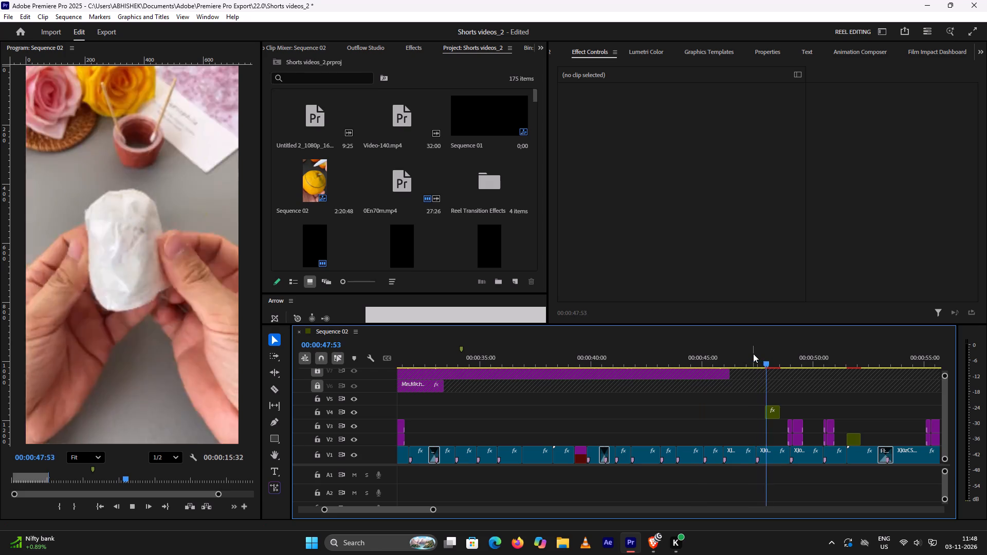
pyautogui.press('space')
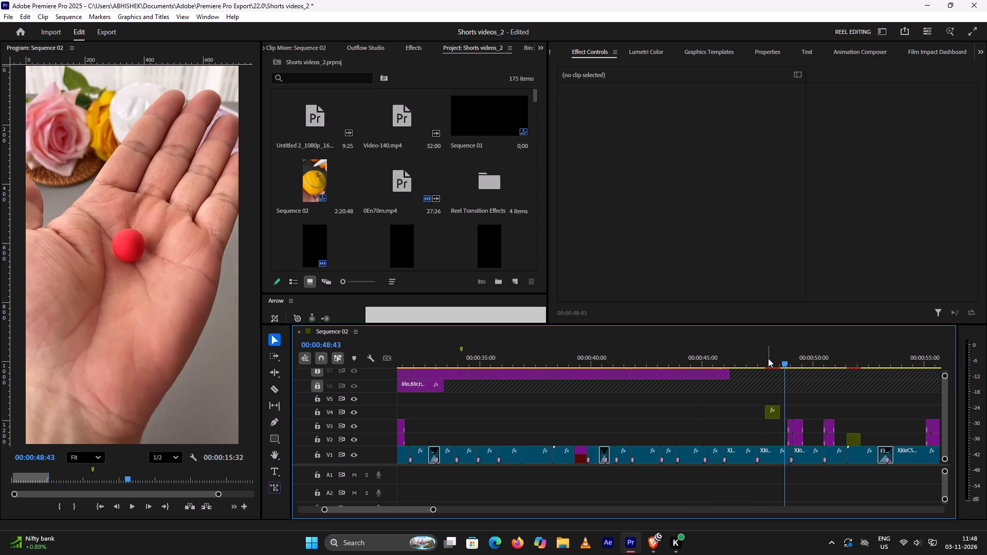
pyautogui.click(765, 358)
pyautogui.press('space')
pyautogui.press('space')
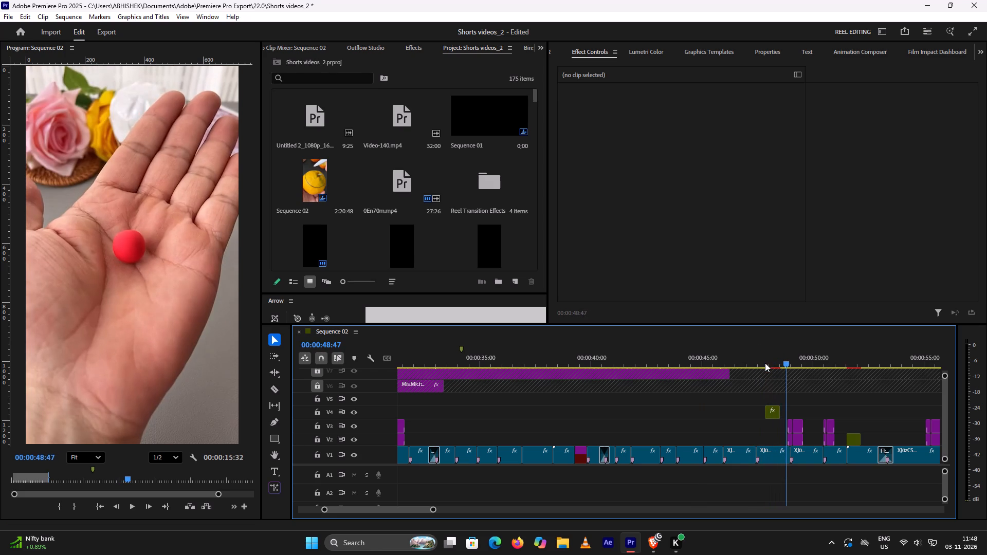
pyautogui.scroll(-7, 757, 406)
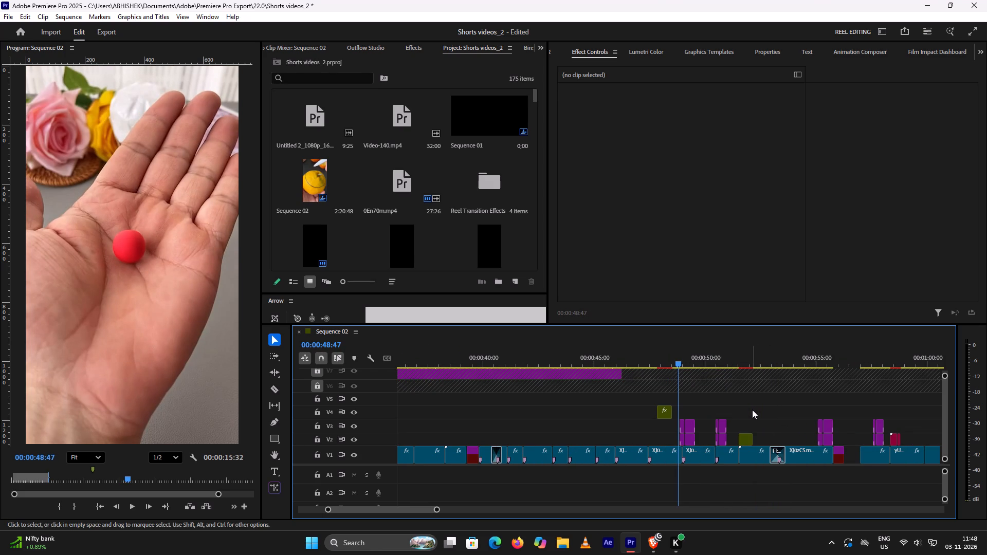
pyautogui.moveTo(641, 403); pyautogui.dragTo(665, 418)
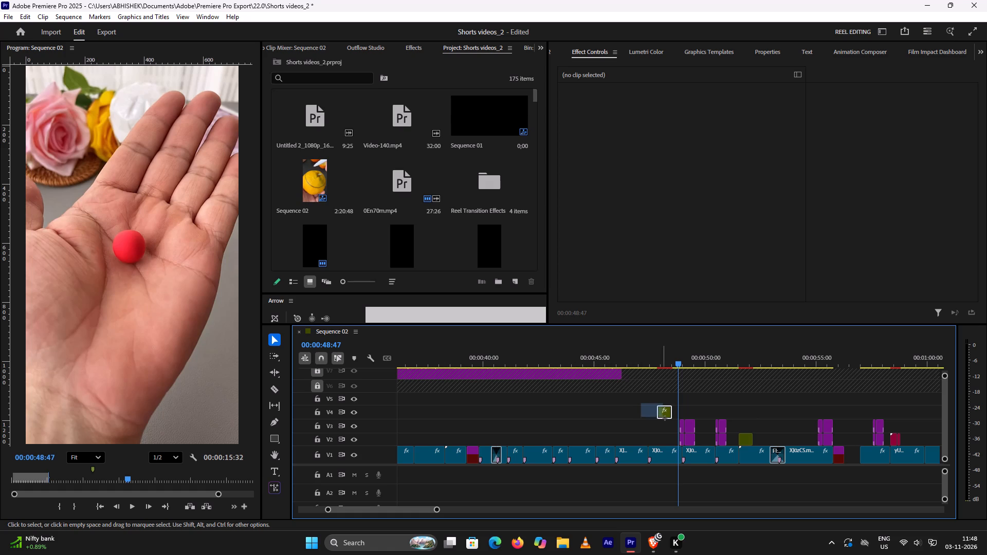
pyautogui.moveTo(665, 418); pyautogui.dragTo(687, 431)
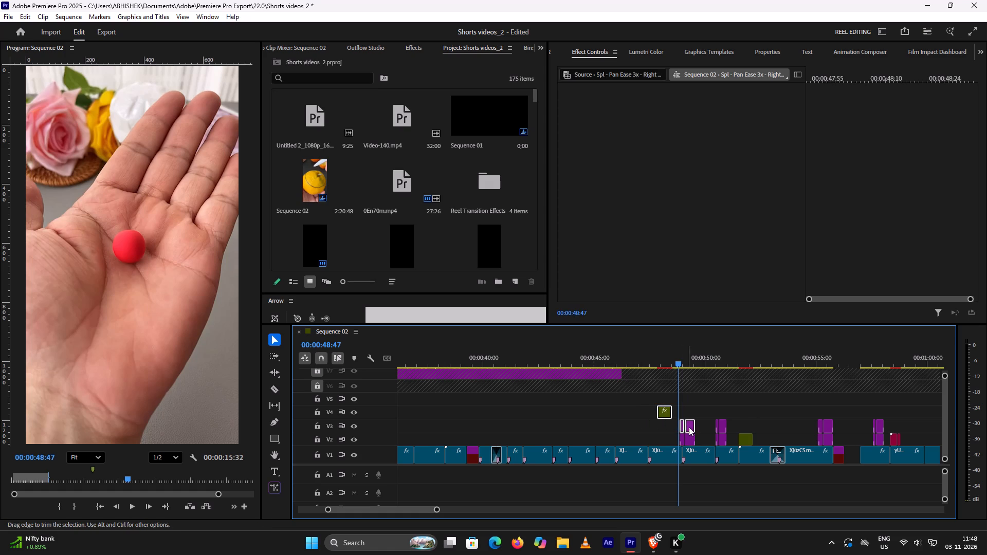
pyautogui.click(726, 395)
# Move the Mister Horse Adjustment clips on V2 and V3 after 50 seconds slightly earlier, to start at about 50 seconds.
pyautogui.moveTo(714, 410); pyautogui.dragTo(727, 441)
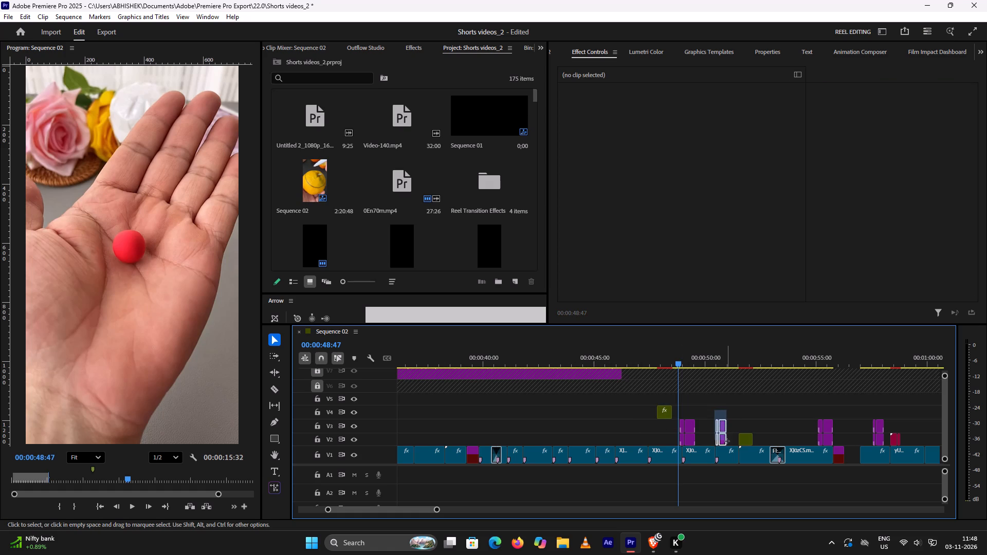
pyautogui.moveTo(727, 441); pyautogui.dragTo(727, 441)
pyautogui.moveTo(723, 427); pyautogui.dragTo(715, 428)
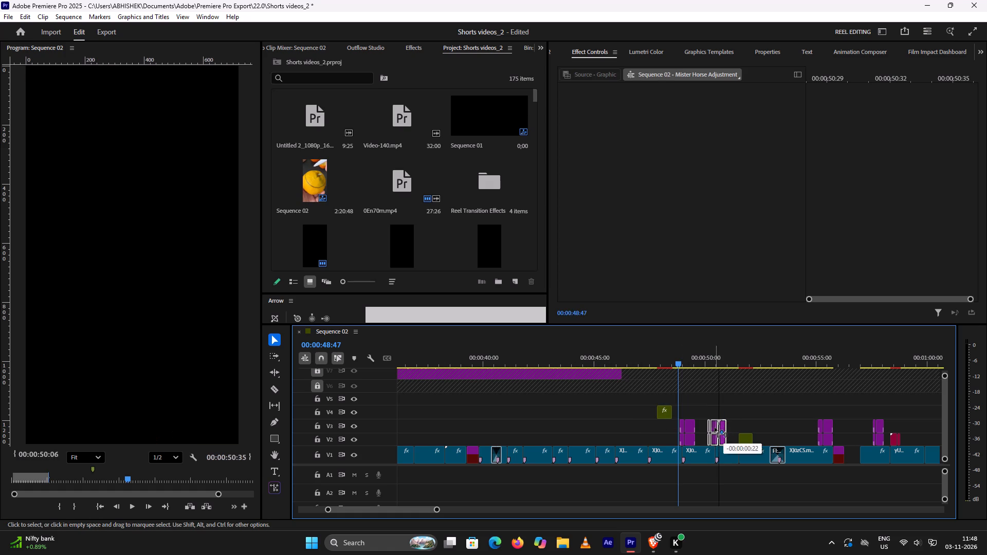
pyautogui.moveTo(715, 428); pyautogui.dragTo(711, 430)
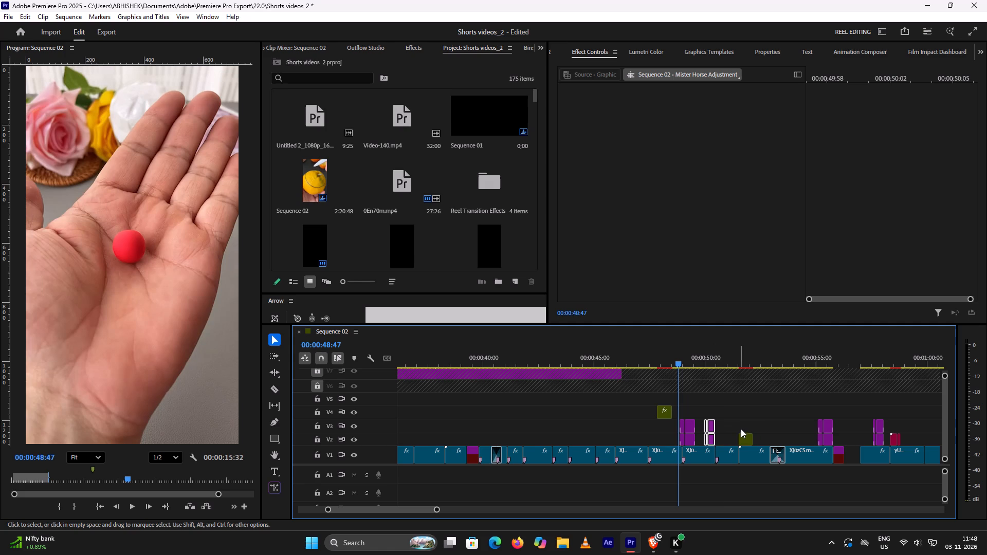
# Preview the section near 52 seconds and move its Spl - Shake Hit Long - 6x clip on V2 to start at about 51 seconds.
pyautogui.click(736, 362)
pyautogui.press('space')
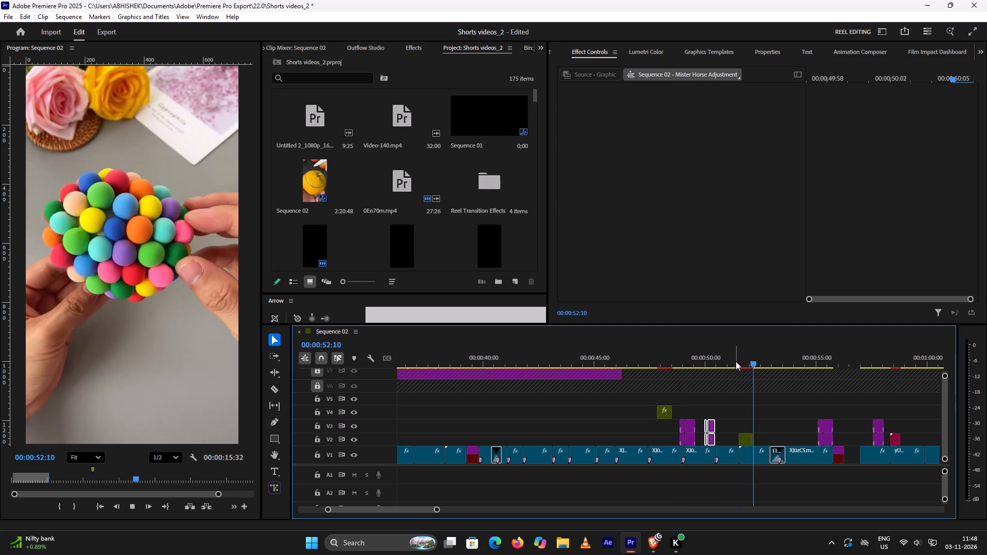
pyautogui.press('space')
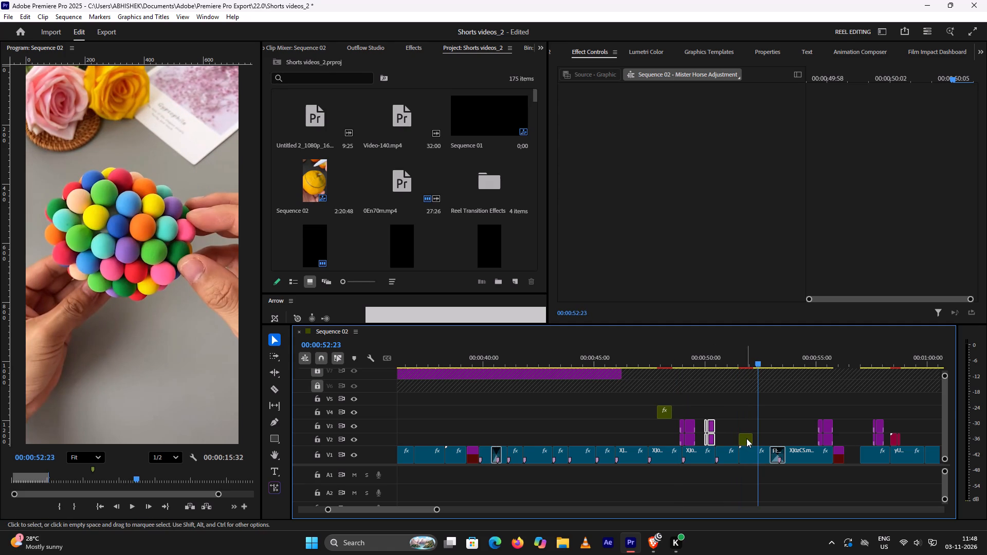
pyautogui.moveTo(746, 438); pyautogui.dragTo(734, 444)
# Move the Mister Horse Adjustment clips on V2 and V3 near 55 seconds back to just after the olive V2 clip.
pyautogui.moveTo(810, 415); pyautogui.dragTo(822, 429)
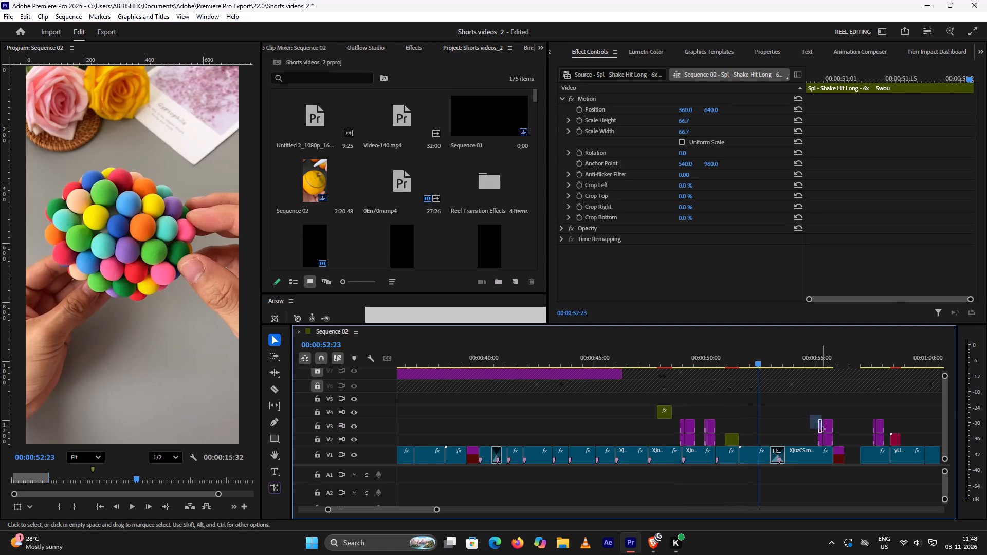
pyautogui.moveTo(822, 429); pyautogui.dragTo(833, 439)
pyautogui.moveTo(828, 426); pyautogui.dragTo(775, 427)
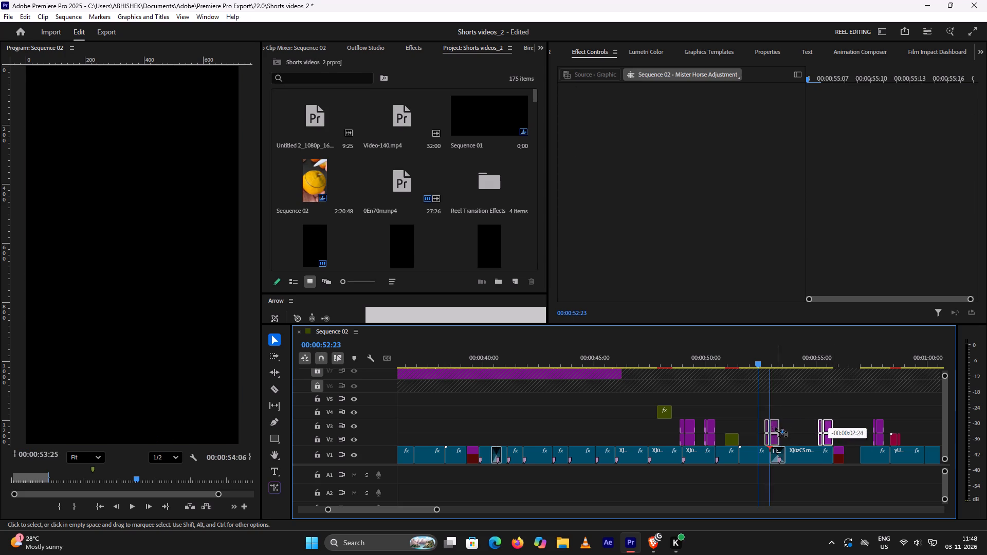
pyautogui.moveTo(775, 427); pyautogui.dragTo(754, 432)
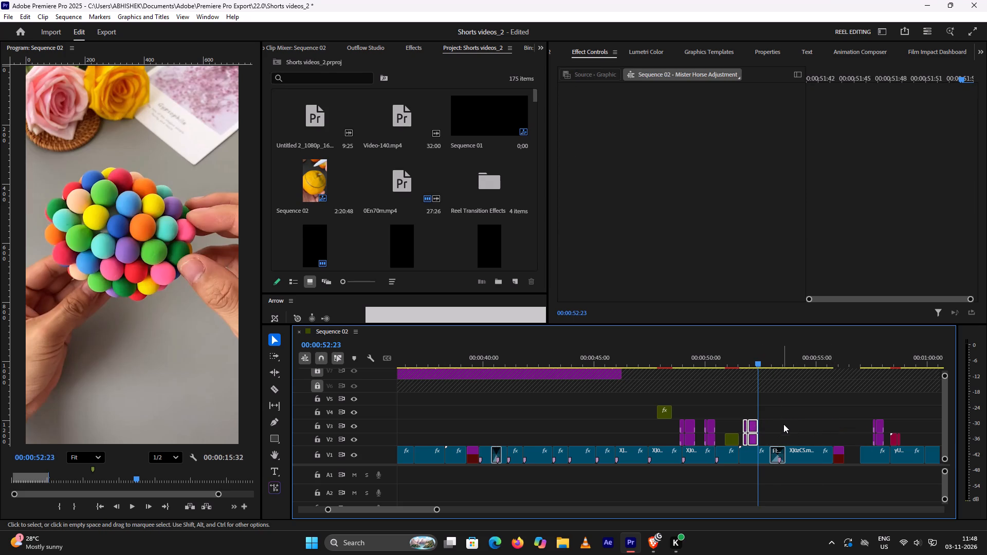
# Play Sequence 02 on to about 00:00:54:44 and look over the clips around the V1 gap and beyond.
pyautogui.scroll(-12, 784, 420)
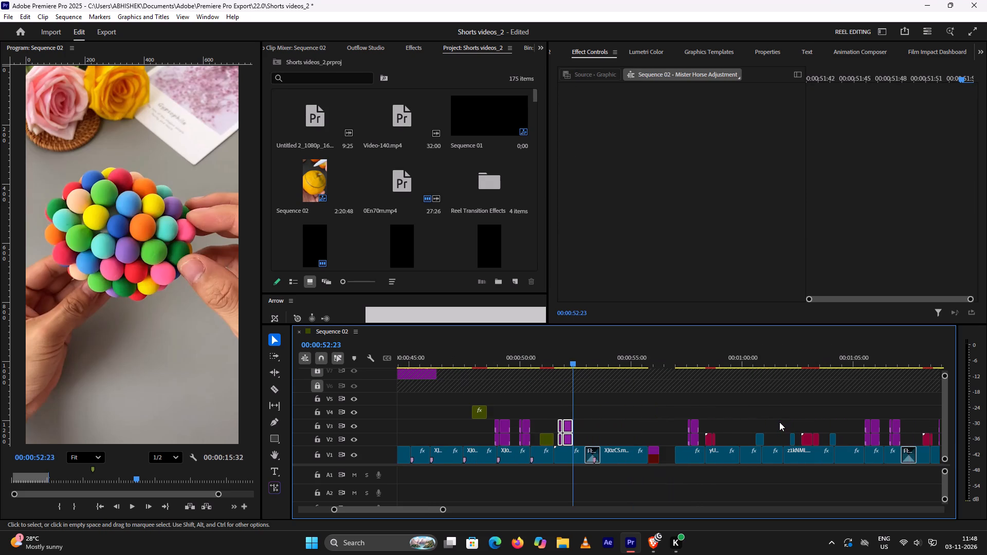
pyautogui.scroll(-4, 748, 415)
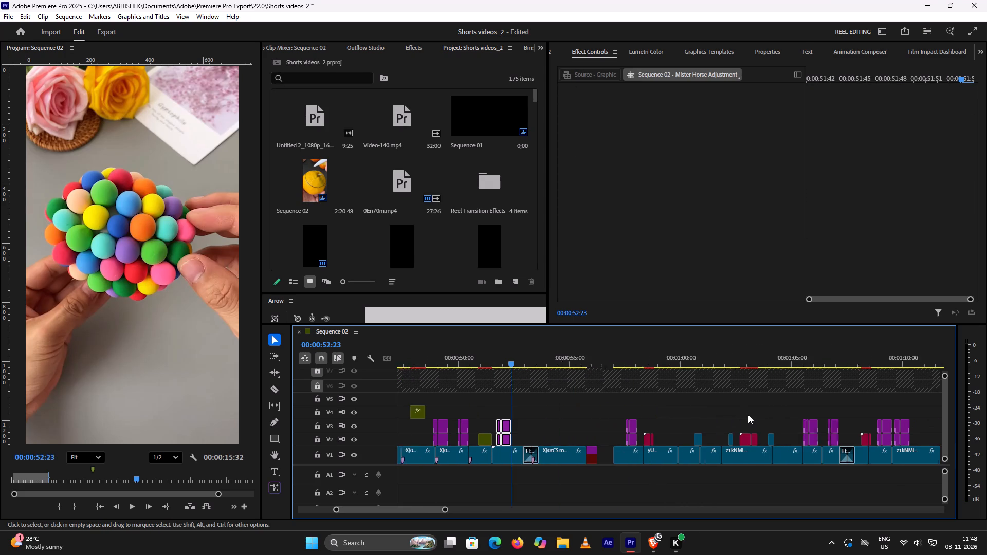
pyautogui.scroll(-1, 748, 415)
pyautogui.press('space')
pyautogui.scroll(-5, 746, 416)
pyautogui.scroll(5, 735, 428)
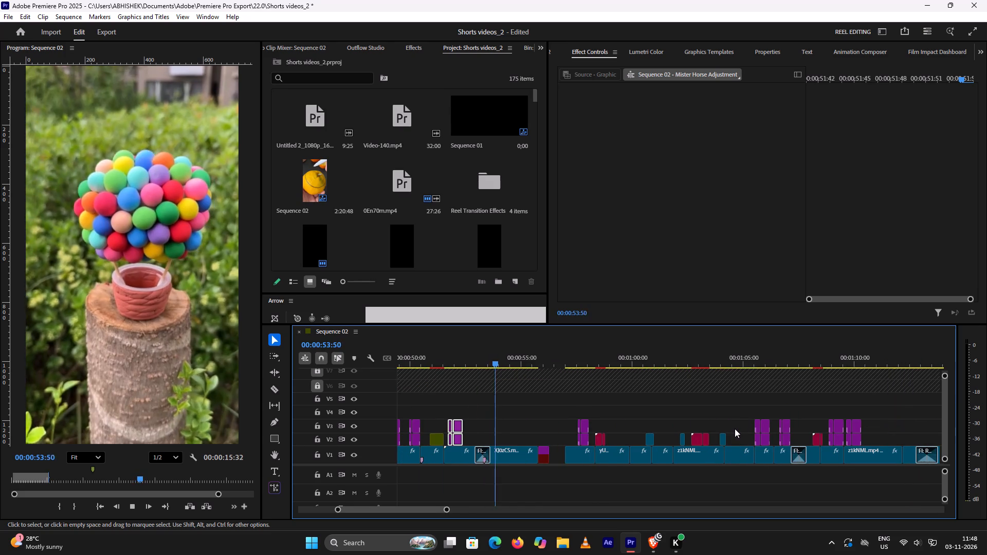
pyautogui.press('space')
pyautogui.scroll(8, 537, 418)
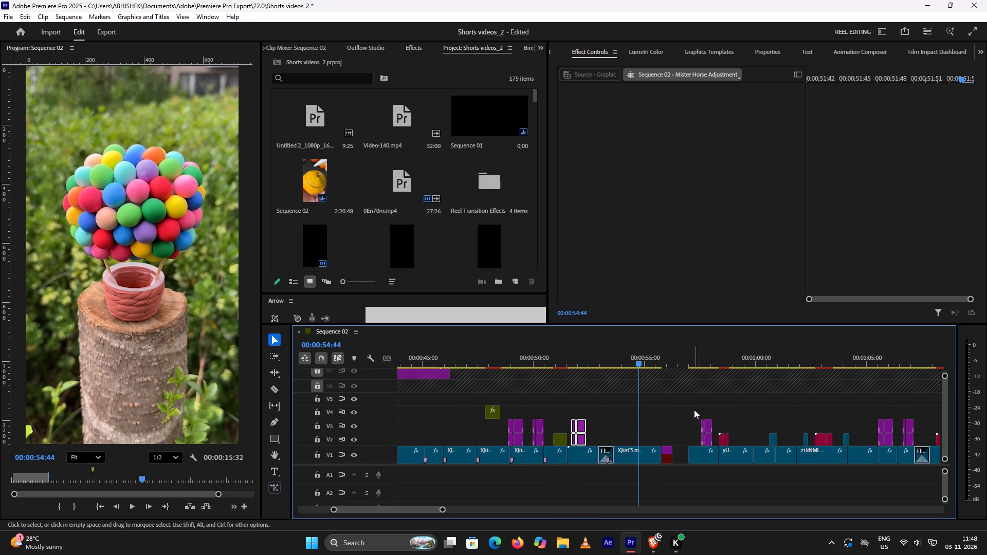
# Play back Sequence 02 in short passes from about 48 to 53 seconds and around 57 seconds to compare the transitions.
pyautogui.click(489, 359)
pyautogui.press('space')
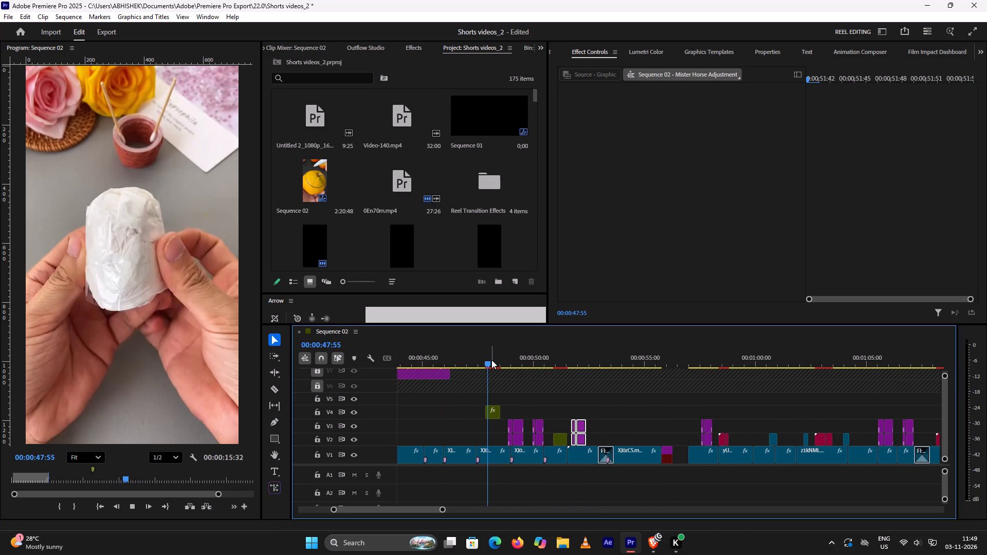
pyautogui.press('space')
pyautogui.press('space')
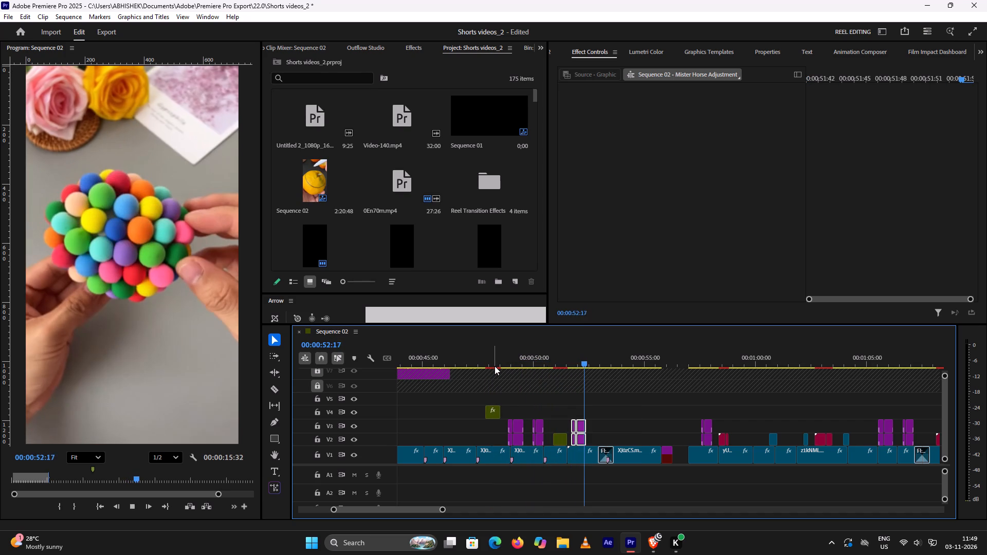
pyautogui.press('space')
pyautogui.press('space')
pyautogui.press('space')
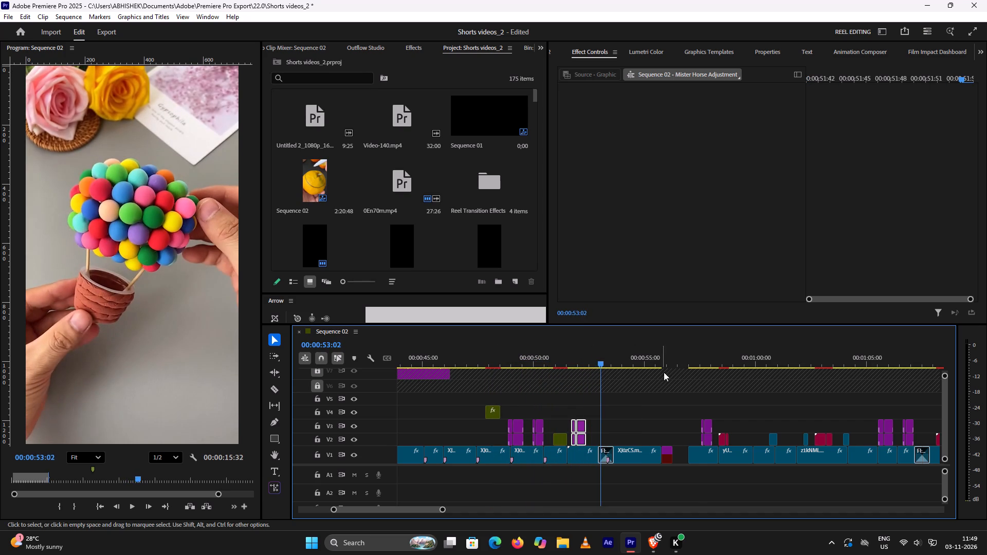
pyautogui.click(700, 362)
pyautogui.press('space')
pyautogui.press('space')
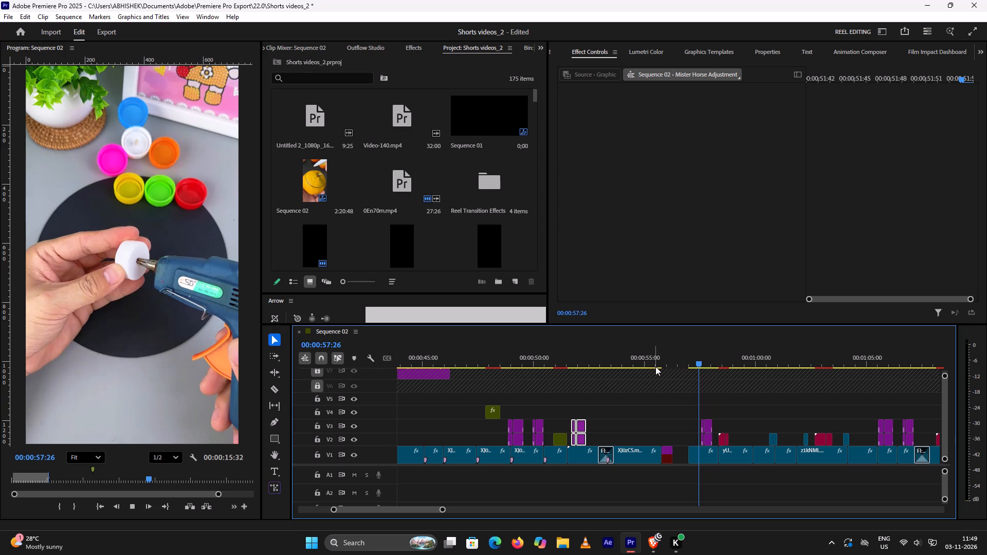
pyautogui.press('space')
pyautogui.click(509, 360)
pyautogui.press('space')
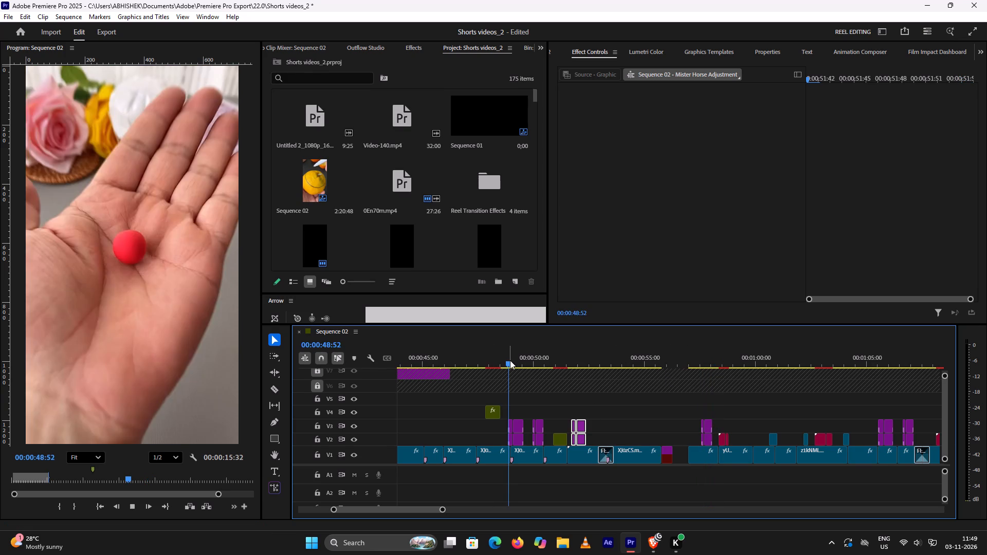
pyautogui.press('space')
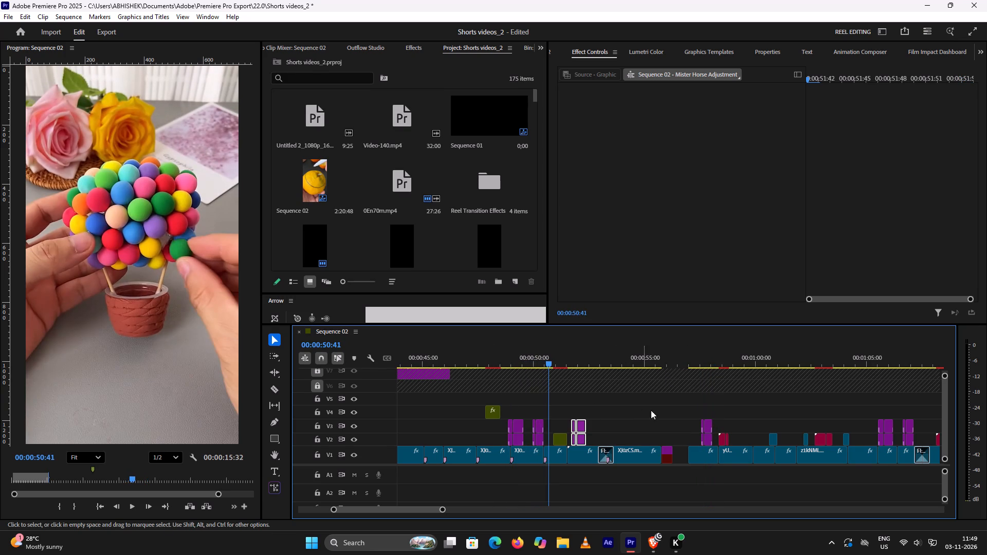
# Preview the section from about 57 seconds and delete the Mister Horse Adjustment clips on V2 and V3 there.
pyautogui.click(698, 358)
pyautogui.press('space')
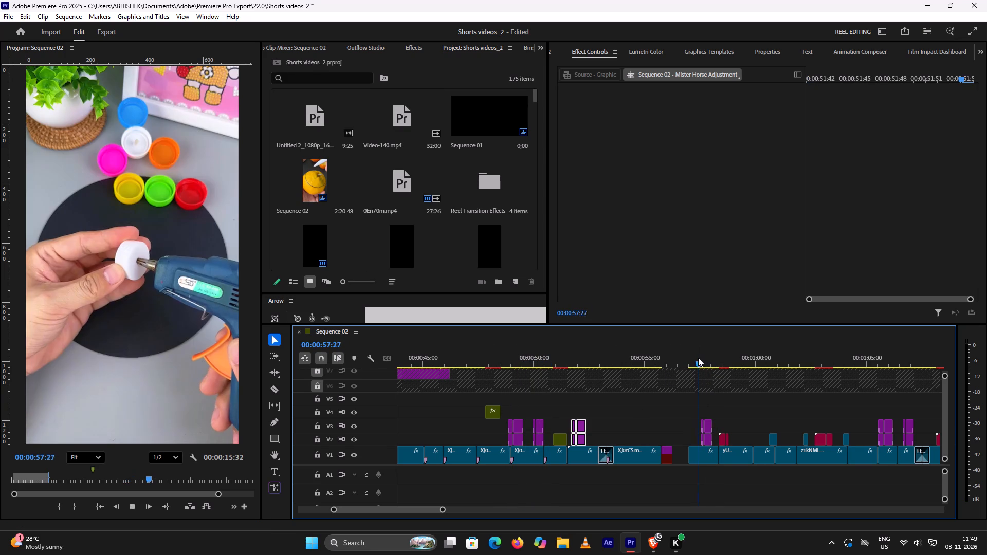
pyautogui.press('space')
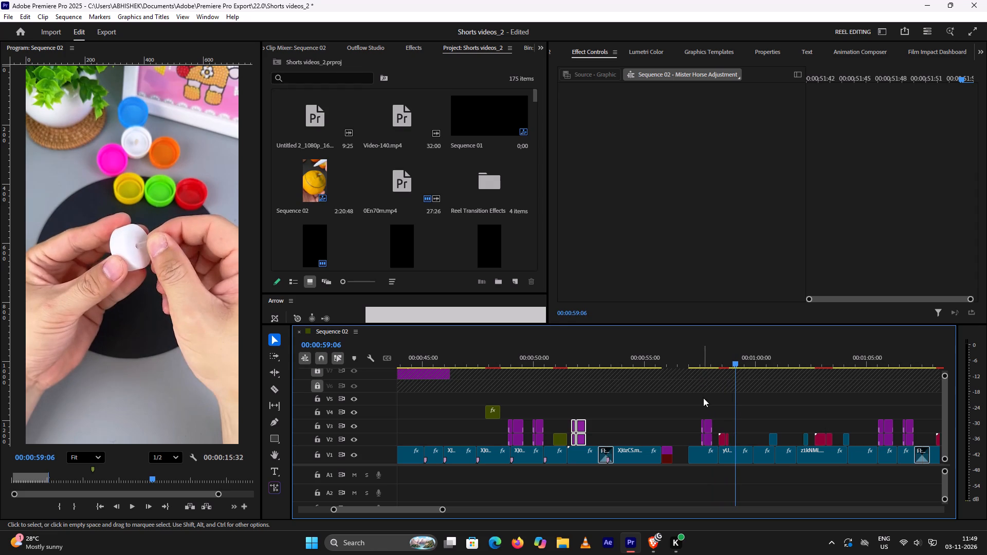
pyautogui.moveTo(698, 404); pyautogui.dragTo(710, 441)
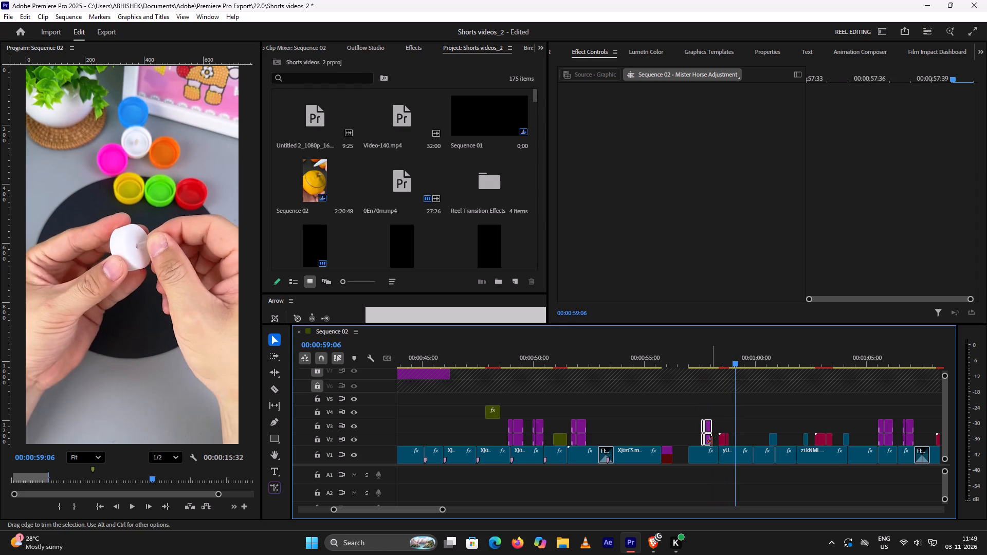
pyautogui.press('Delete')
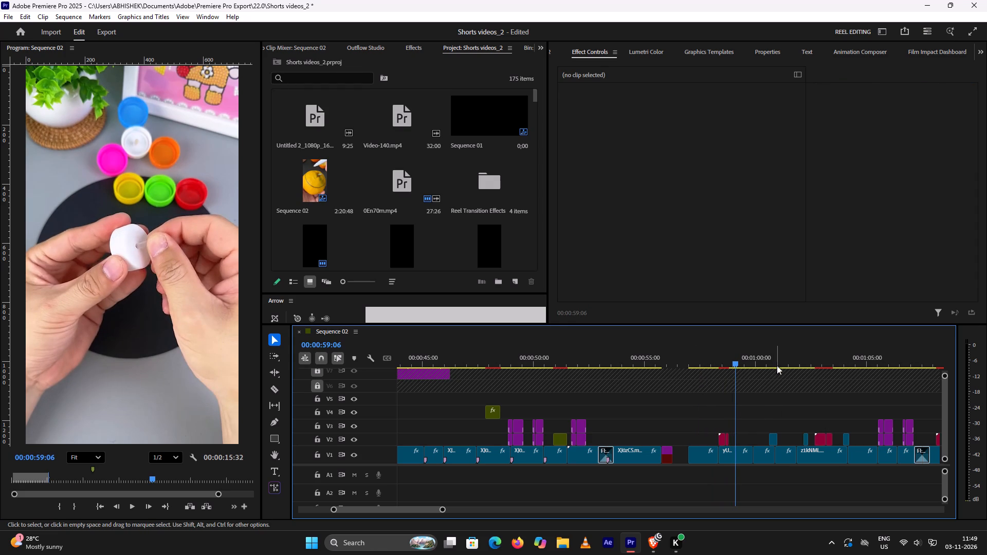
# Preview from about 00:01:00 and move the AEJuice Light Swipe Transition 07 clip on V2 earlier, to start at about 59 seconds.
pyautogui.click(767, 358)
pyautogui.press('space')
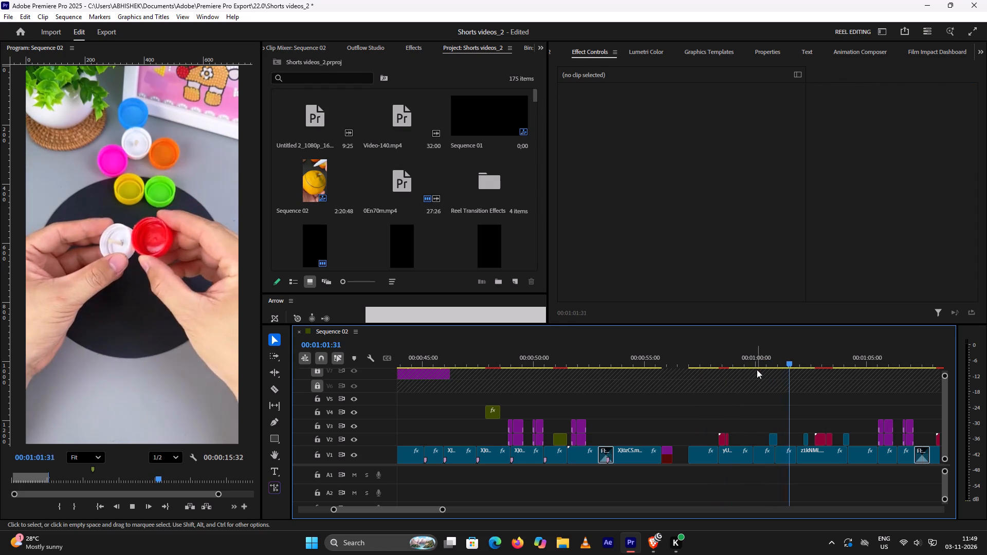
pyautogui.press('space')
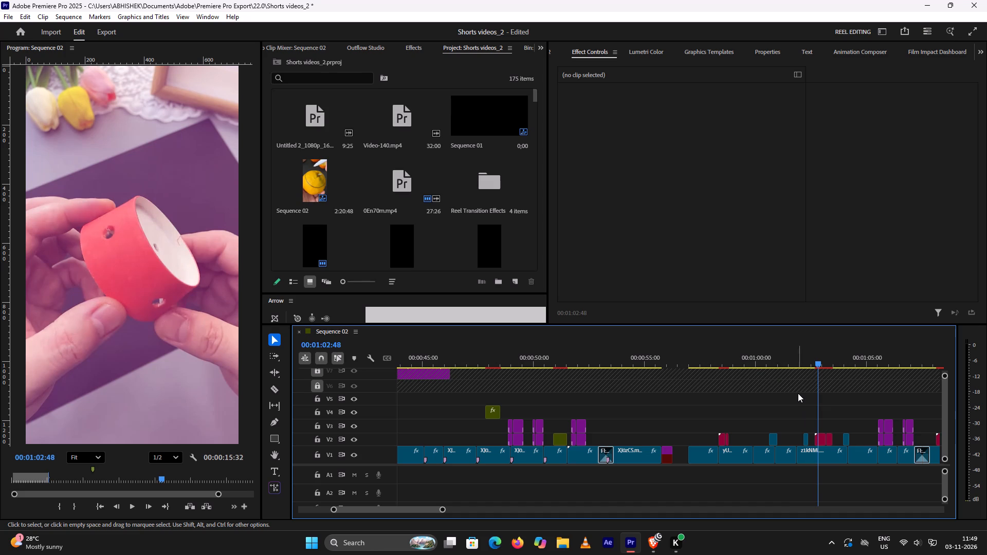
pyautogui.moveTo(759, 425); pyautogui.dragTo(780, 435)
pyautogui.moveTo(775, 438); pyautogui.dragTo(744, 438)
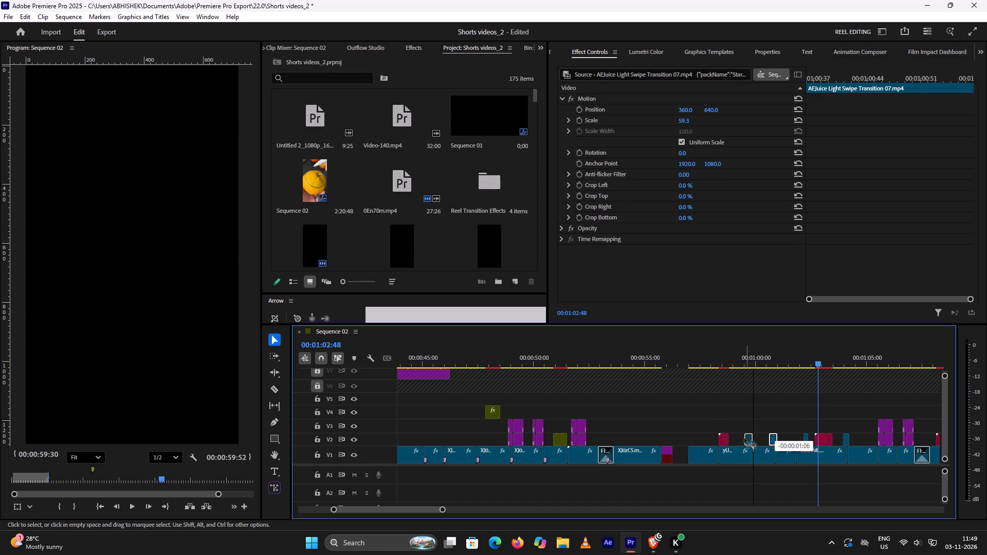
pyautogui.moveTo(744, 438); pyautogui.dragTo(743, 442)
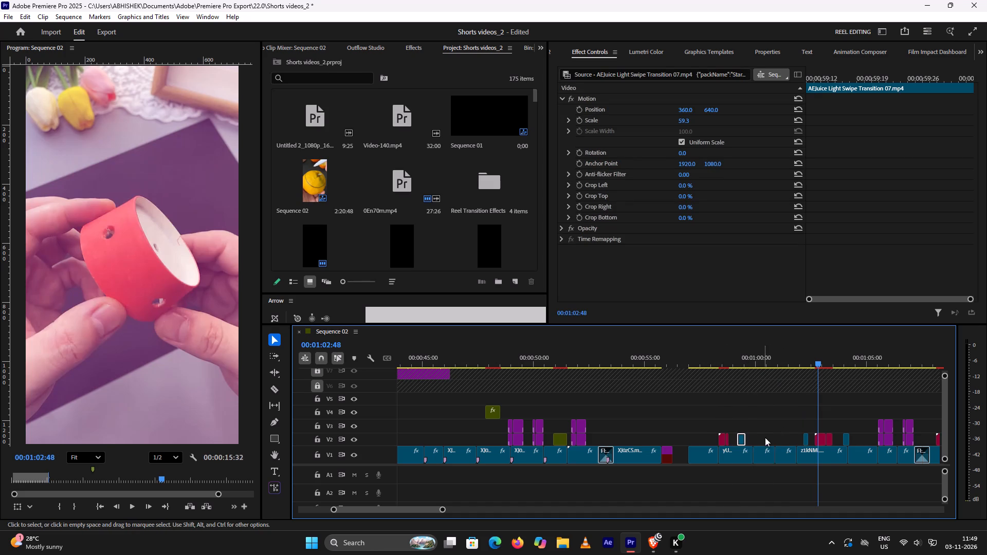
# Move the AEJuice Light Swipe Transition 03 clip on V2 near 00:01:02 earlier, to start at about 00:00:59:53.
pyautogui.moveTo(791, 430); pyautogui.dragTo(810, 441)
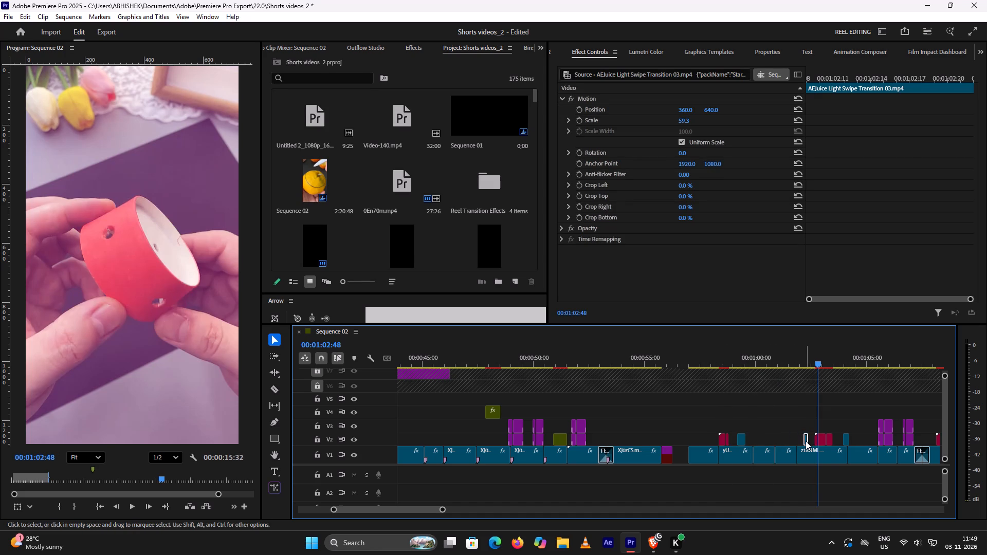
pyautogui.moveTo(806, 441); pyautogui.dragTo(757, 440)
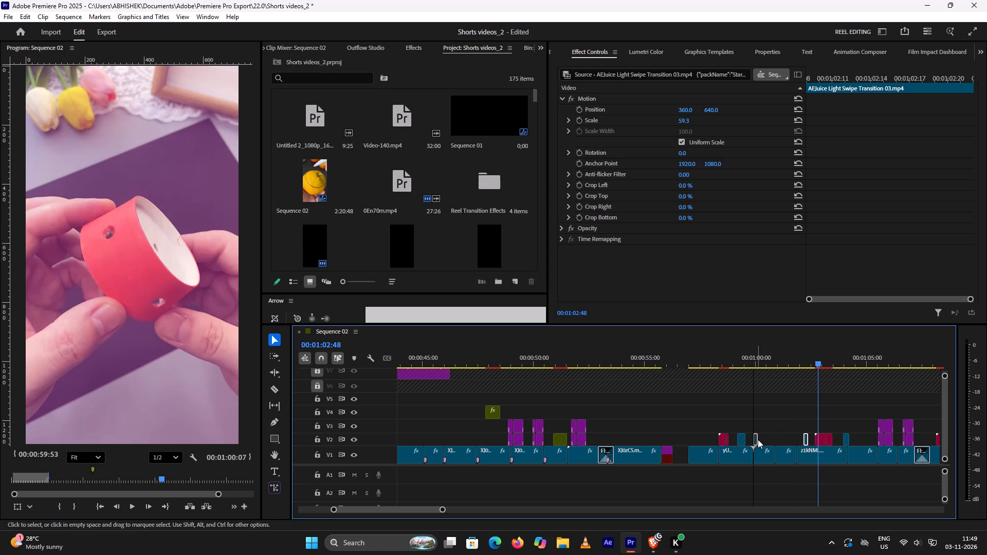
# Move the AEJuice Light Swipe Transition 03 clip near 00:01:04 to just before the red V2 clips, at about 00:00:57:43.
pyautogui.moveTo(833, 423); pyautogui.dragTo(849, 438)
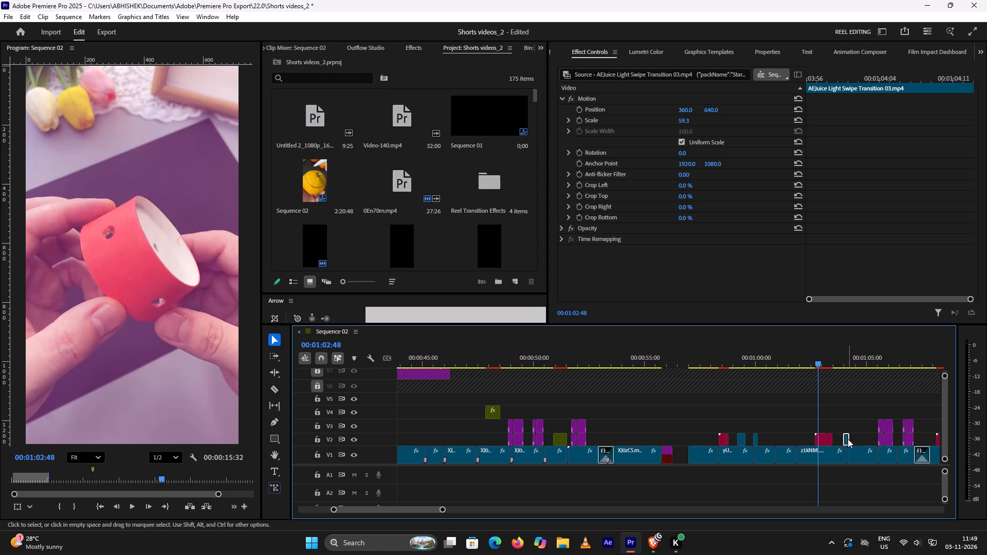
pyautogui.moveTo(847, 439); pyautogui.dragTo(714, 446)
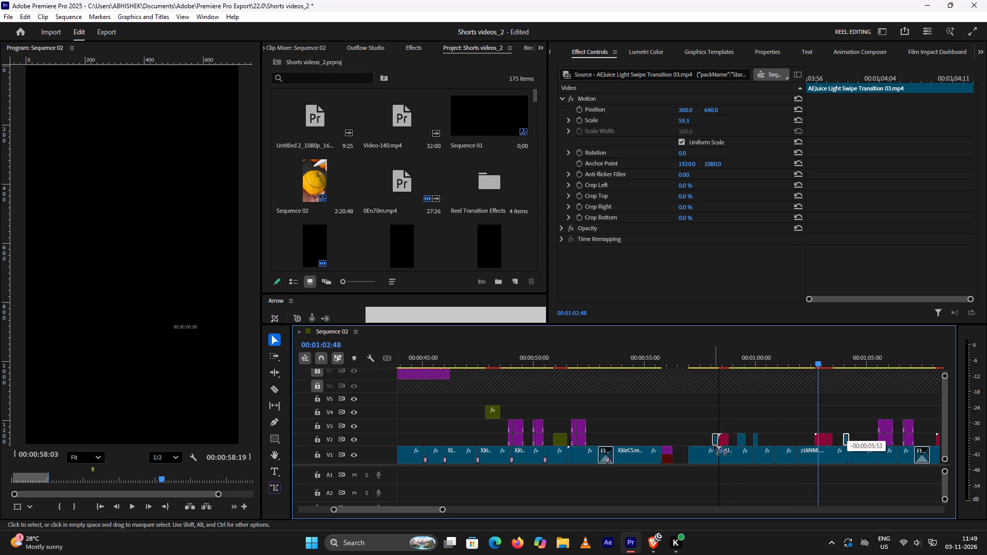
pyautogui.moveTo(714, 446); pyautogui.dragTo(709, 440)
pyautogui.moveTo(709, 440); pyautogui.dragTo(709, 439)
# Preview the Generated Light Leak 1 clips on V2 near 00:01:03 and move them earlier, to start at about 00:01:00:22.
pyautogui.moveTo(809, 419); pyautogui.dragTo(830, 443)
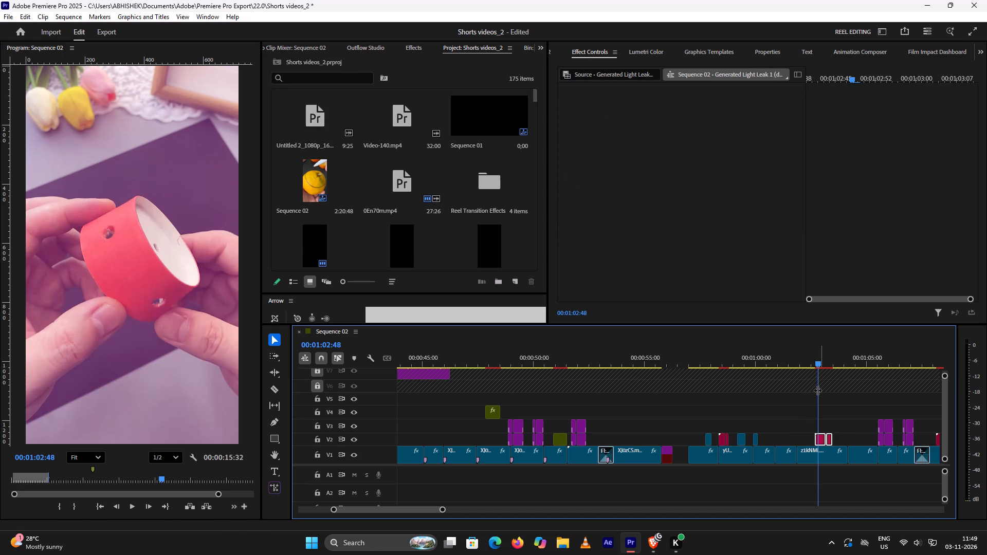
pyautogui.click(806, 359)
pyautogui.press('space')
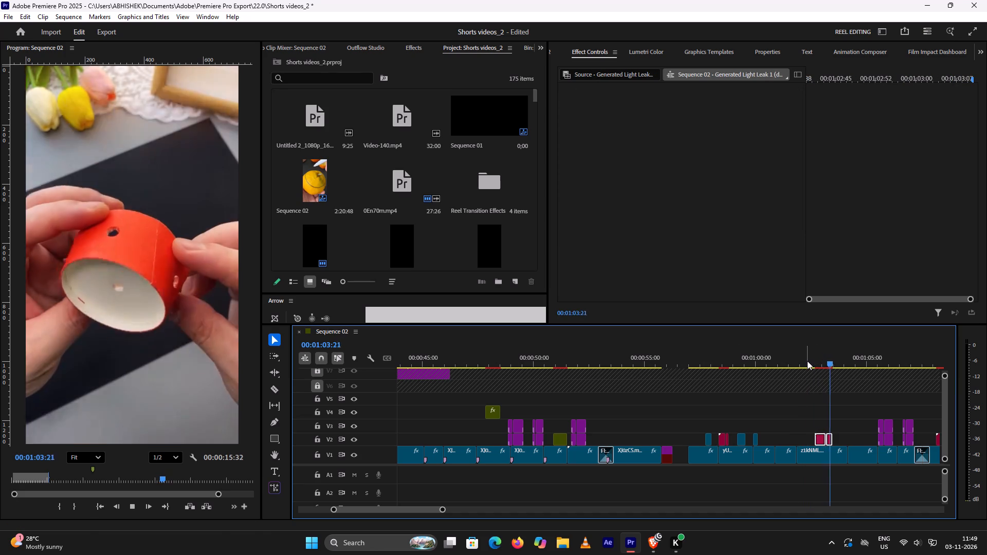
pyautogui.press('space')
pyautogui.moveTo(811, 423); pyautogui.dragTo(832, 437)
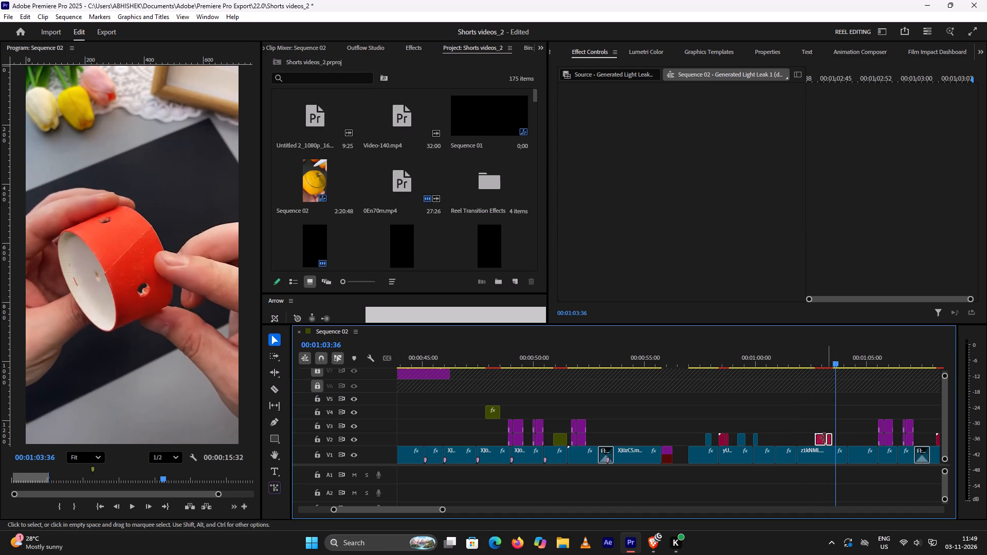
pyautogui.moveTo(820, 439); pyautogui.dragTo(772, 439)
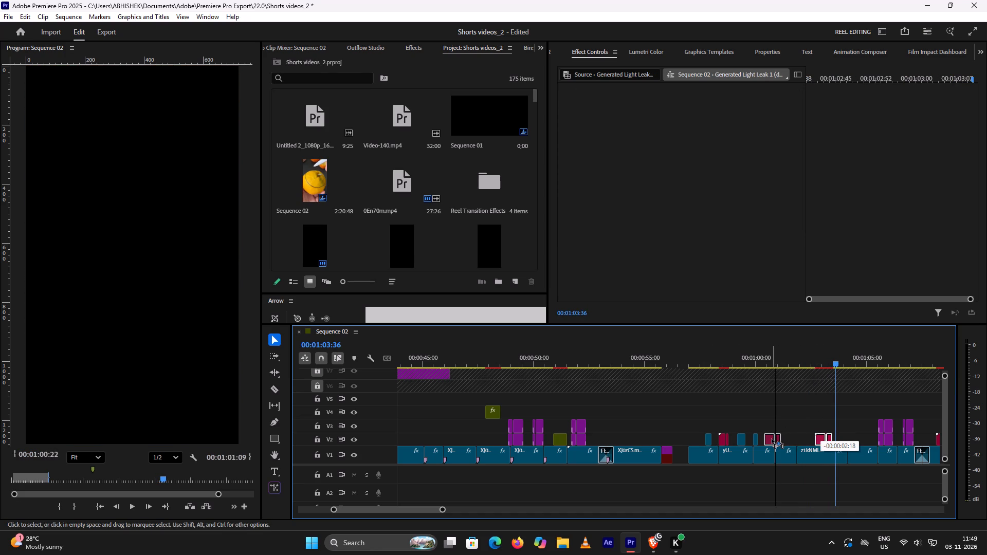
pyautogui.moveTo(772, 439); pyautogui.dragTo(772, 439)
# Preview around 00:01:07 and move the two Mister Horse Adjustment groups on V2 and V3 there to start at about 00:01:01:34.
pyautogui.scroll(-3, 824, 425)
pyautogui.click(829, 364)
pyautogui.press('space')
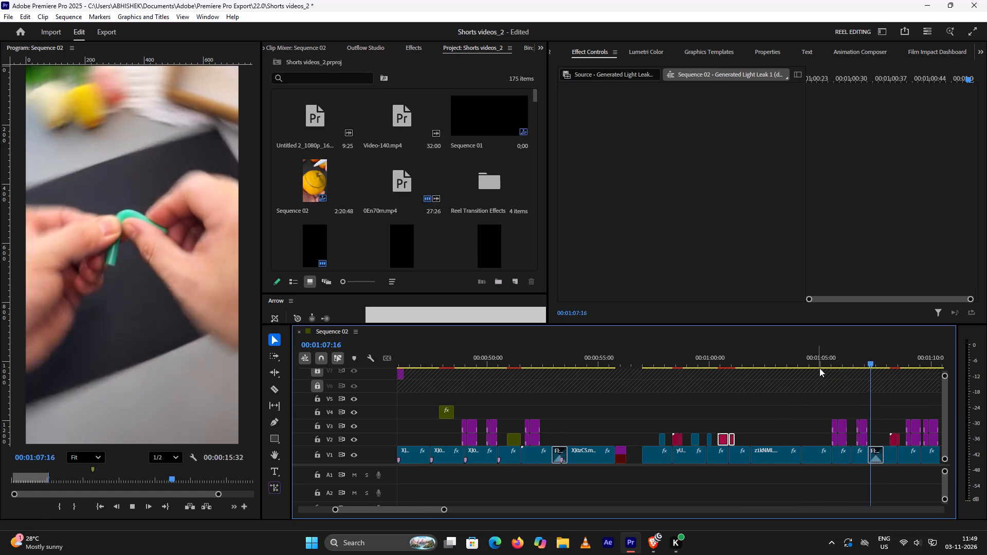
pyautogui.press('space')
pyautogui.click(856, 361)
pyautogui.press('space')
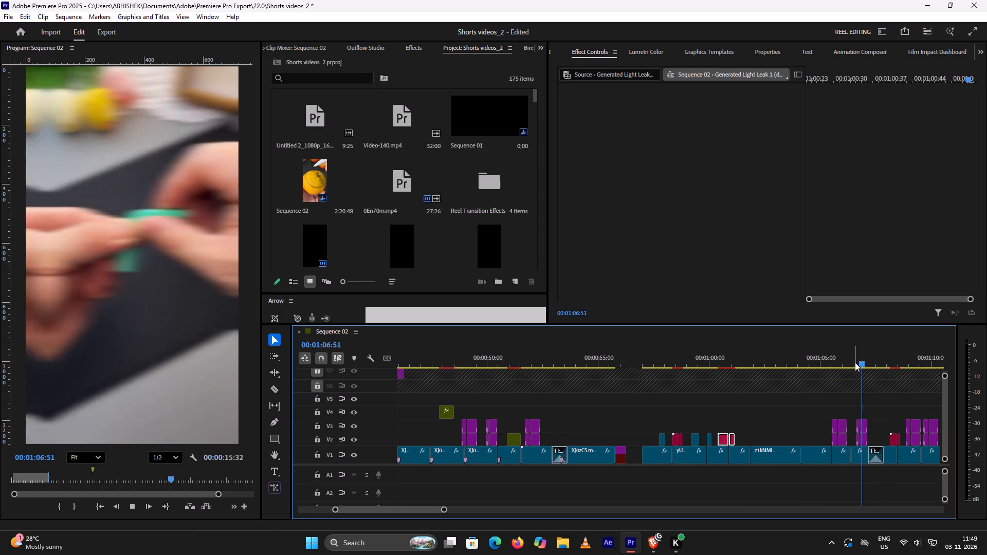
pyautogui.press('space')
pyautogui.moveTo(822, 413); pyautogui.dragTo(851, 435)
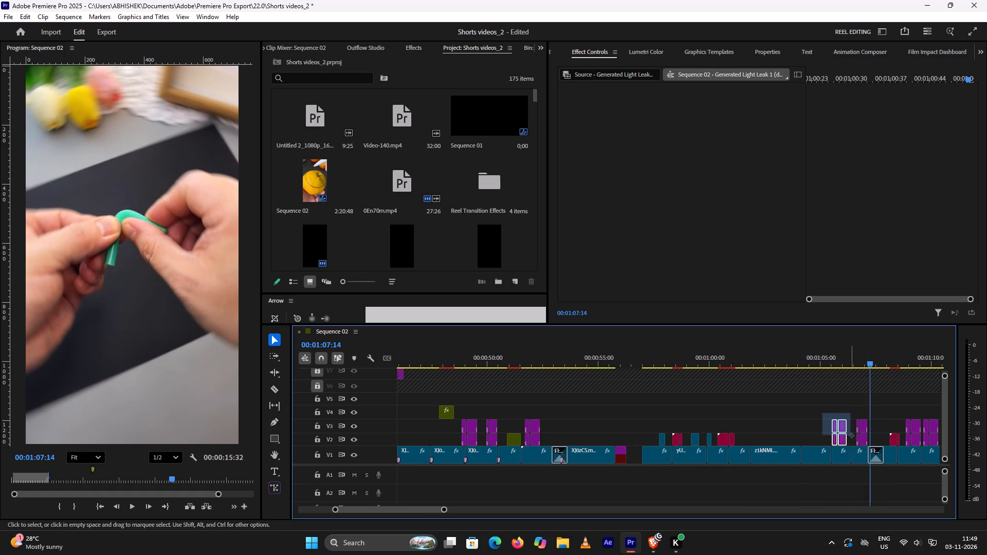
pyautogui.moveTo(851, 435); pyautogui.dragTo(864, 442)
pyautogui.moveTo(864, 425); pyautogui.dragTo(772, 429)
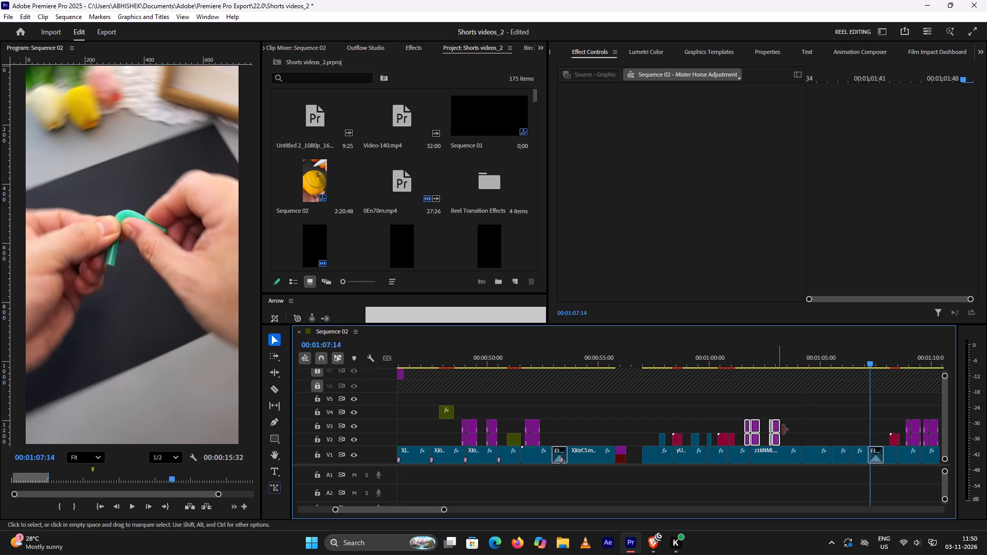
# Preview the sections near 00:01:09 and 59 seconds, and delete the Generated Light Leak 4 clip on V2 near 00:01:08.
pyautogui.scroll(-7, 813, 421)
pyautogui.click(798, 354)
pyautogui.press('space')
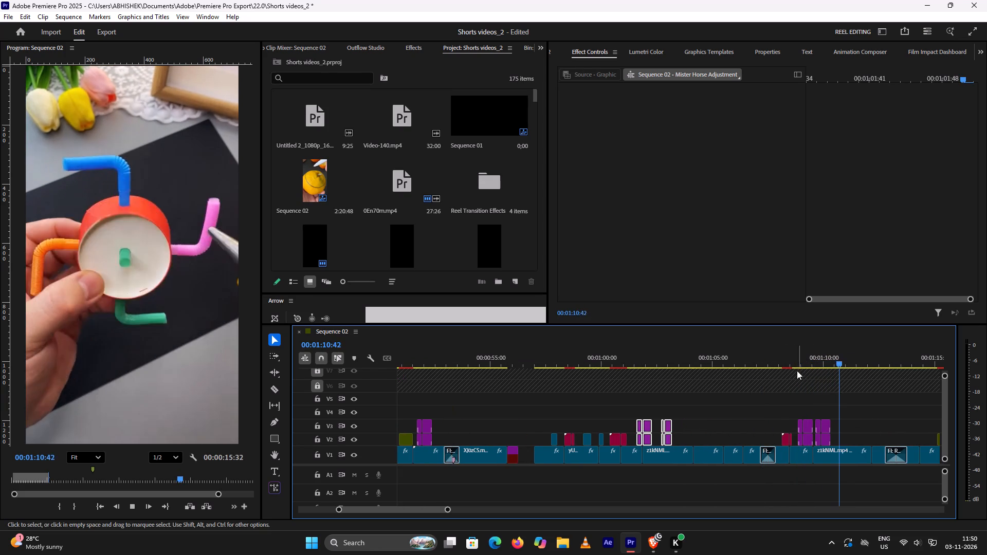
pyautogui.press('space')
pyautogui.click(781, 363)
pyautogui.press('space')
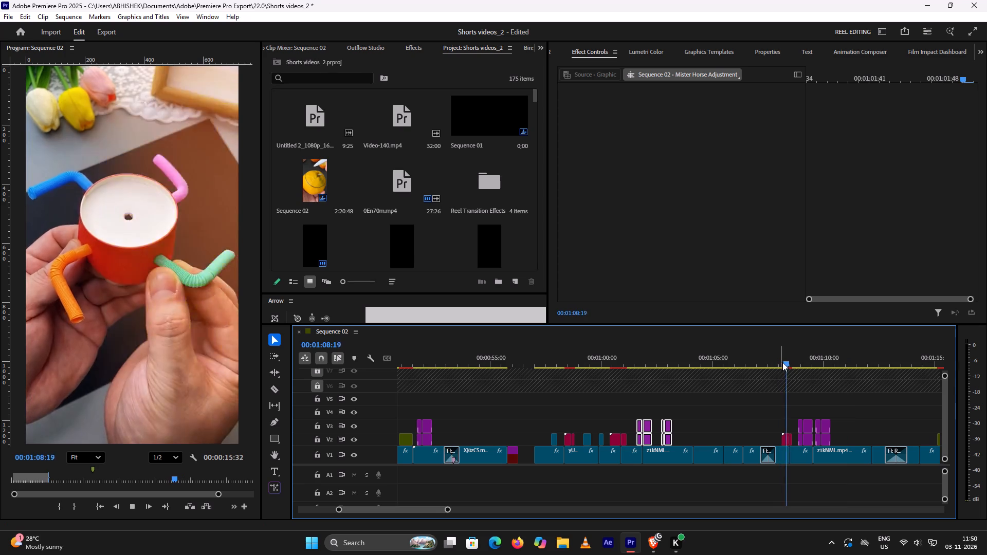
pyautogui.press('space')
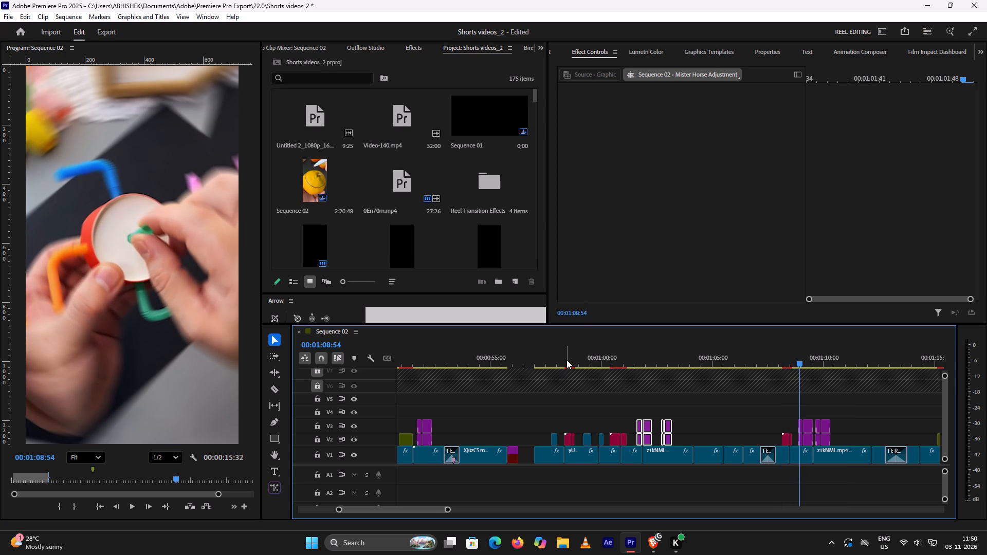
pyautogui.click(566, 359)
pyautogui.press('space')
pyautogui.press('space')
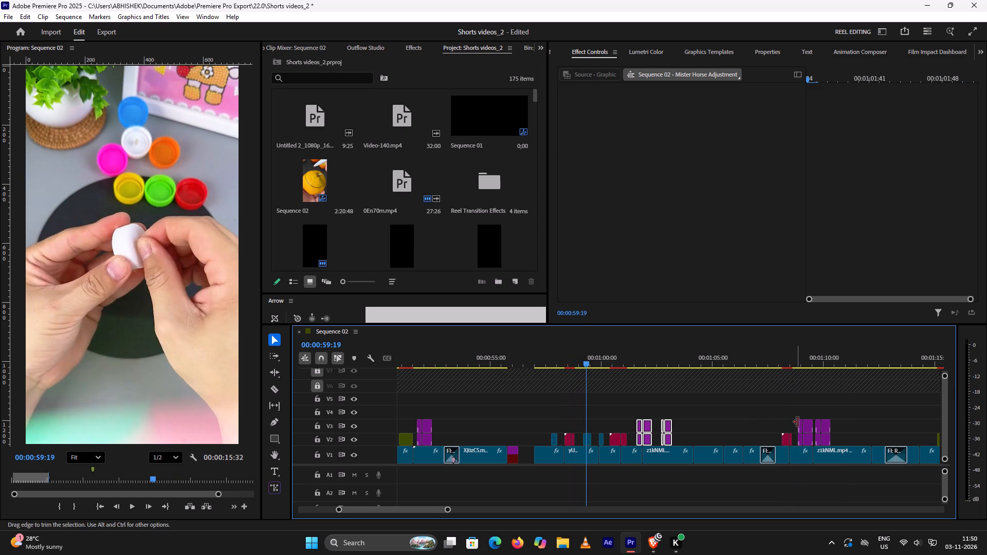
pyautogui.moveTo(778, 426); pyautogui.dragTo(790, 445)
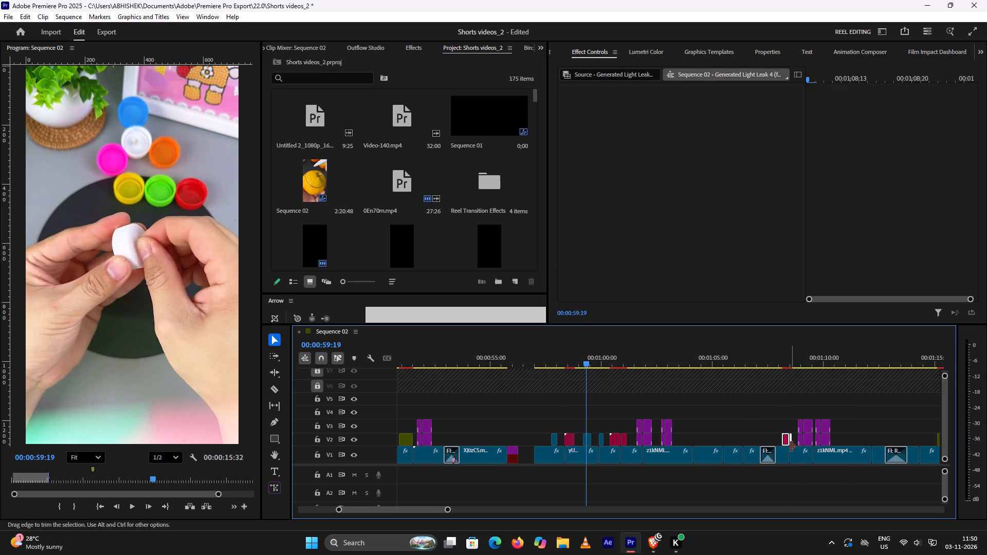
pyautogui.press('Delete')
# Move the two Mister Horse Adjustment groups on V2 and V3 near 00:01:09 back to start at about 00:01:03:20.
pyautogui.moveTo(792, 403); pyautogui.dragTo(818, 438)
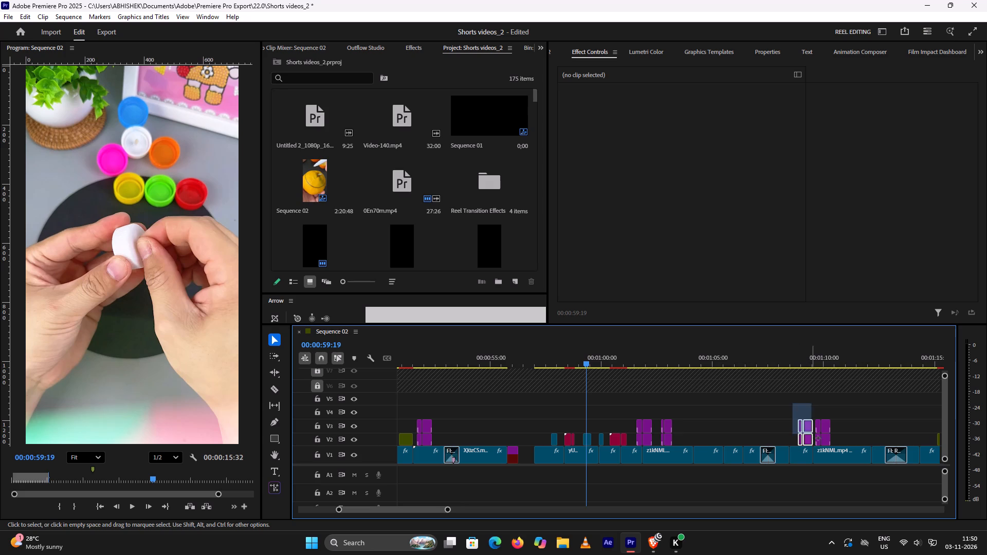
pyautogui.moveTo(818, 438); pyautogui.dragTo(831, 445)
pyautogui.moveTo(809, 426); pyautogui.dragTo(683, 422)
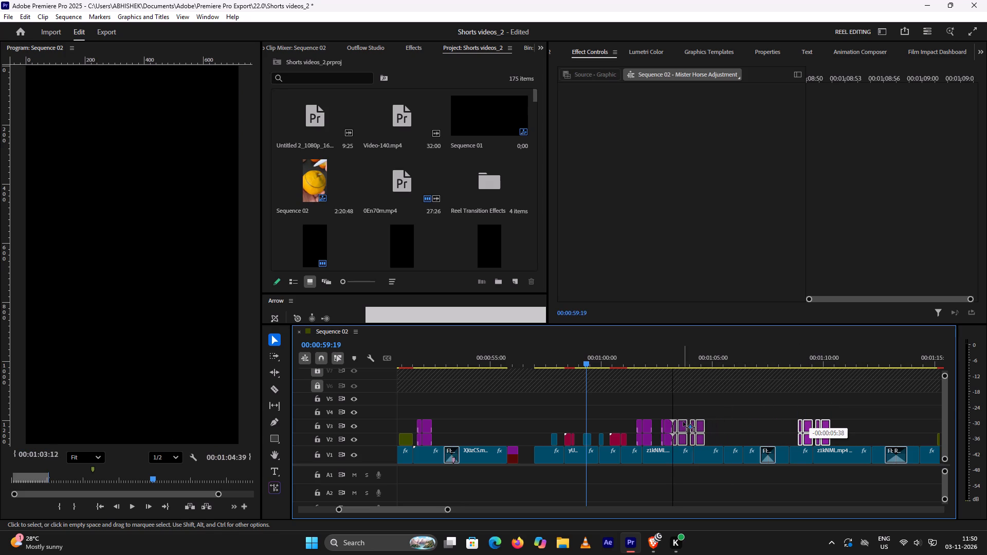
pyautogui.moveTo(683, 422); pyautogui.dragTo(688, 423)
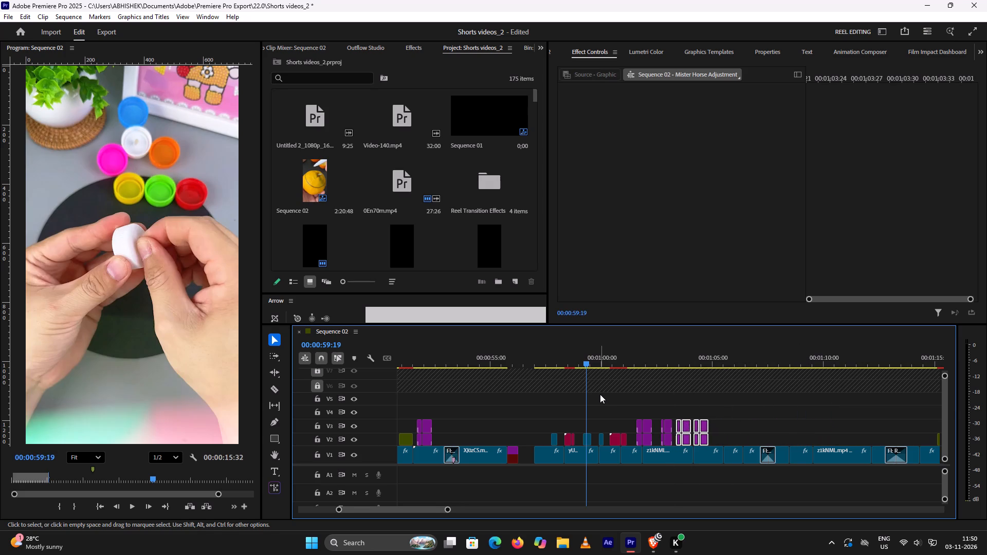
# Move all transition and adjustment clips on V2 and V3 between about 00:00:57 and 00:01:05 earlier, to start at about 00:00:40:40.
pyautogui.scroll(15, 600, 394)
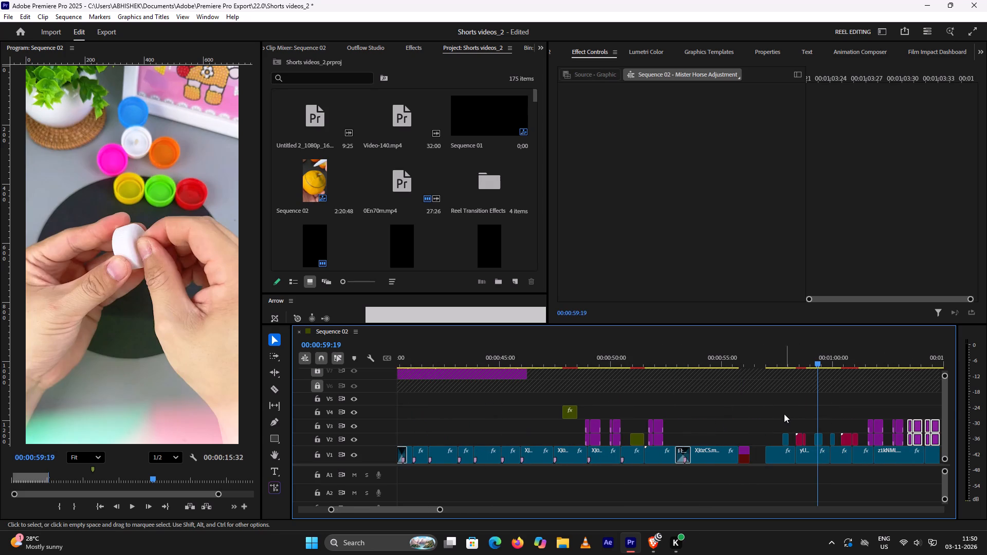
pyautogui.moveTo(779, 417); pyautogui.dragTo(947, 440)
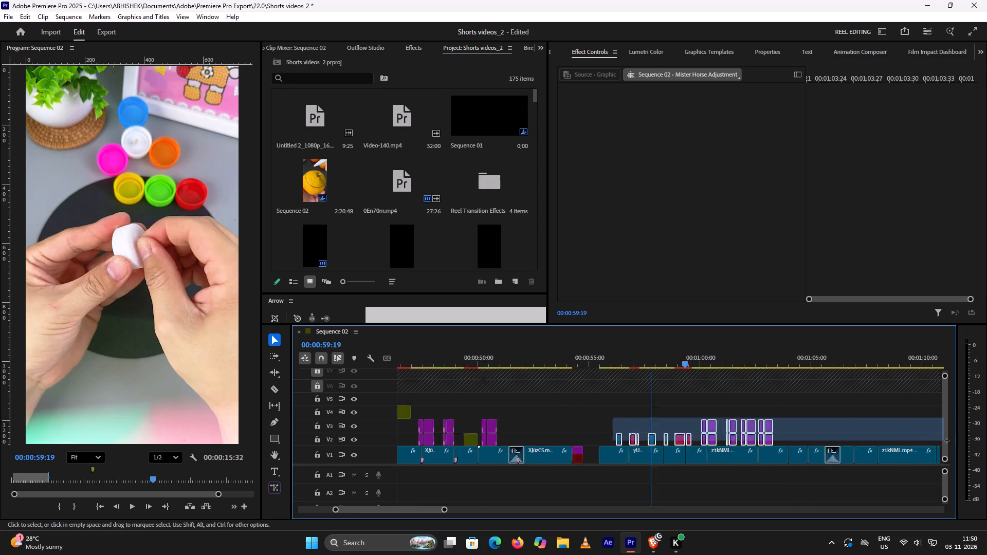
pyautogui.moveTo(947, 440); pyautogui.dragTo(664, 426)
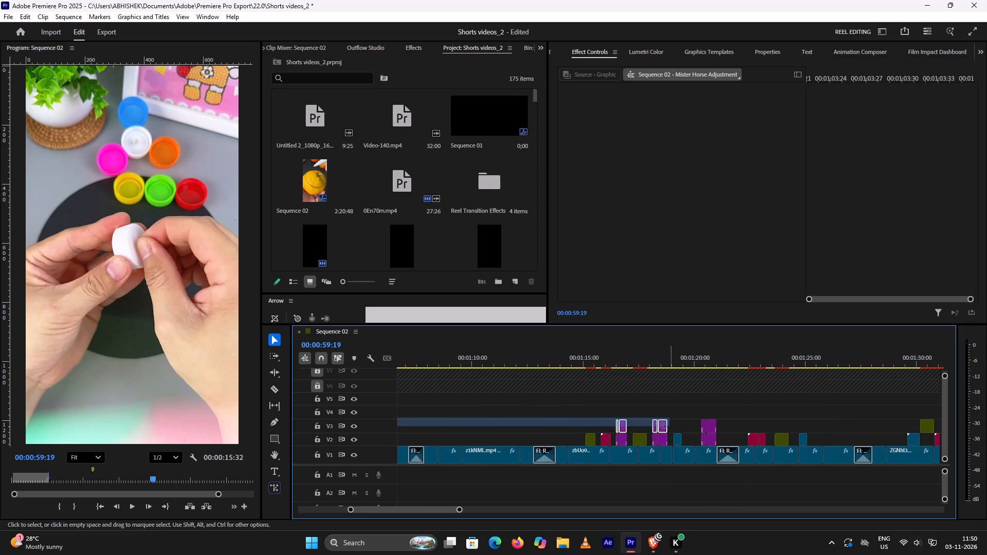
pyautogui.moveTo(664, 426); pyautogui.dragTo(719, 426)
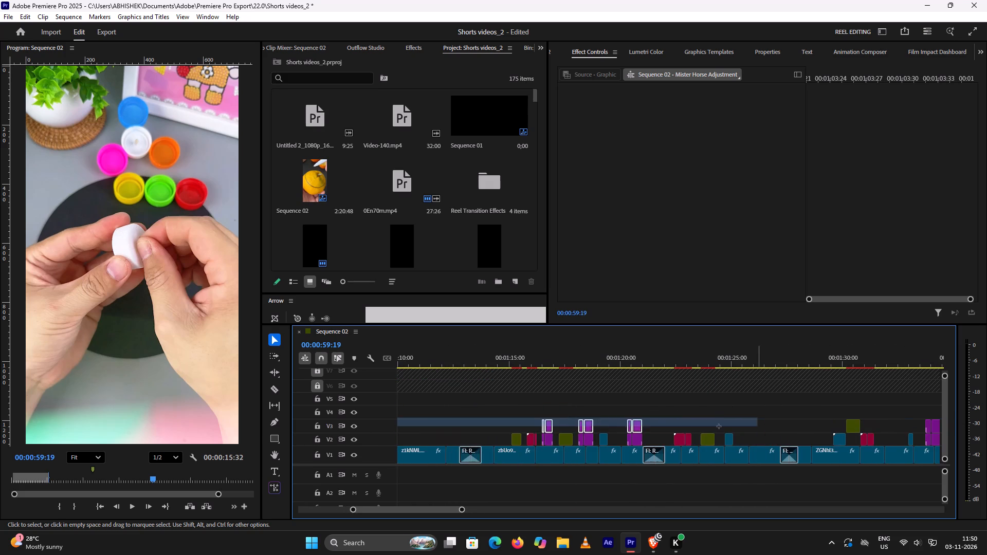
pyautogui.moveTo(719, 426); pyautogui.dragTo(640, 418)
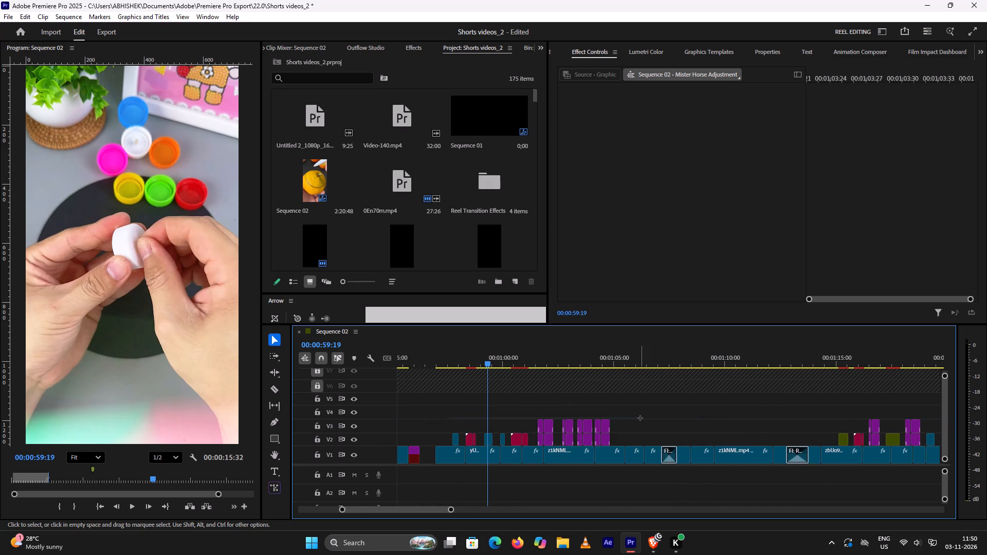
pyautogui.moveTo(640, 418); pyautogui.dragTo(644, 434)
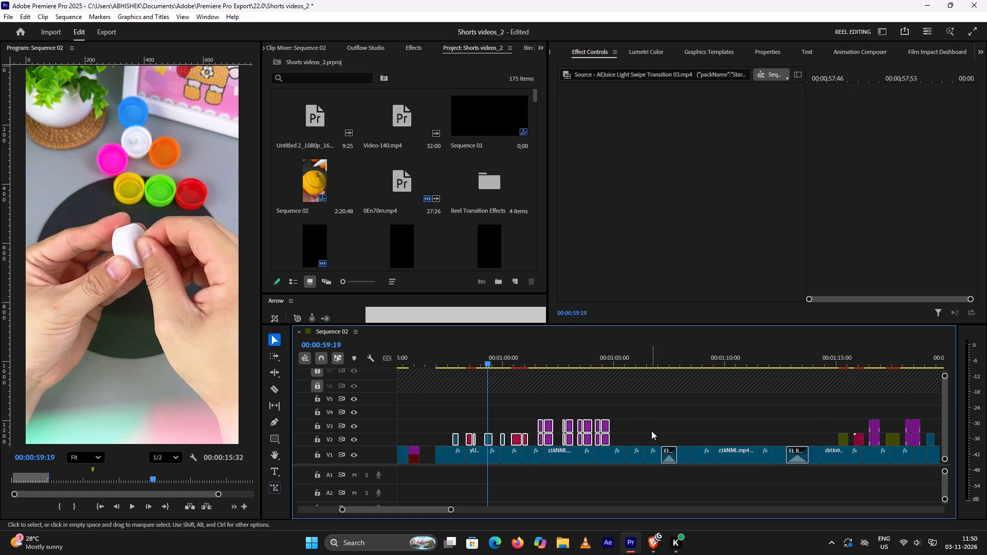
pyautogui.scroll(16, 666, 431)
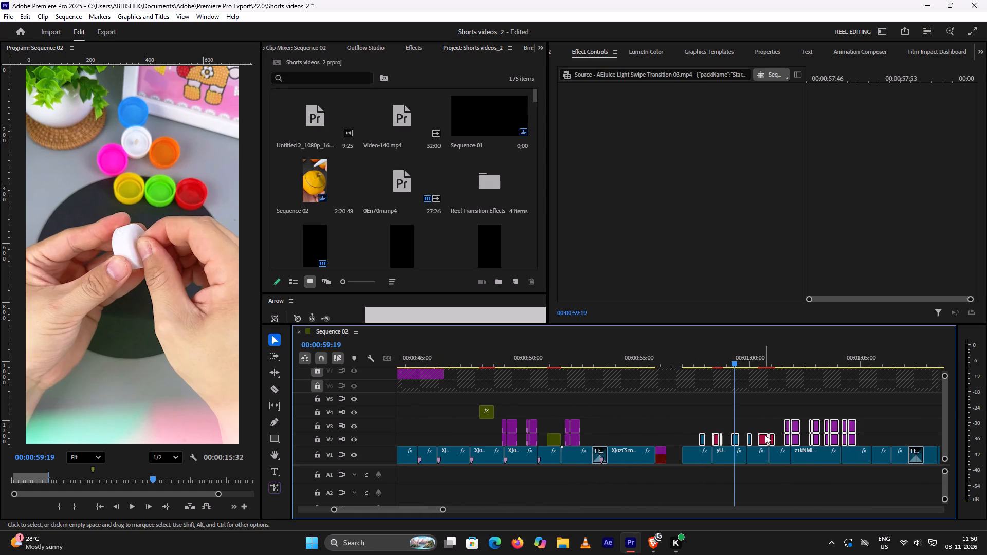
pyautogui.scroll(7, 765, 435)
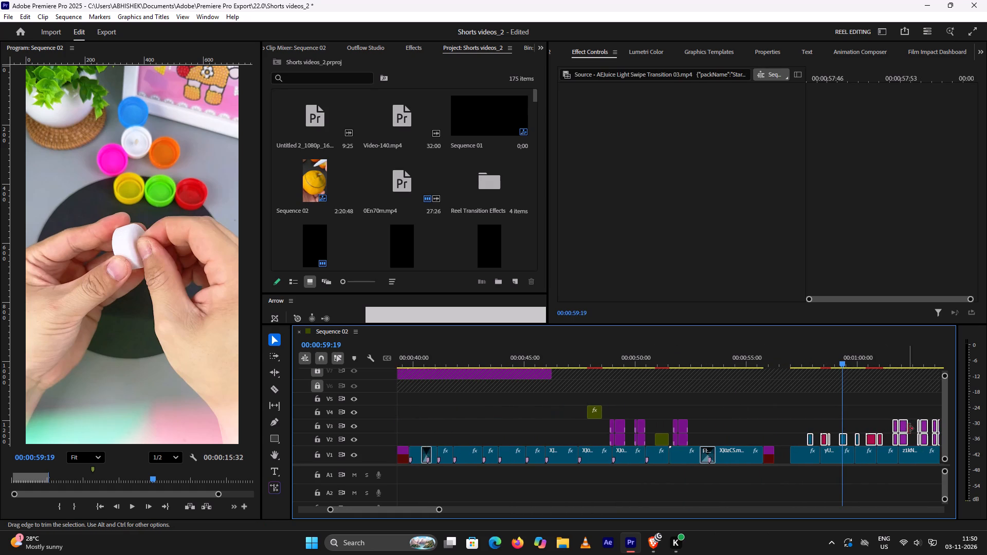
pyautogui.moveTo(902, 425); pyautogui.dragTo(573, 398)
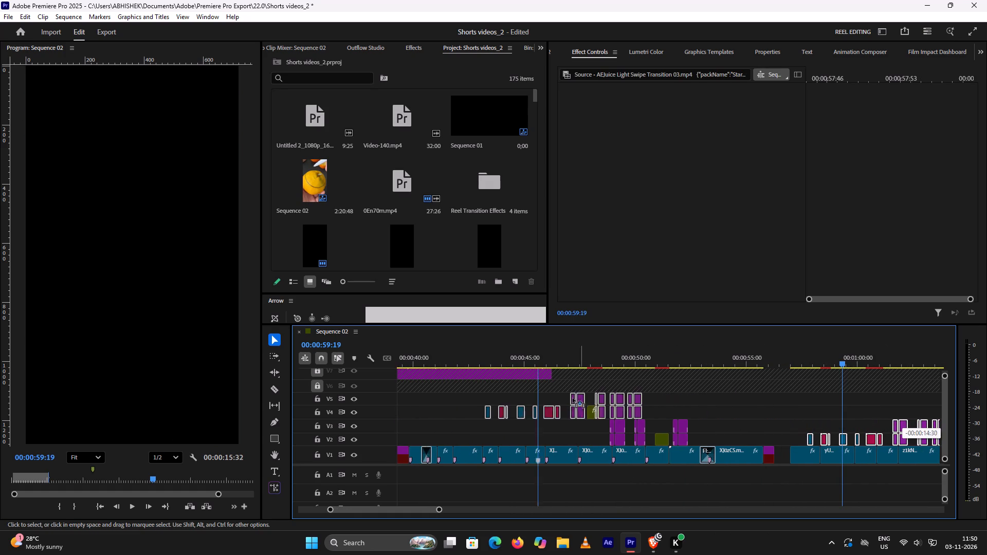
pyautogui.moveTo(573, 398); pyautogui.dragTo(526, 424)
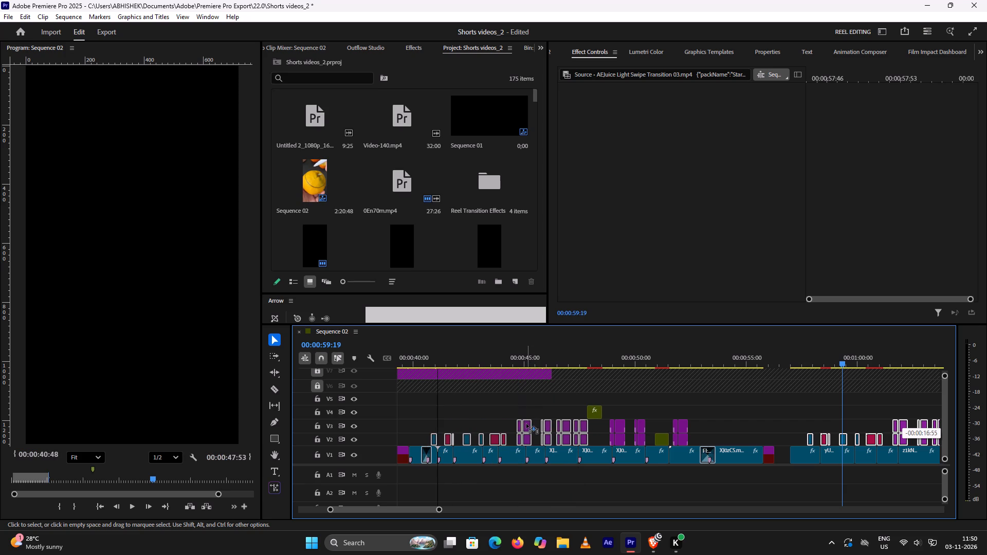
pyautogui.moveTo(526, 424); pyautogui.dragTo(523, 427)
# Delete the run of adjacent V1 clips between about 00:00:34 and 00:00:40, just before the moved transitions.
pyautogui.scroll(9, 528, 409)
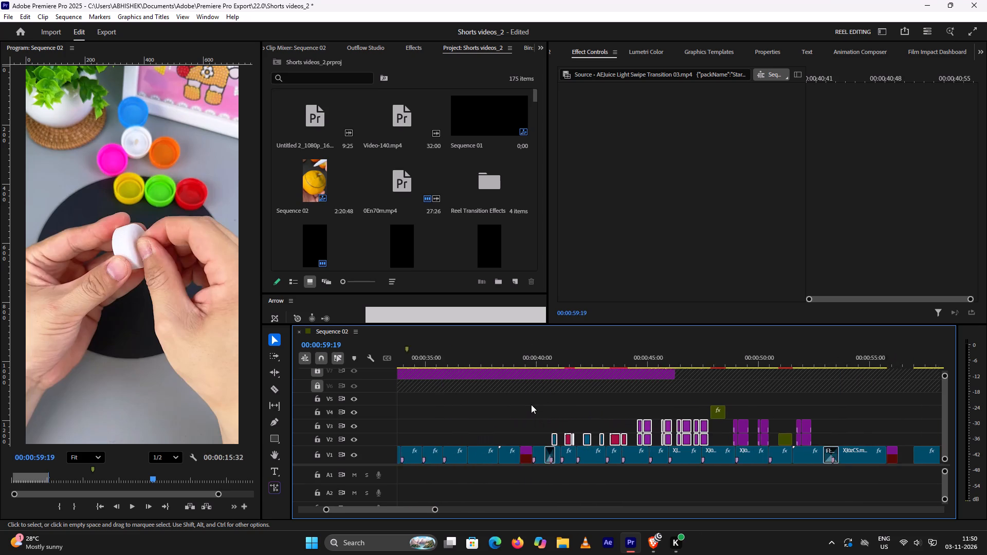
pyautogui.scroll(3, 531, 404)
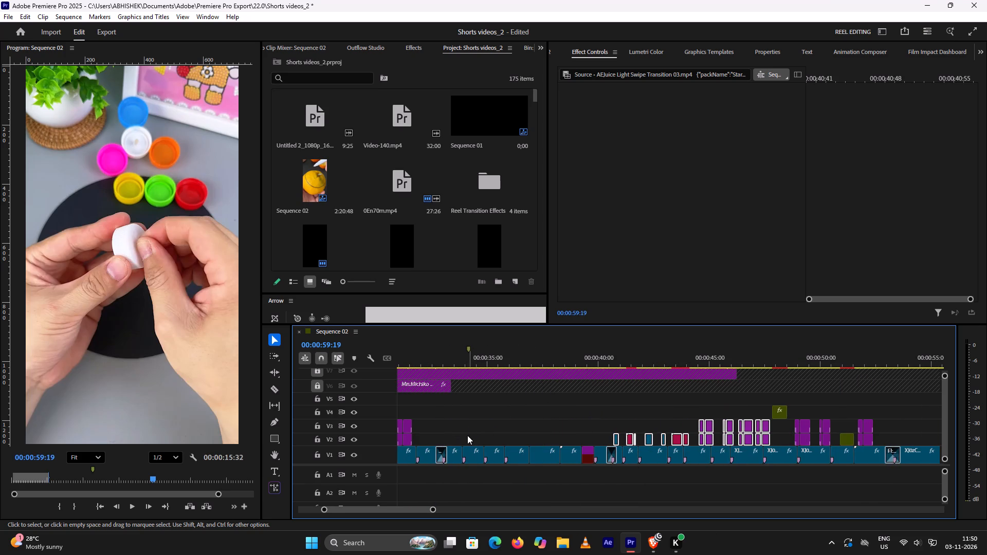
pyautogui.moveTo(474, 433); pyautogui.dragTo(573, 467)
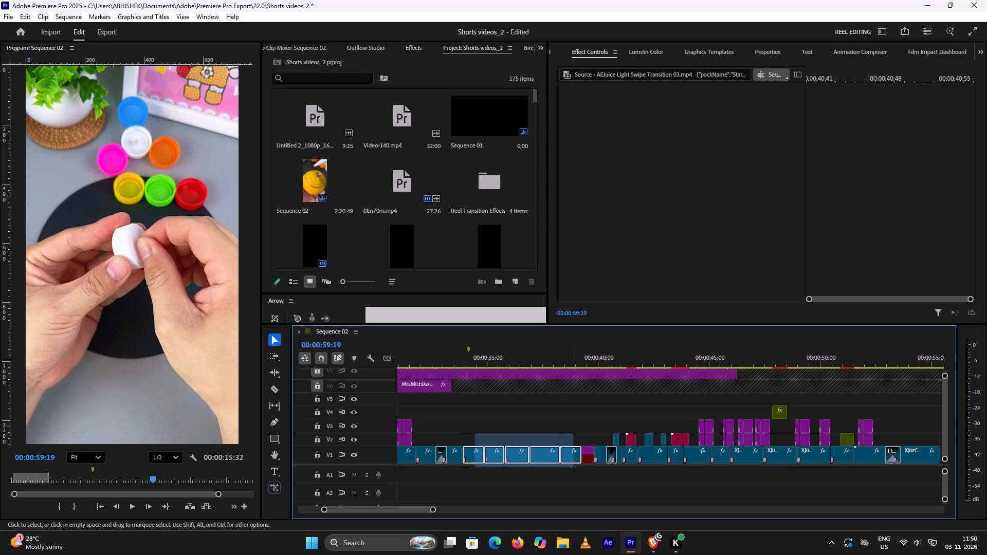
pyautogui.moveTo(573, 467); pyautogui.dragTo(585, 468)
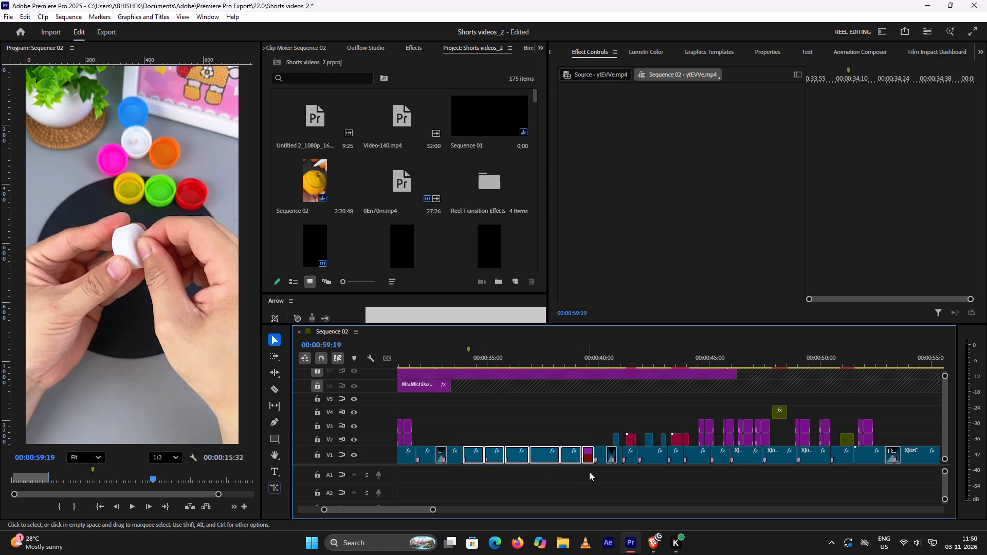
pyautogui.press('Delete')
# Delete the V1 clips between about 00:00:55:45 and 00:01:06:20, including the Colorful Miniature Hot-Air clip.
pyautogui.scroll(-16, 583, 440)
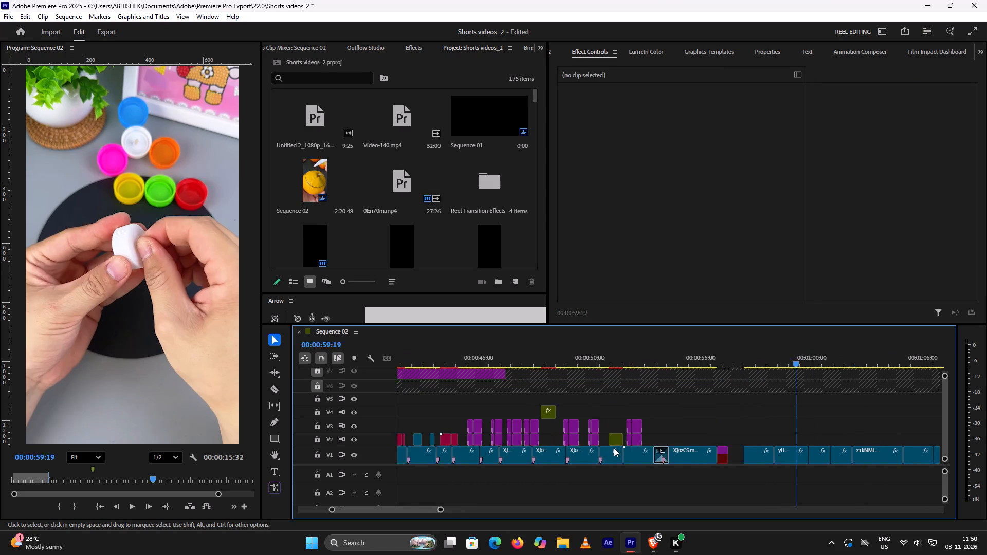
pyautogui.moveTo(705, 428); pyautogui.dragTo(724, 460)
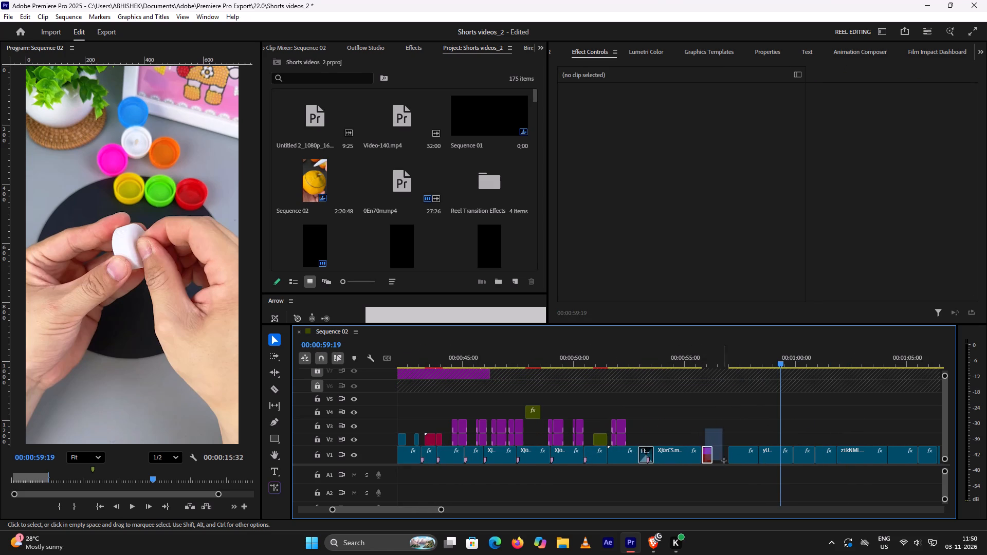
pyautogui.moveTo(724, 460); pyautogui.dragTo(906, 467)
pyautogui.scroll(-5, 891, 465)
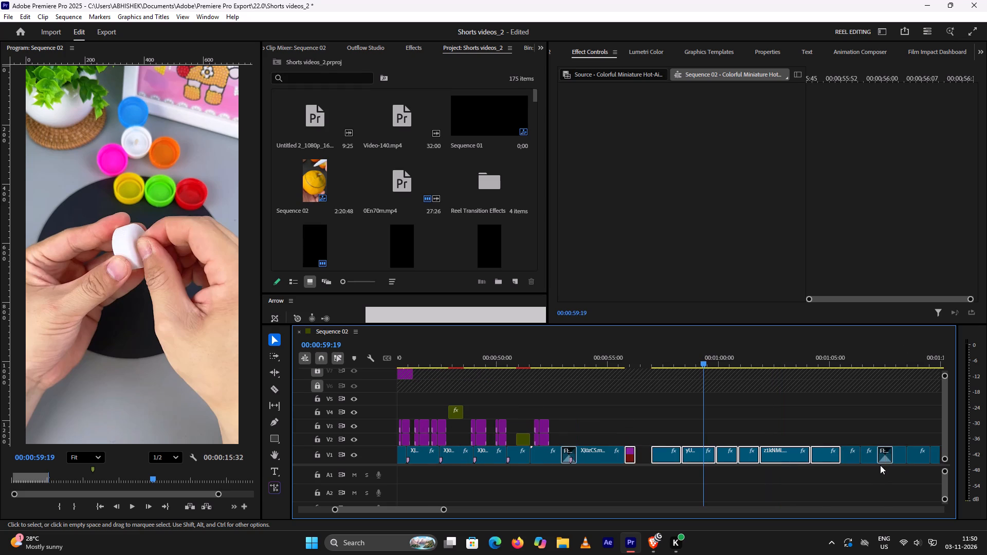
pyautogui.moveTo(847, 423); pyautogui.dragTo(860, 451)
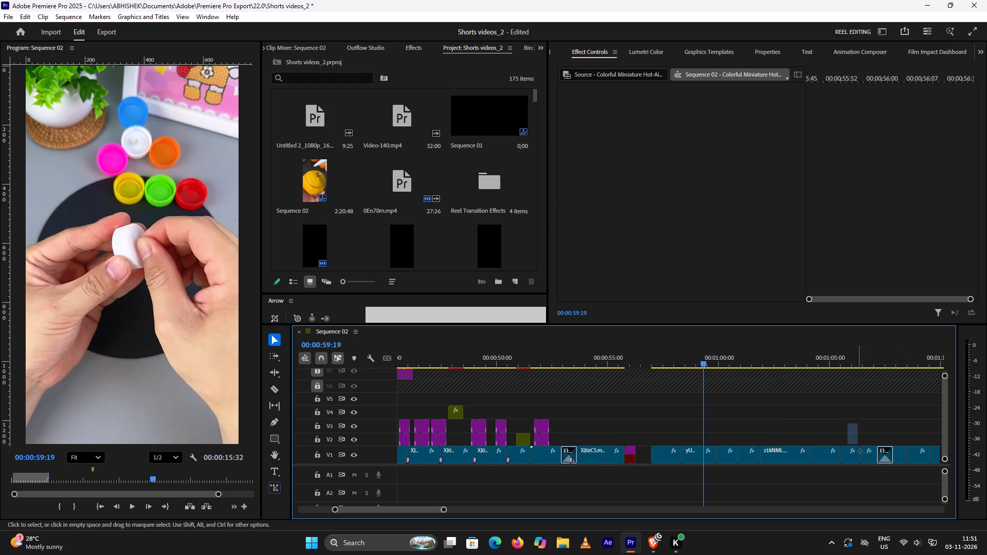
pyautogui.moveTo(860, 451); pyautogui.dragTo(861, 470)
pyautogui.click(840, 415)
pyautogui.moveTo(844, 433); pyautogui.dragTo(843, 433)
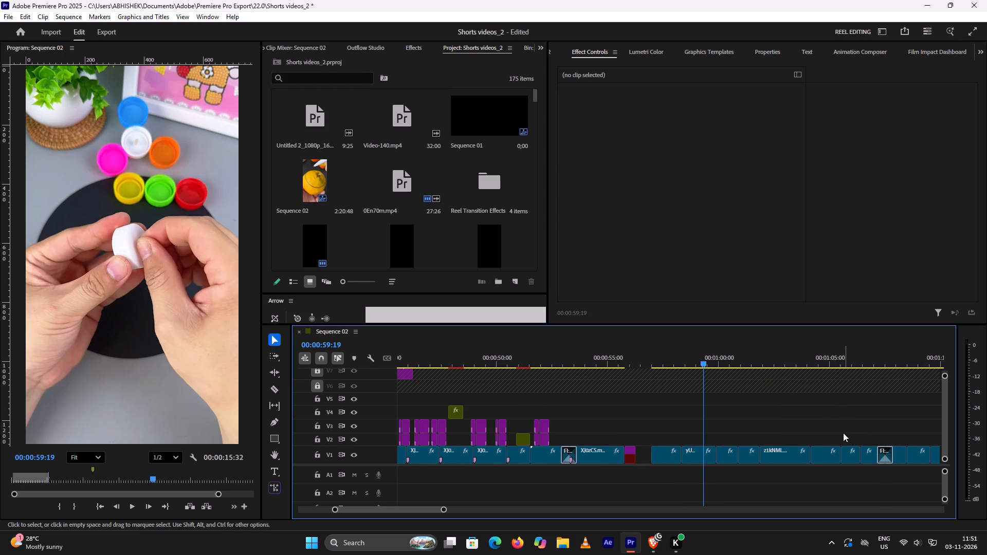
pyautogui.moveTo(843, 433); pyautogui.dragTo(632, 474)
pyautogui.press('Delete')
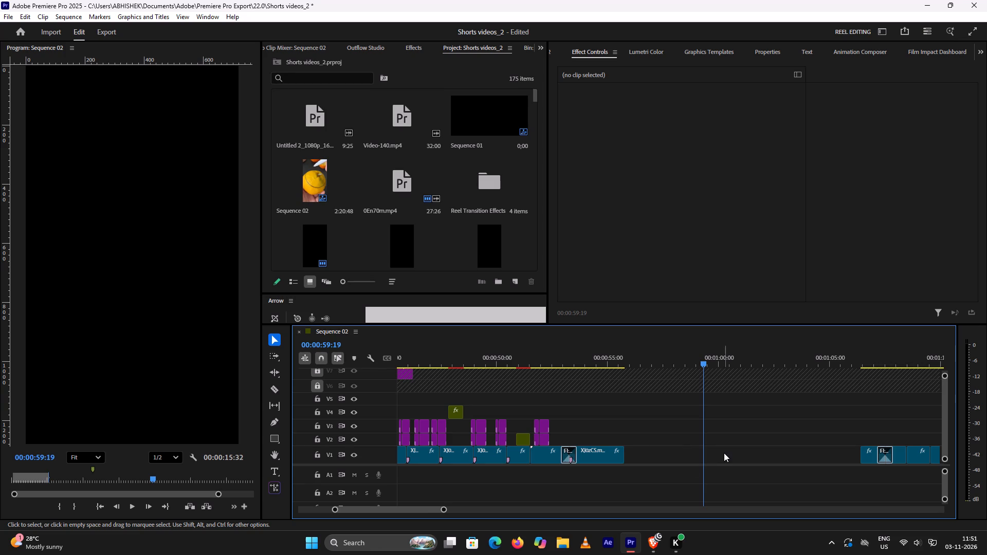
# Delete the z1kNML.mp4 clip near 00:01:10 and the clip just before it on V1.
pyautogui.scroll(-11, 731, 452)
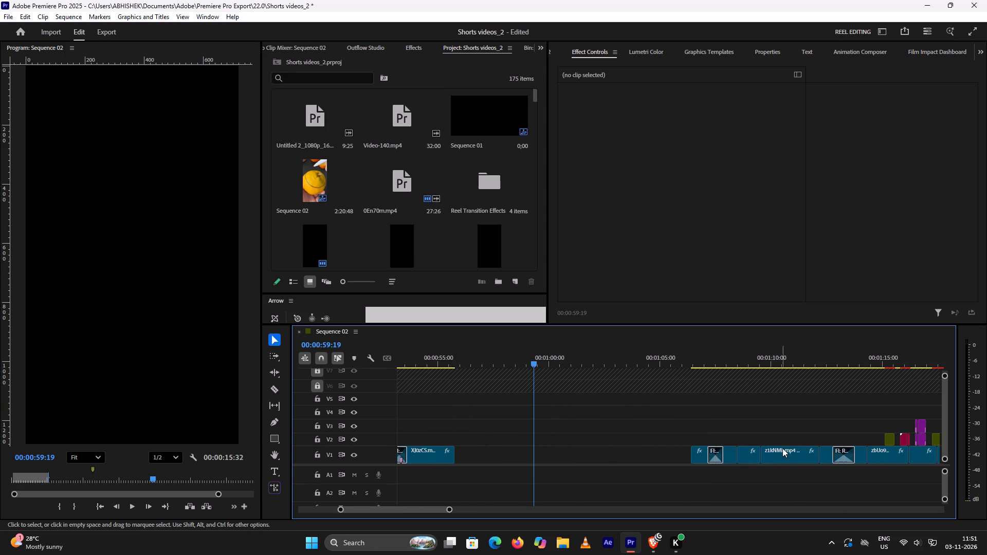
pyautogui.click(784, 452)
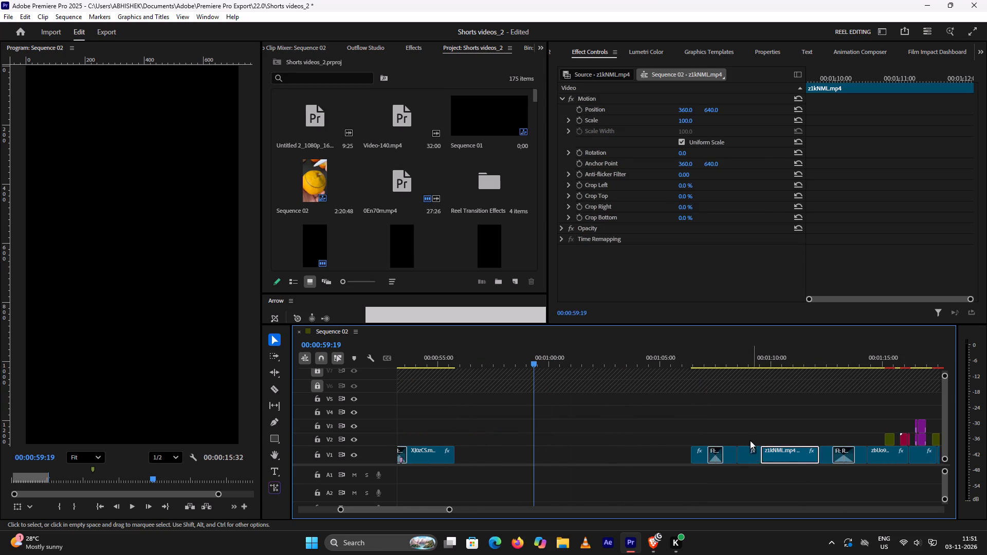
pyautogui.moveTo(743, 427); pyautogui.dragTo(769, 462)
pyautogui.press('Delete')
# Look over the remaining footage, transitions and adjustment clips between about 00:01:10 and 00:01:45.
pyautogui.scroll(-5, 774, 459)
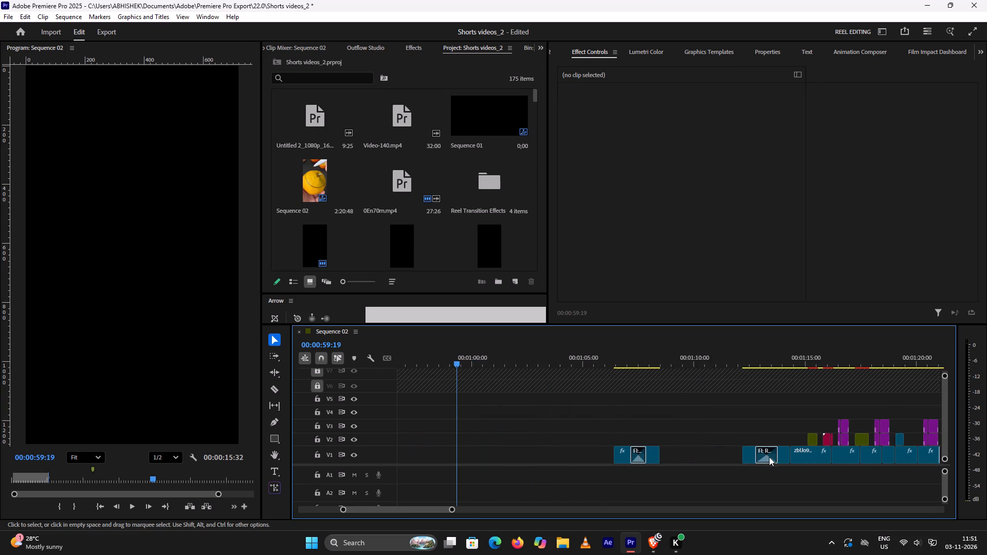
pyautogui.scroll(-15, 768, 456)
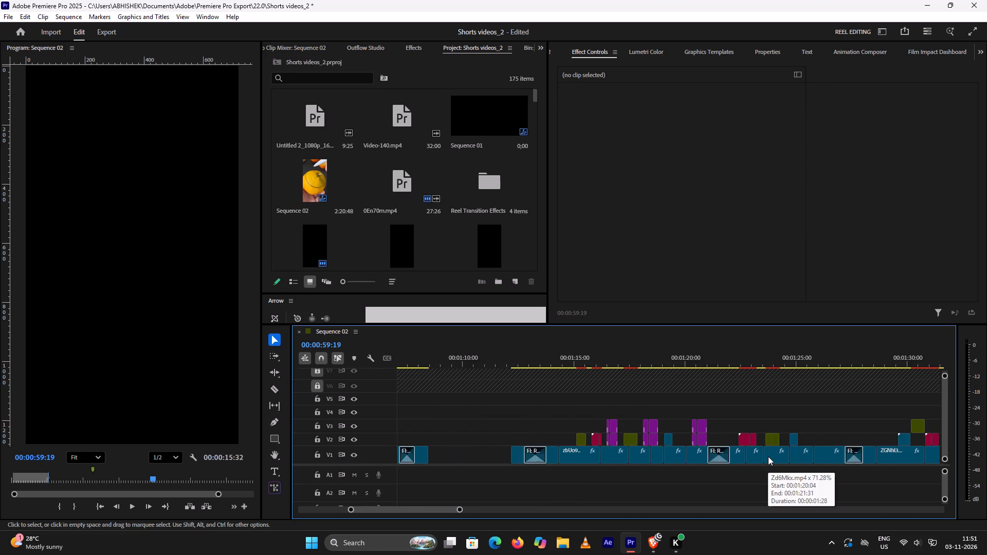
pyautogui.scroll(-3, 768, 456)
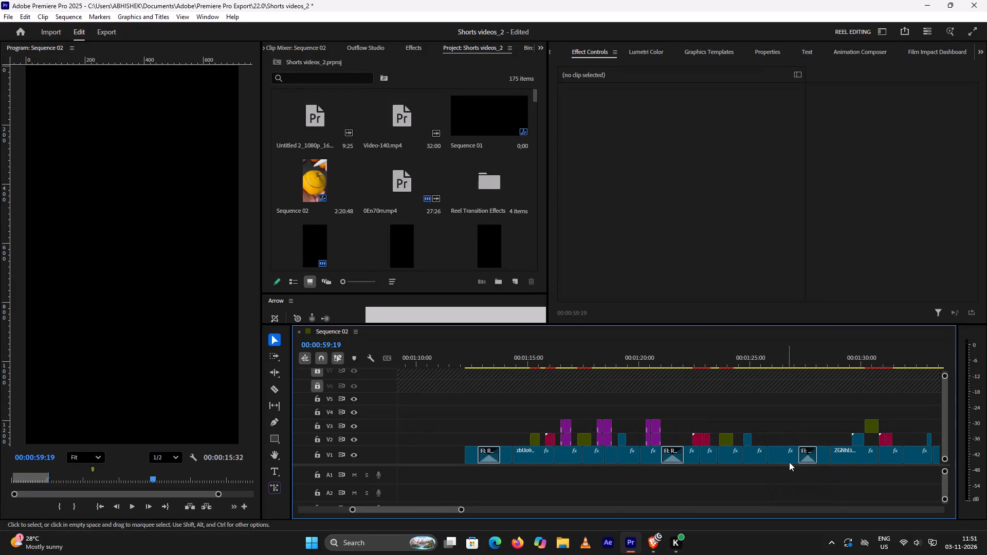
pyautogui.scroll(-11, 790, 462)
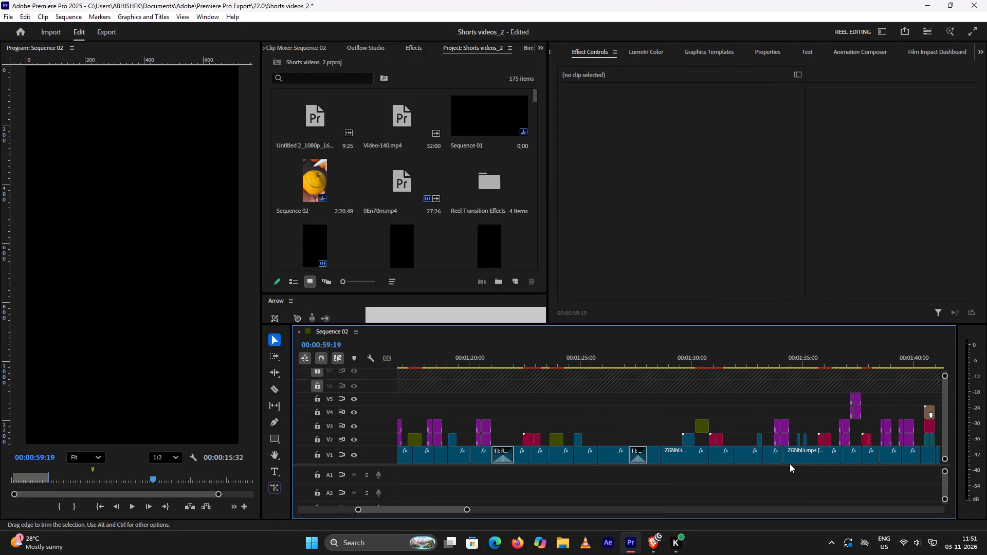
pyautogui.scroll(-15, 790, 464)
pyautogui.scroll(3, 789, 465)
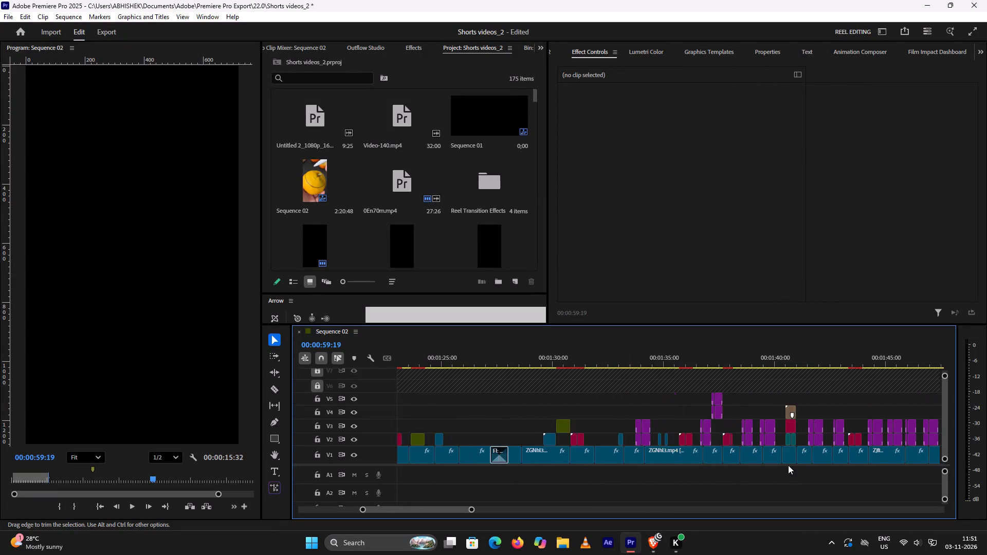
pyautogui.scroll(9, 788, 465)
pyautogui.scroll(6, 628, 454)
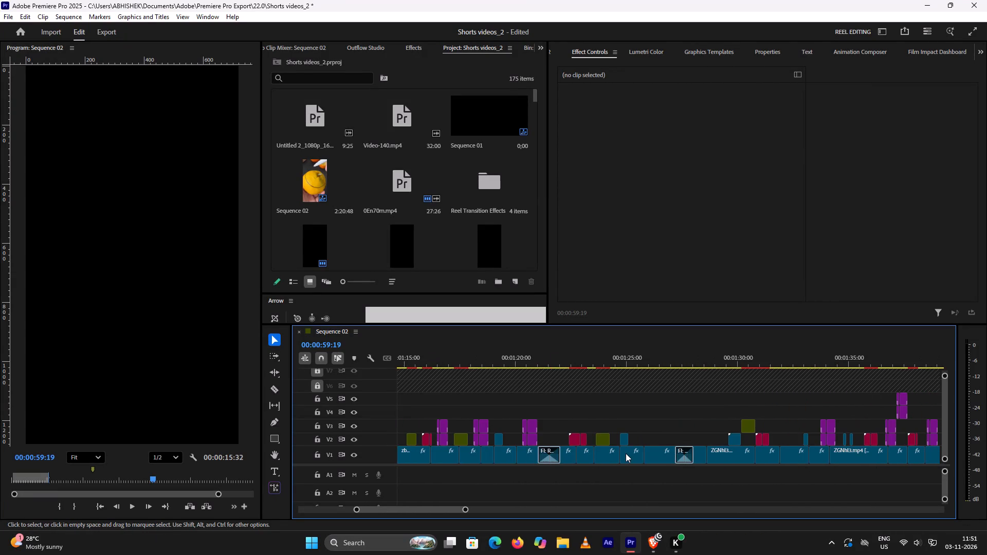
pyautogui.scroll(10, 626, 453)
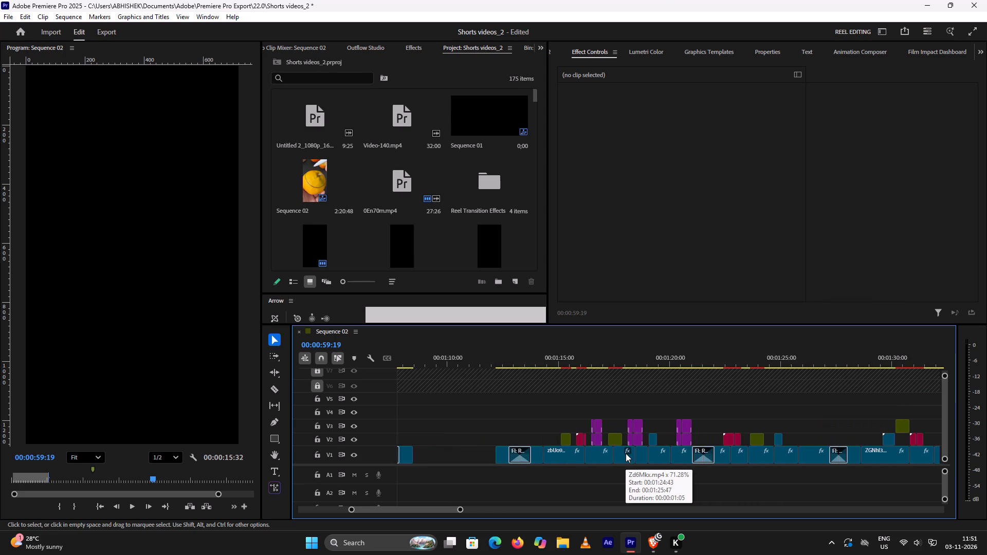
# Ripple delete the V1 gaps at about 00:01:08 to 00:01:12 and 00:00:56 to 00:01:06.
pyautogui.keyDown('alt'); pyautogui.scroll(-4, 626, 452); pyautogui.keyUp('alt')
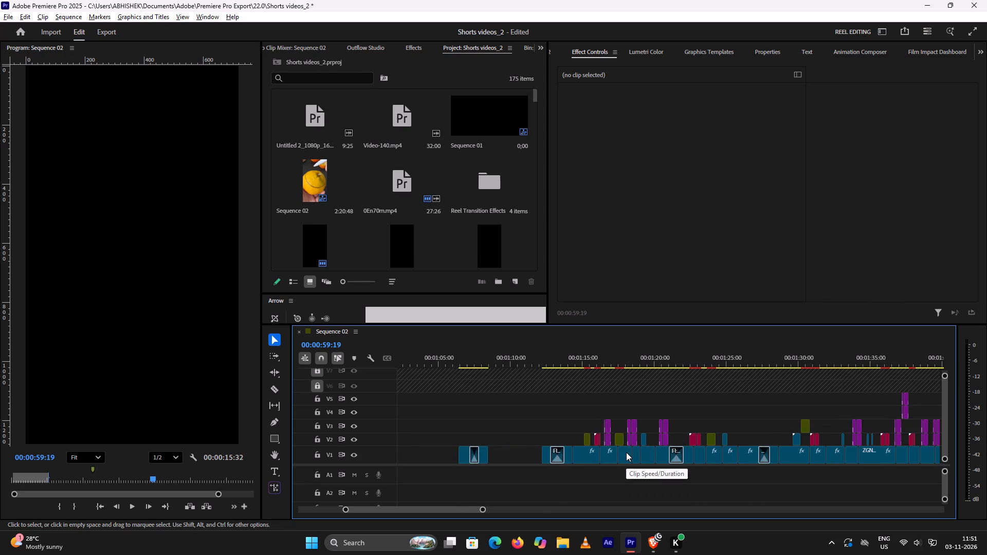
pyautogui.keyDown('alt'); pyautogui.scroll(-4, 626, 452); pyautogui.keyUp('alt')
pyautogui.click(549, 451)
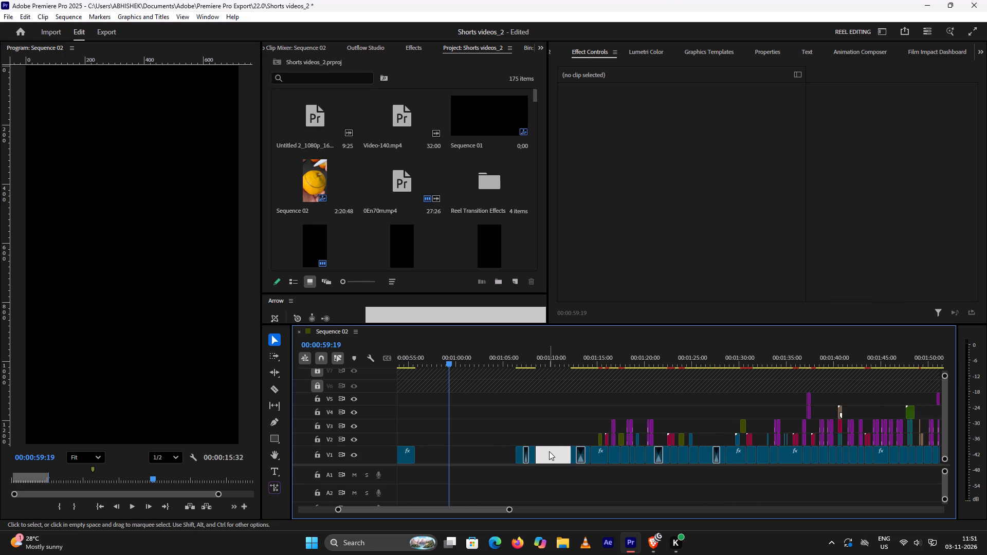
pyautogui.press('Delete')
pyautogui.scroll(2, 515, 451)
pyautogui.click(509, 453)
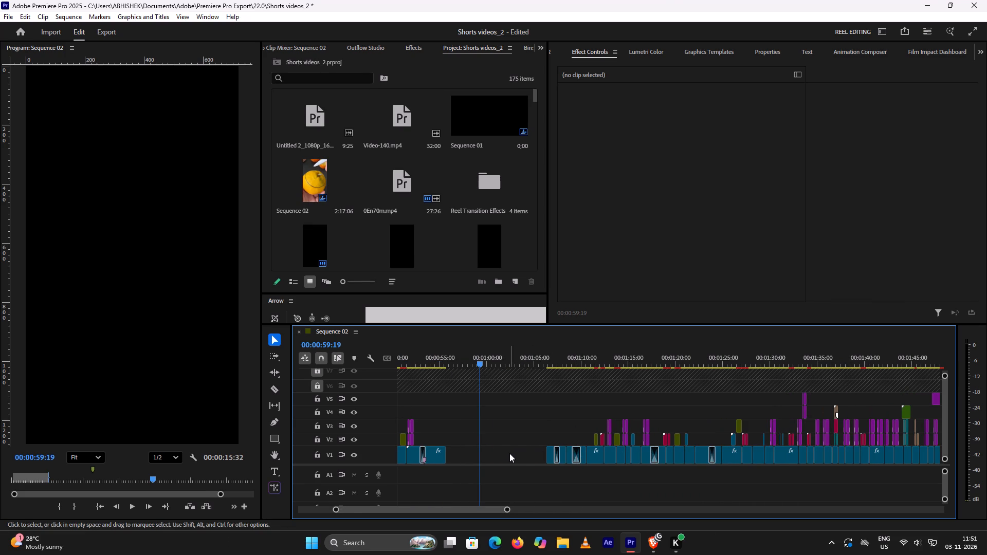
pyautogui.click(477, 453)
pyautogui.press('Delete')
# Look over the clips and remaining gaps on V1 from about 00:01:00 back to the start of the sequence.
pyautogui.scroll(5, 504, 452)
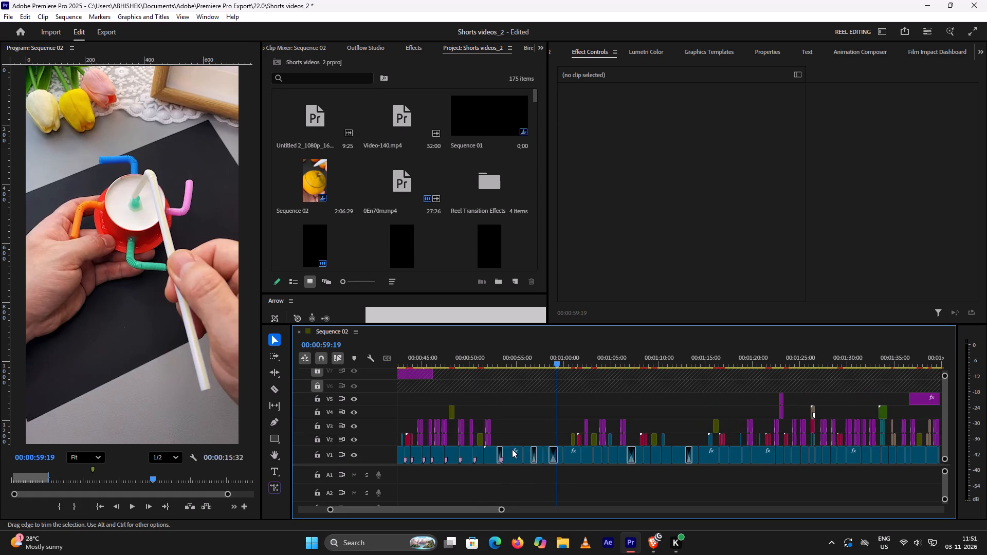
pyautogui.scroll(13, 528, 448)
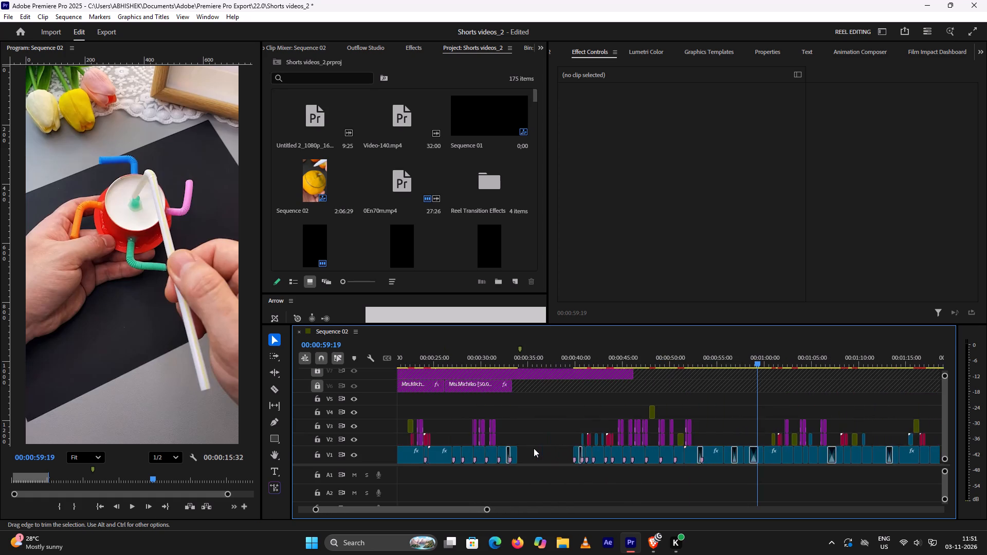
pyautogui.scroll(17, 534, 448)
pyautogui.scroll(6, 534, 448)
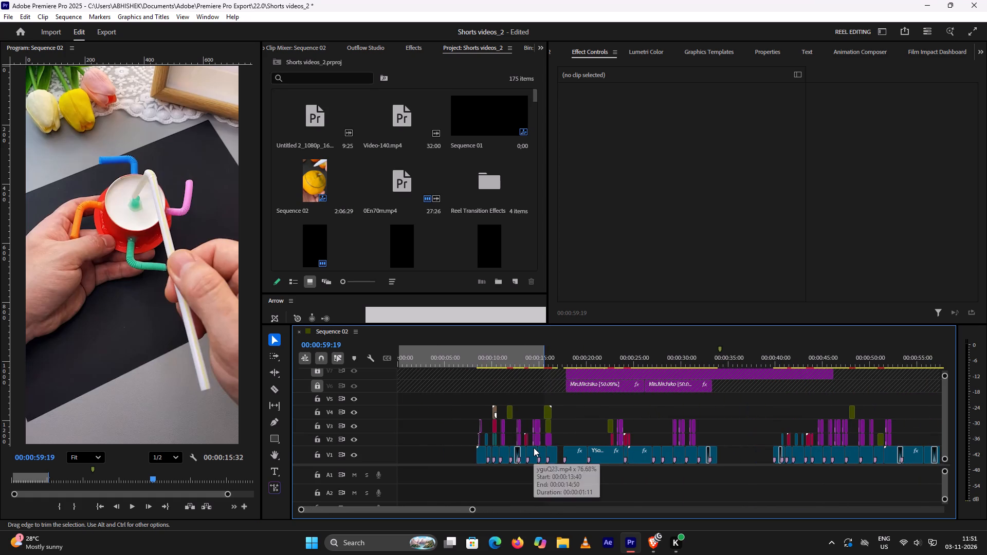
# Ripple delete the V1 gap at about 00:00:34 to 00:00:40.
pyautogui.click(738, 456)
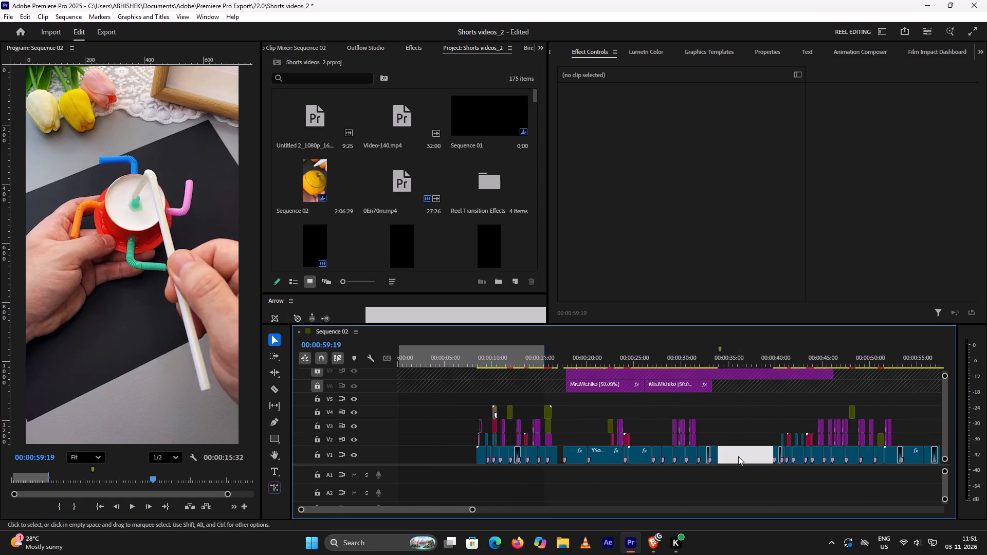
pyautogui.press('Delete')
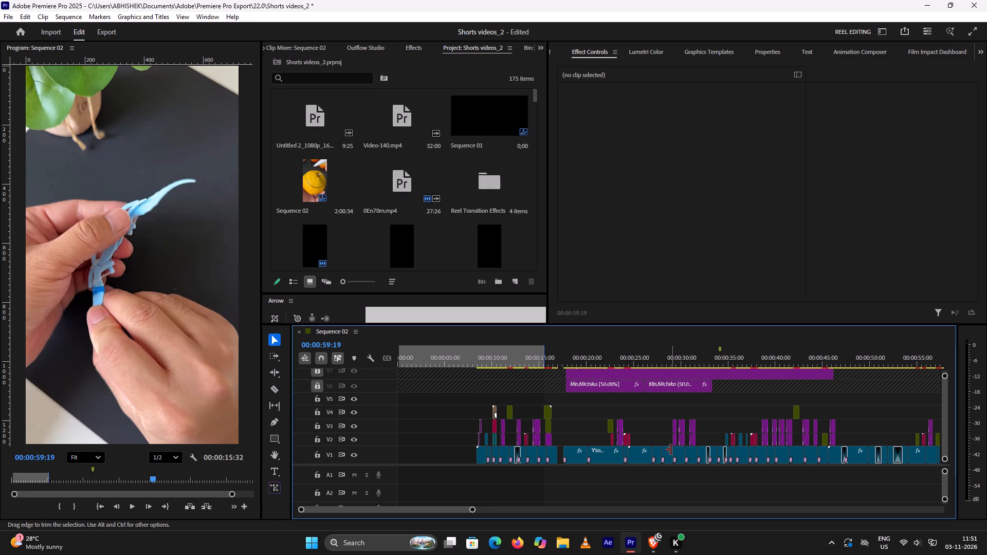
# Move the V2 and V3 Mister Horse Adjustment clips at about 00:00:29 to 00:00:31 earlier, starting at about 00:00:25.
pyautogui.keyDown('alt'); pyautogui.scroll(7, 671, 450); pyautogui.keyUp('alt')
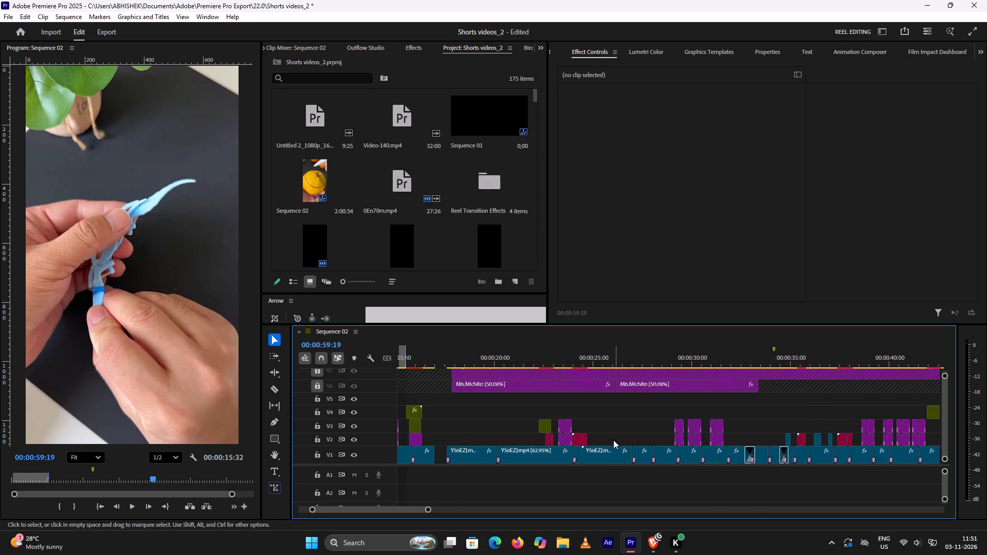
pyautogui.moveTo(519, 400); pyautogui.dragTo(551, 425)
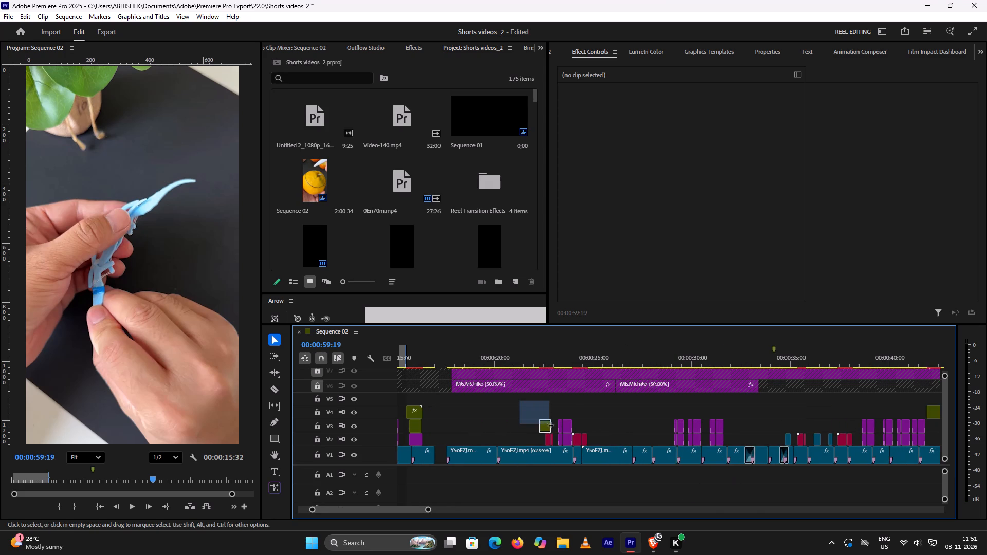
pyautogui.moveTo(551, 425); pyautogui.dragTo(596, 440)
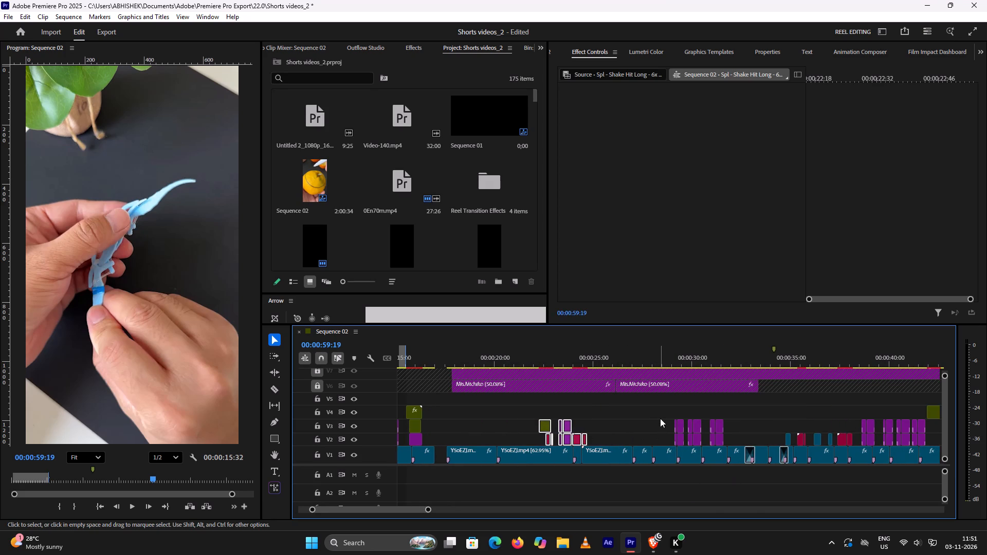
pyautogui.moveTo(663, 412); pyautogui.dragTo(729, 440)
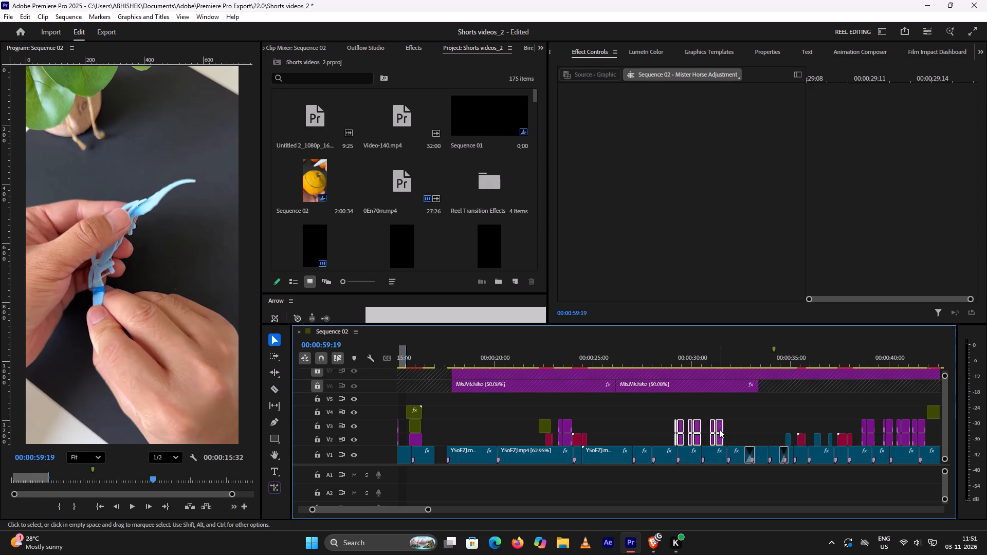
pyautogui.moveTo(719, 427); pyautogui.dragTo(641, 435)
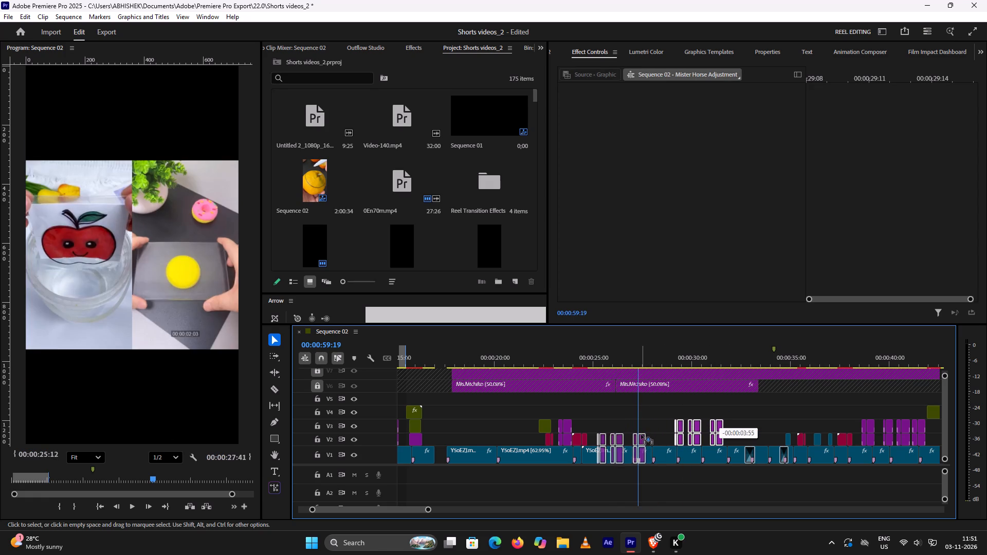
pyautogui.moveTo(641, 435); pyautogui.dragTo(638, 428)
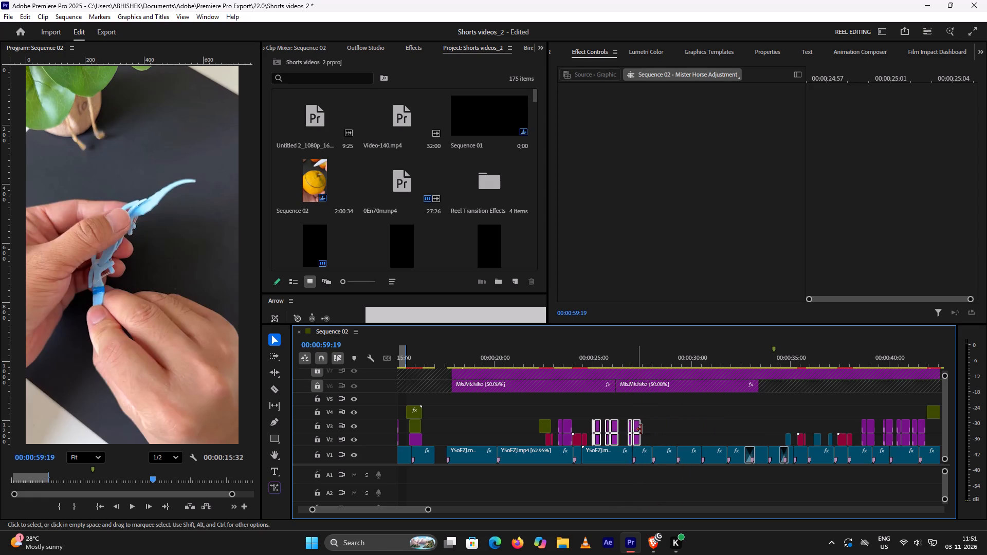
# Move the two Generated Light Leak 1 clips near 00:00:24 from V2 up to V3 without shifting their timing.
pyautogui.keyDown('alt'); pyautogui.scroll(6, 612, 433); pyautogui.keyUp('alt')
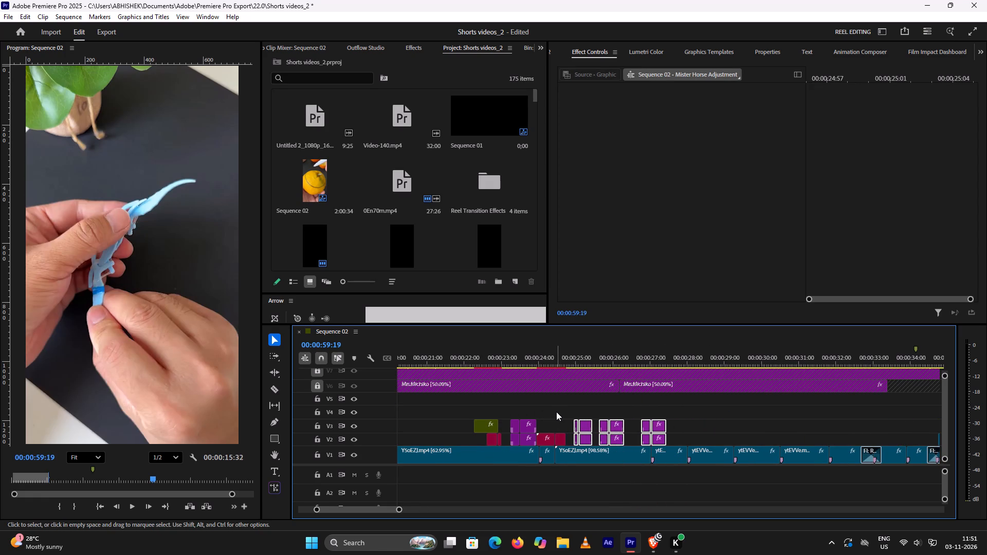
pyautogui.keyDown('alt'); pyautogui.scroll(6, 556, 412); pyautogui.keyUp('alt')
pyautogui.moveTo(537, 417); pyautogui.dragTo(566, 439)
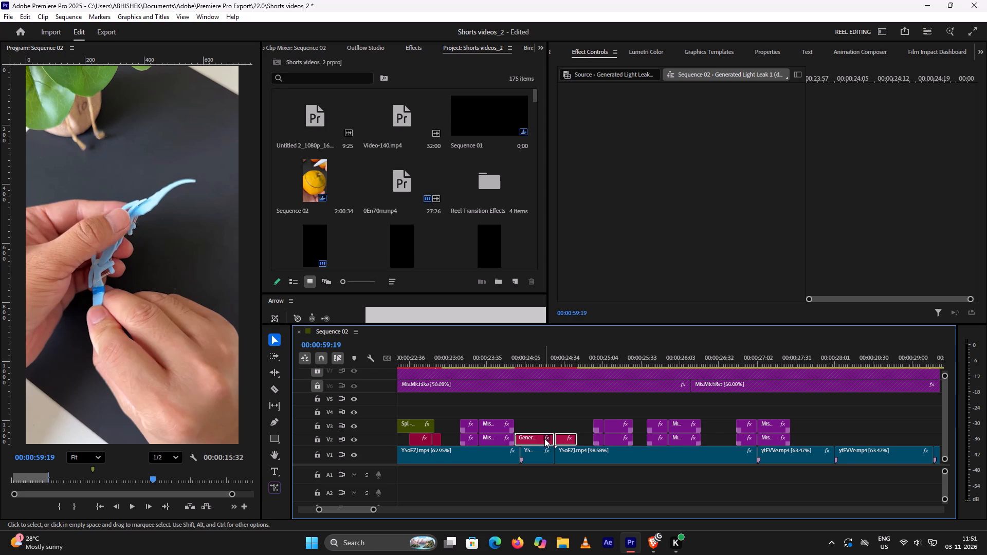
pyautogui.moveTo(537, 440); pyautogui.dragTo(546, 441)
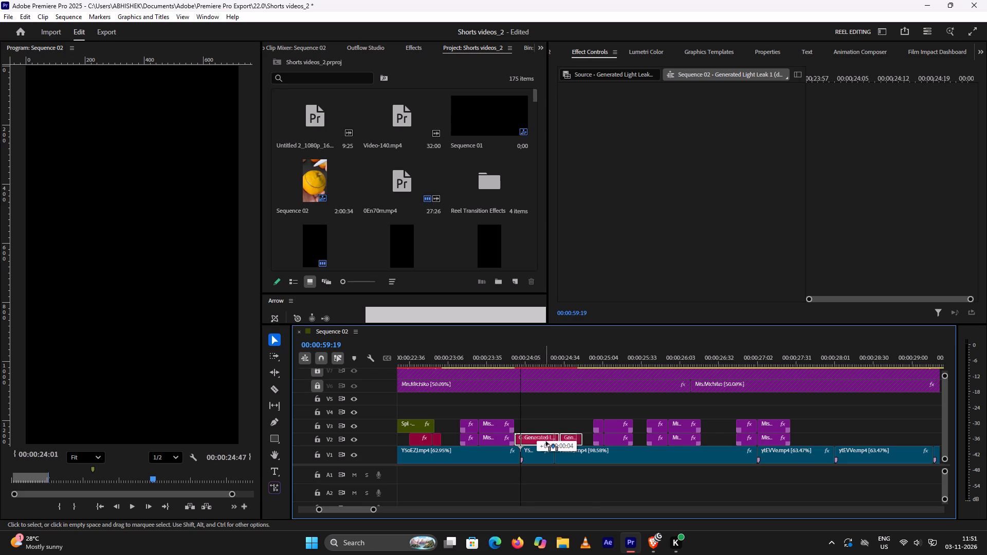
pyautogui.moveTo(546, 441); pyautogui.dragTo(551, 431)
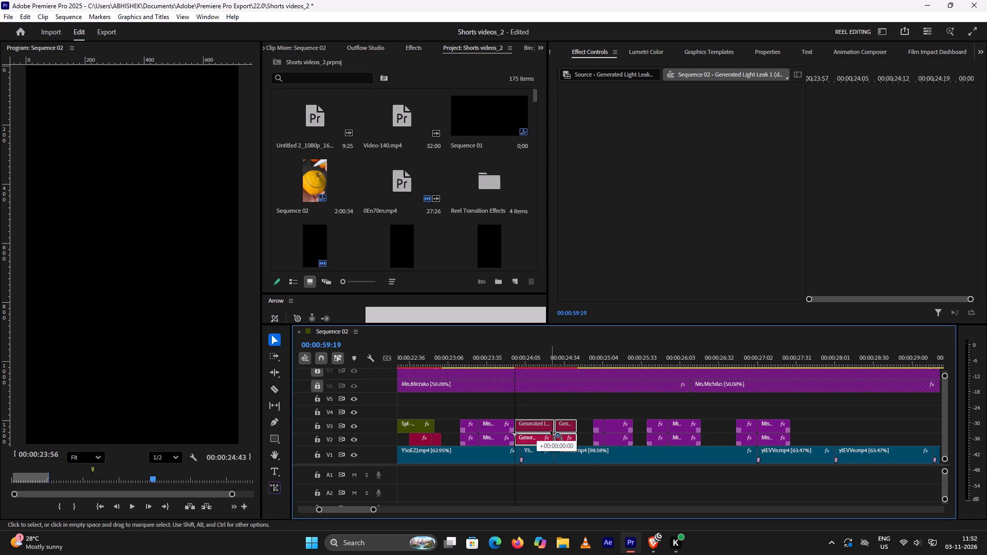
pyautogui.moveTo(551, 431); pyautogui.dragTo(550, 427)
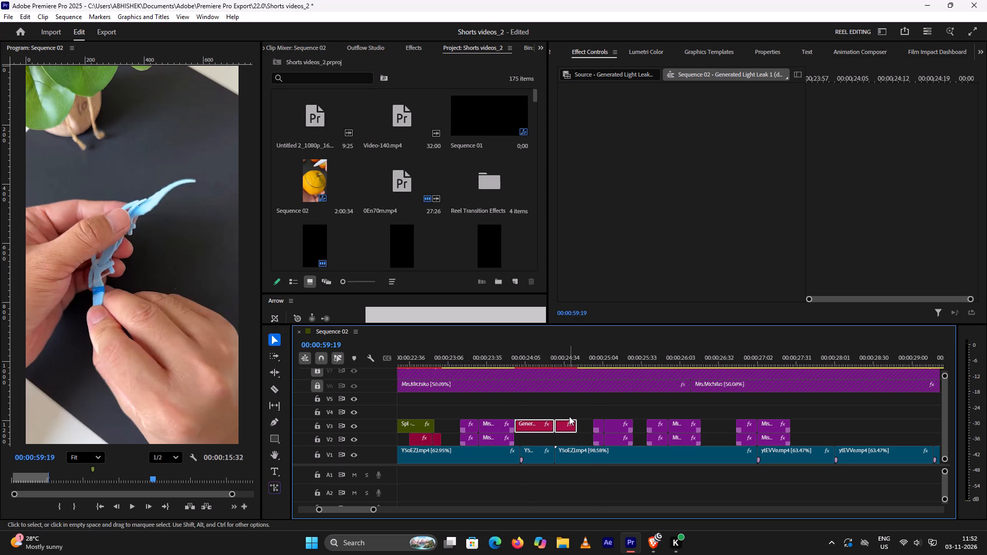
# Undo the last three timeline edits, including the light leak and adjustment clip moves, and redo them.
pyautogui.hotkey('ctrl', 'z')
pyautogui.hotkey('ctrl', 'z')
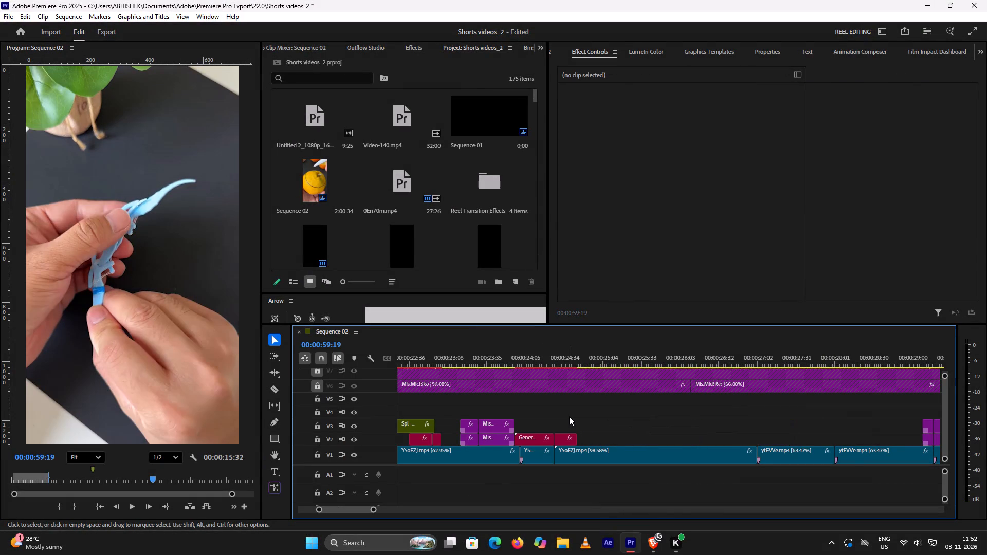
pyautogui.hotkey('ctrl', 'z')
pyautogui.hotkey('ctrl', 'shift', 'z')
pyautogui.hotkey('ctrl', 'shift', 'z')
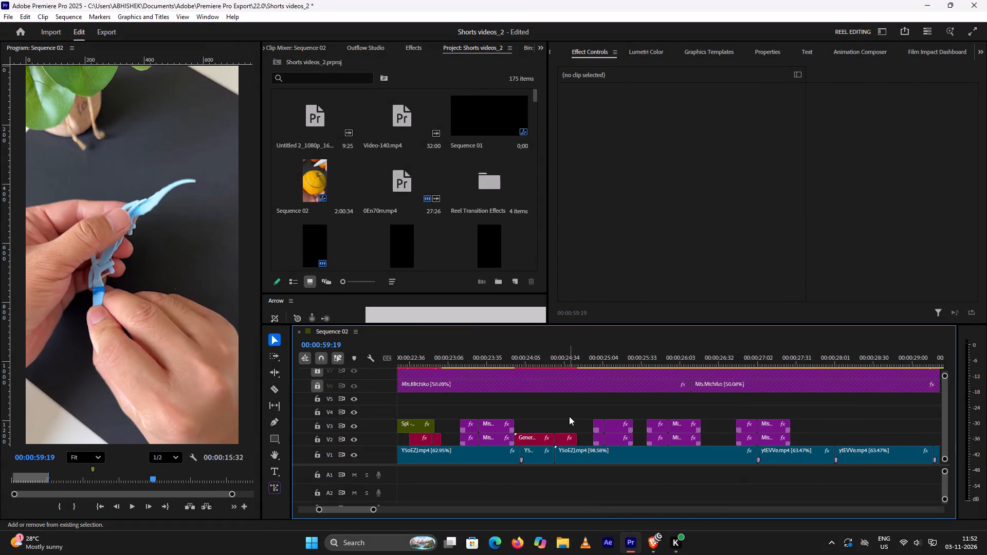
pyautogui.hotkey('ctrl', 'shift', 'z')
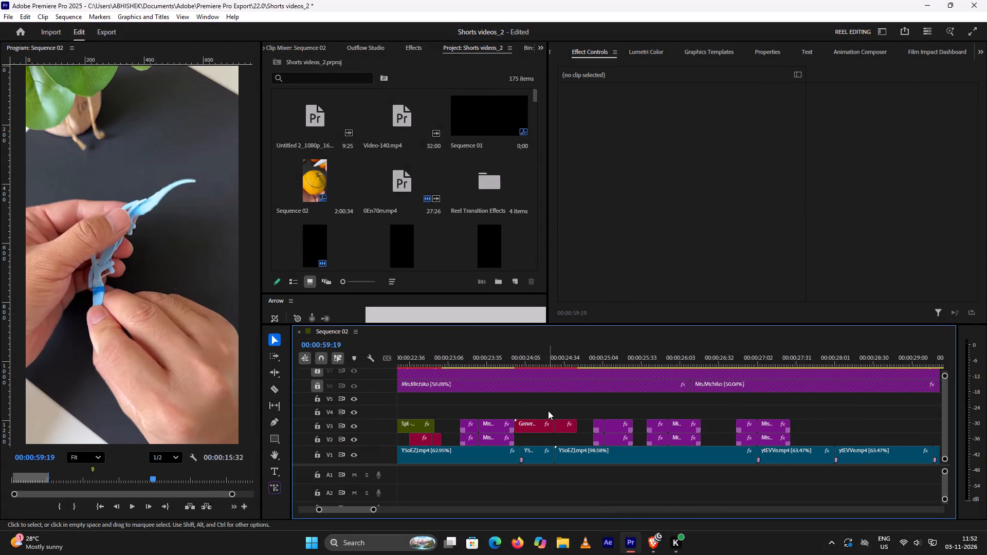
# Shift the two Generated Light Leak 1 clips on V3 slightly later, starting at about 00:00:24:05.
pyautogui.moveTo(533, 411); pyautogui.dragTo(563, 430)
pyautogui.keyDown('alt'); pyautogui.scroll(6, 580, 424); pyautogui.keyUp('alt')
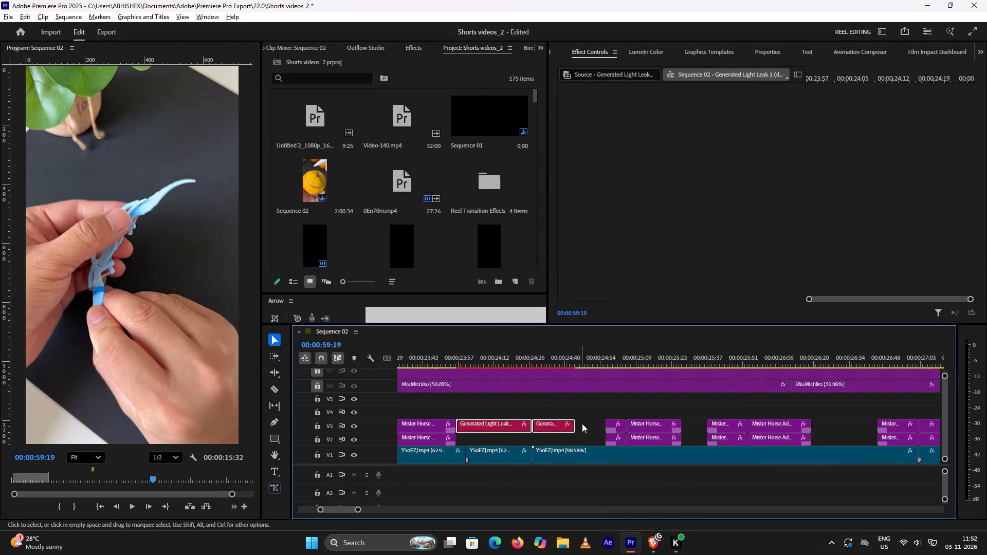
pyautogui.keyDown('alt'); pyautogui.scroll(6, 582, 423); pyautogui.keyUp('alt')
pyautogui.moveTo(434, 425); pyautogui.dragTo(459, 424)
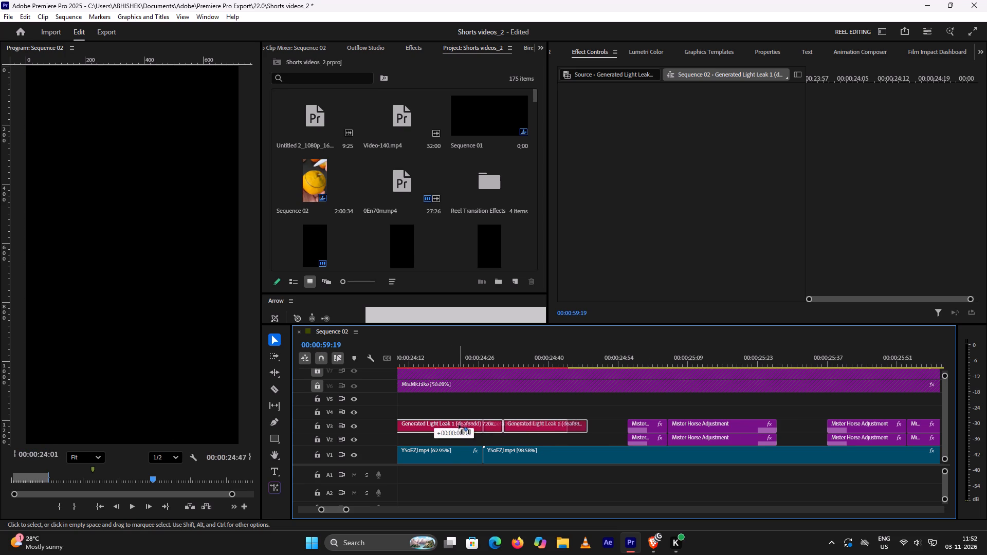
pyautogui.moveTo(459, 424); pyautogui.dragTo(474, 423)
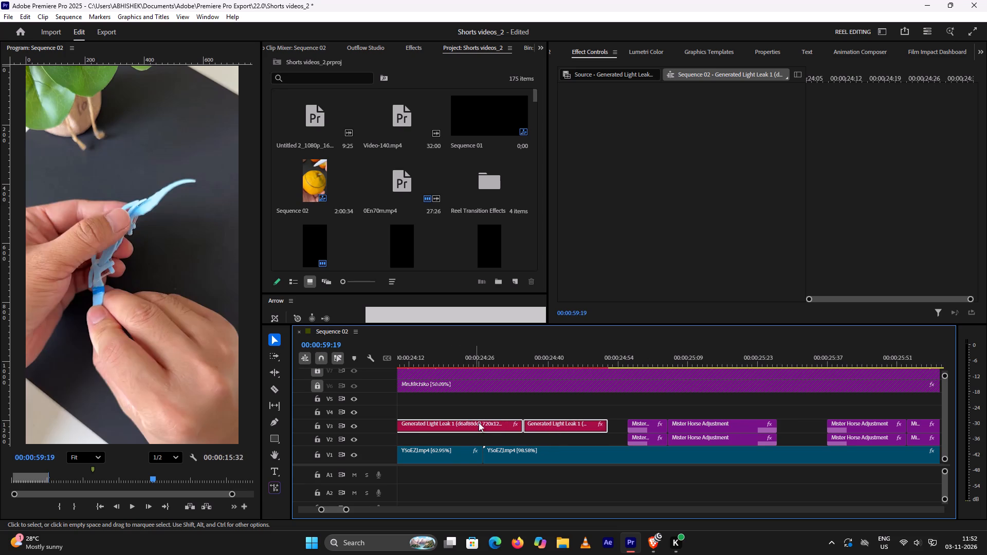
# Move all V2 and V3 transition and adjustment clips between about 00:00:22 and 00:00:27 earlier, starting at about 00:00:18.
pyautogui.keyDown('alt'); pyautogui.scroll(-11, 514, 392); pyautogui.keyUp('alt')
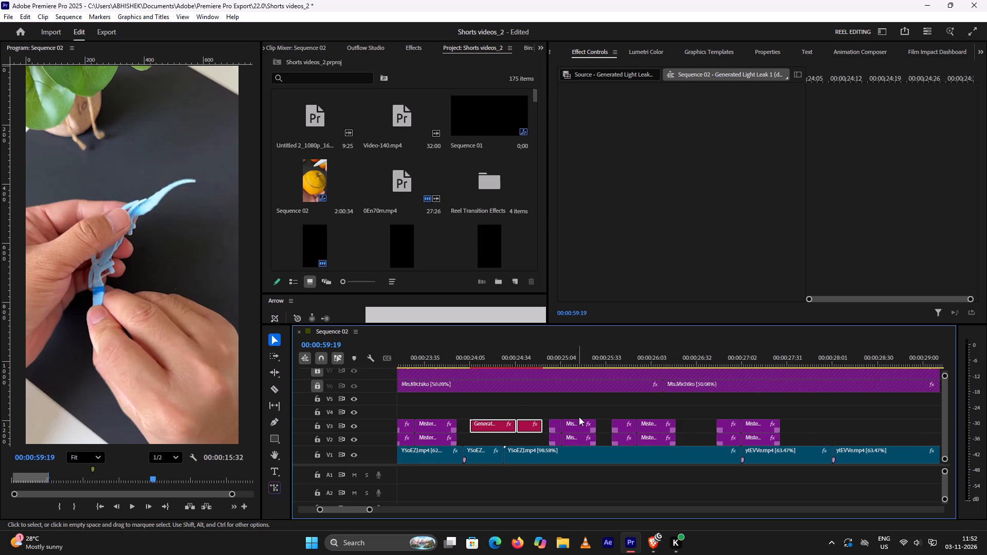
pyautogui.keyDown('alt'); pyautogui.scroll(-14, 674, 421); pyautogui.keyUp('alt')
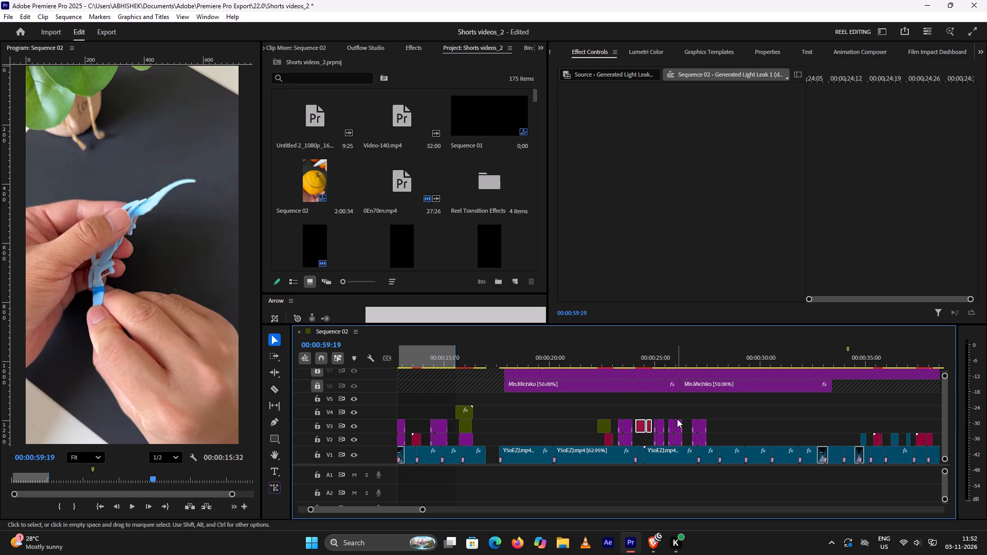
pyautogui.scroll(-6, 647, 430)
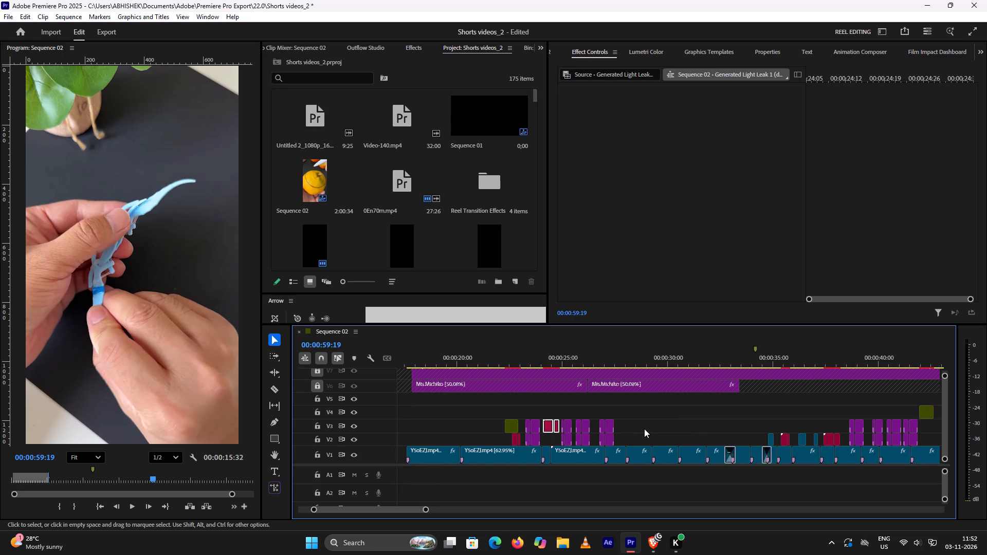
pyautogui.scroll(-15, 644, 427)
pyautogui.scroll(3, 625, 420)
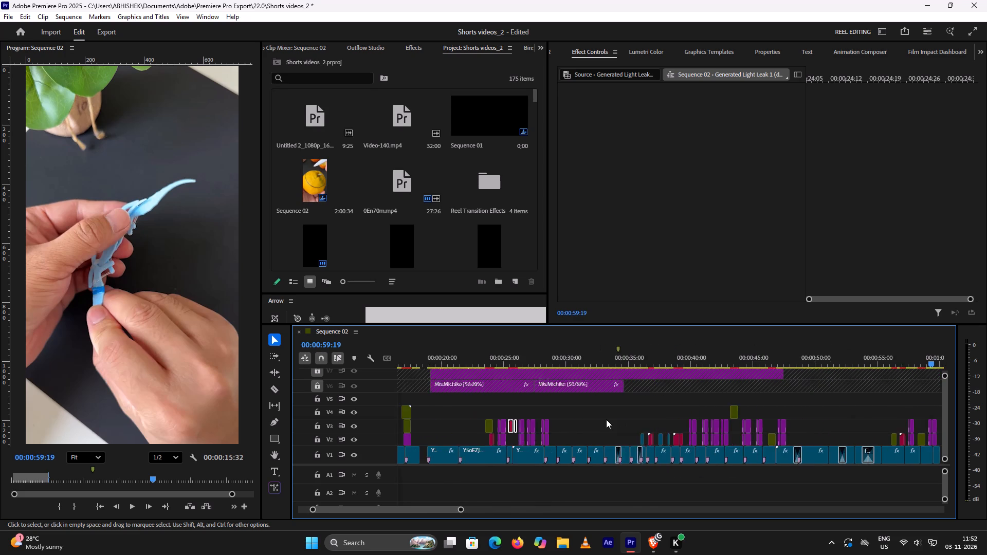
pyautogui.scroll(5, 606, 419)
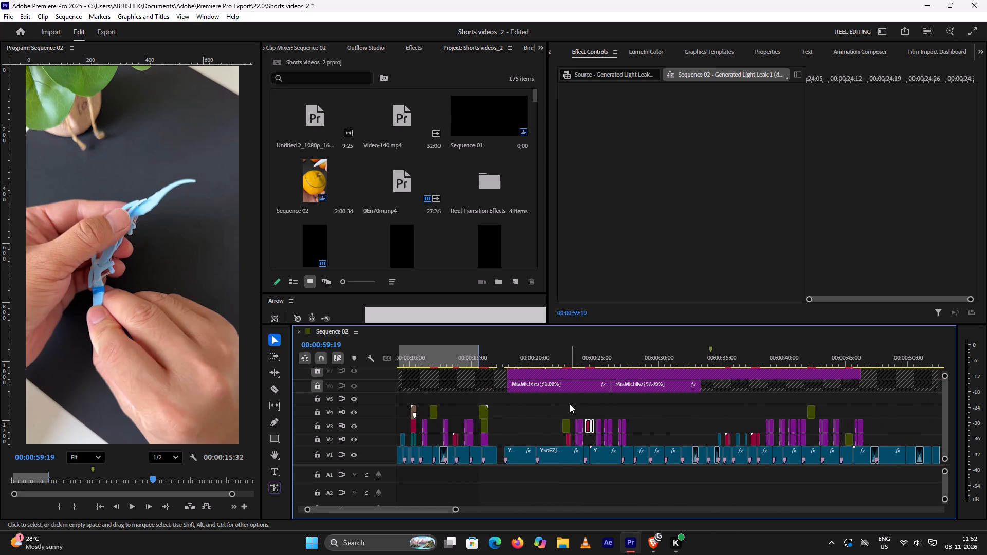
pyautogui.moveTo(556, 418); pyautogui.dragTo(634, 442)
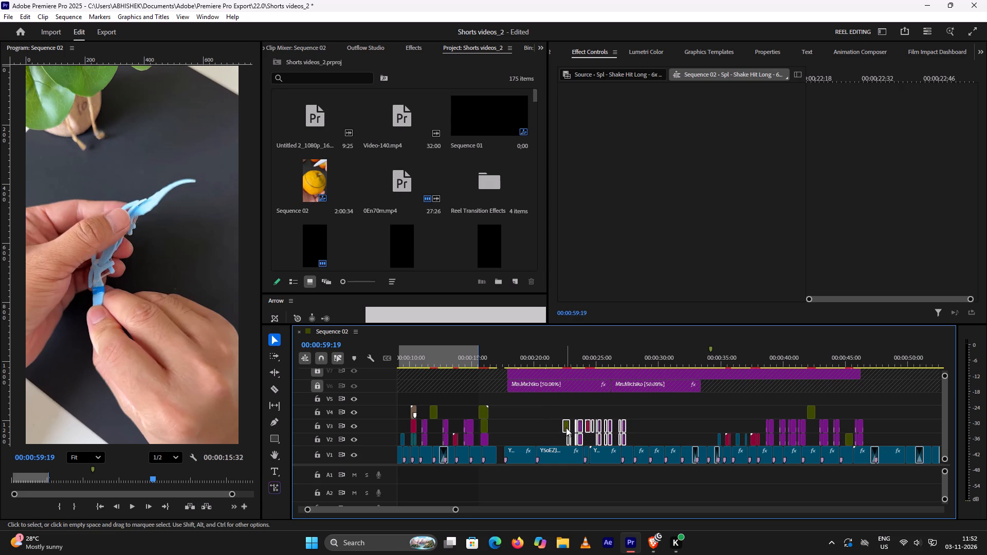
pyautogui.moveTo(566, 428); pyautogui.dragTo(513, 428)
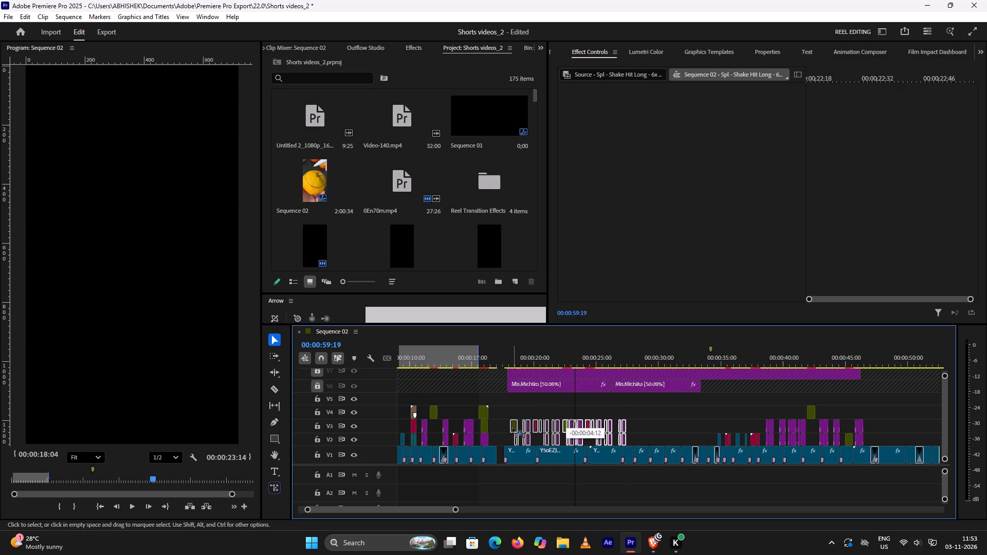
pyautogui.moveTo(513, 428); pyautogui.dragTo(513, 428)
# Delete the V1 clips from about 00:00:24 to 00:00:32 and ripple delete the gap they leave.
pyautogui.moveTo(597, 427); pyautogui.dragTo(613, 446)
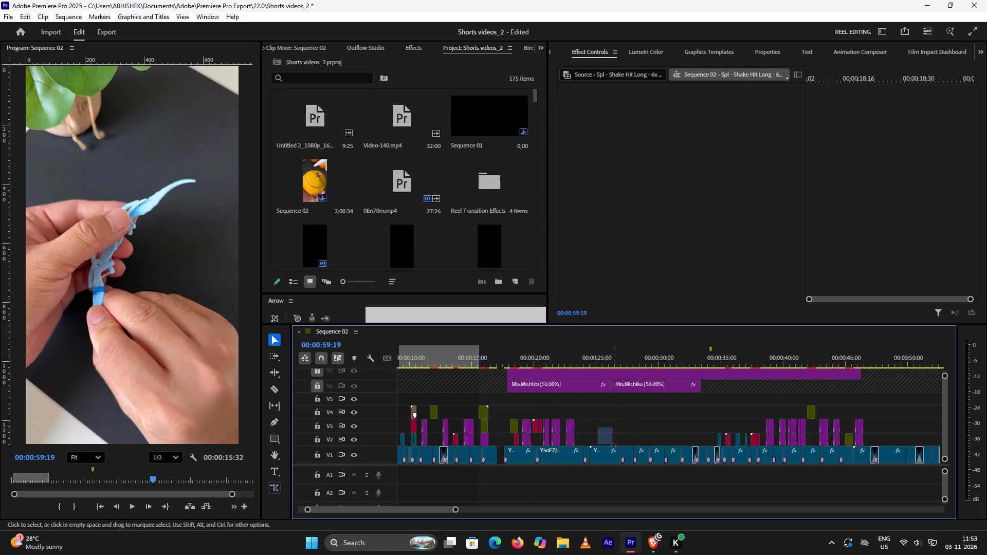
pyautogui.moveTo(613, 446); pyautogui.dragTo(670, 467)
pyautogui.press('Delete')
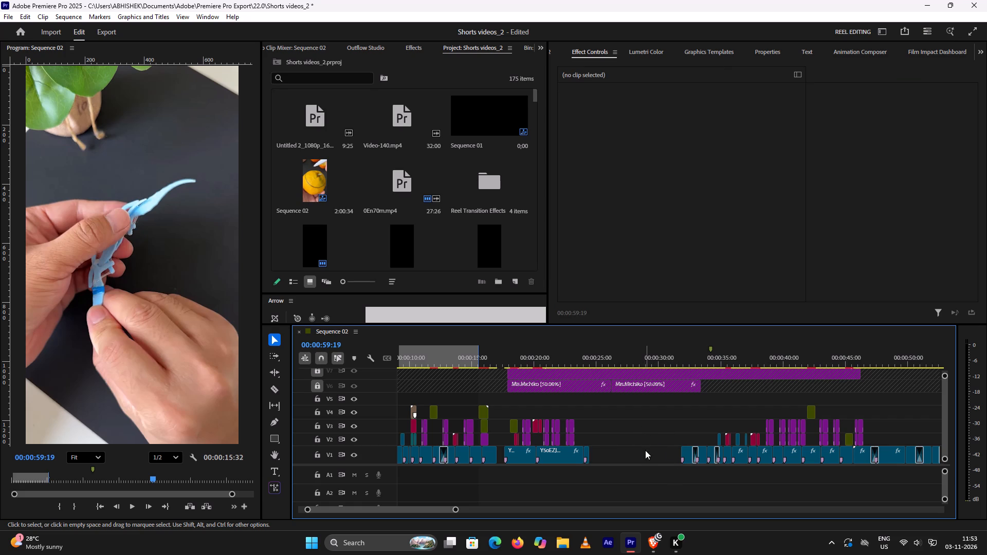
pyautogui.click(646, 453)
pyautogui.press('Delete')
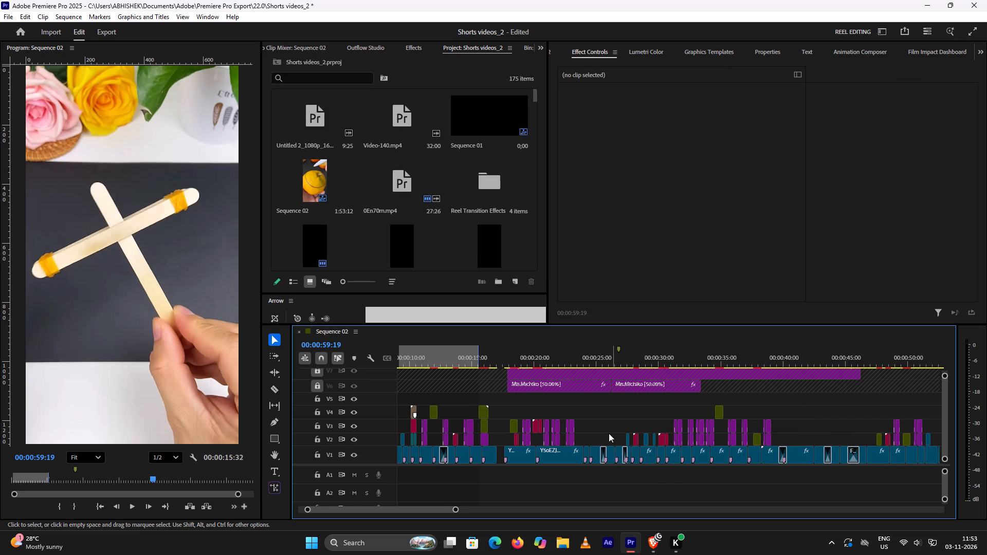
# Look over the footage, transitions and adjustment clips from the sequence start to about 00:01:15.
pyautogui.scroll(11, 606, 431)
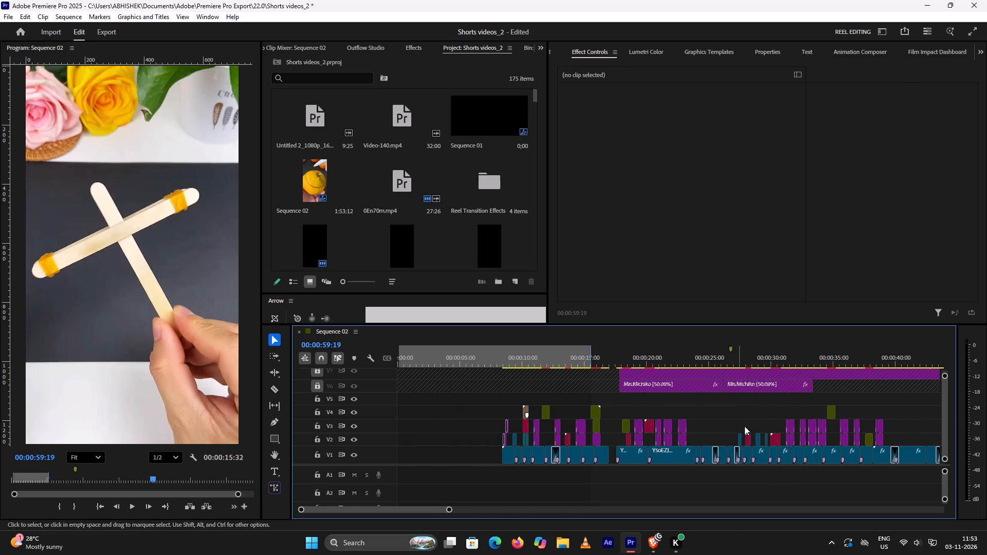
pyautogui.scroll(-11, 756, 423)
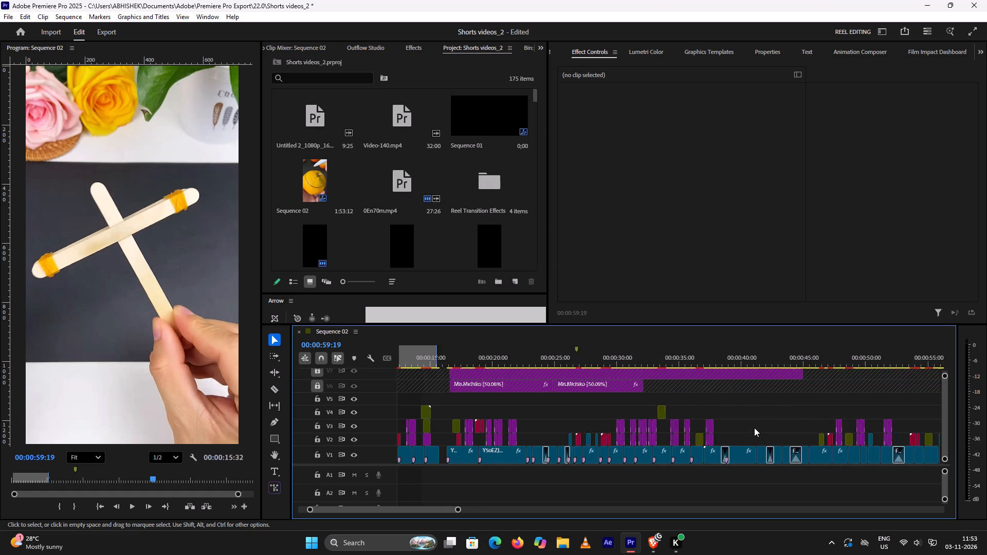
pyautogui.scroll(-17, 754, 428)
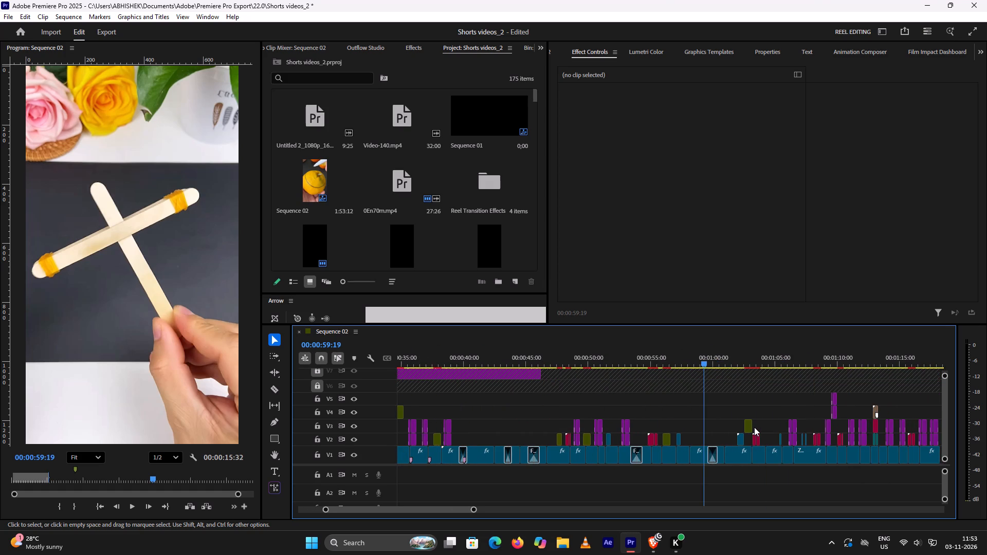
pyautogui.scroll(5, 754, 427)
pyautogui.scroll(6, 600, 388)
pyautogui.scroll(12, 450, 389)
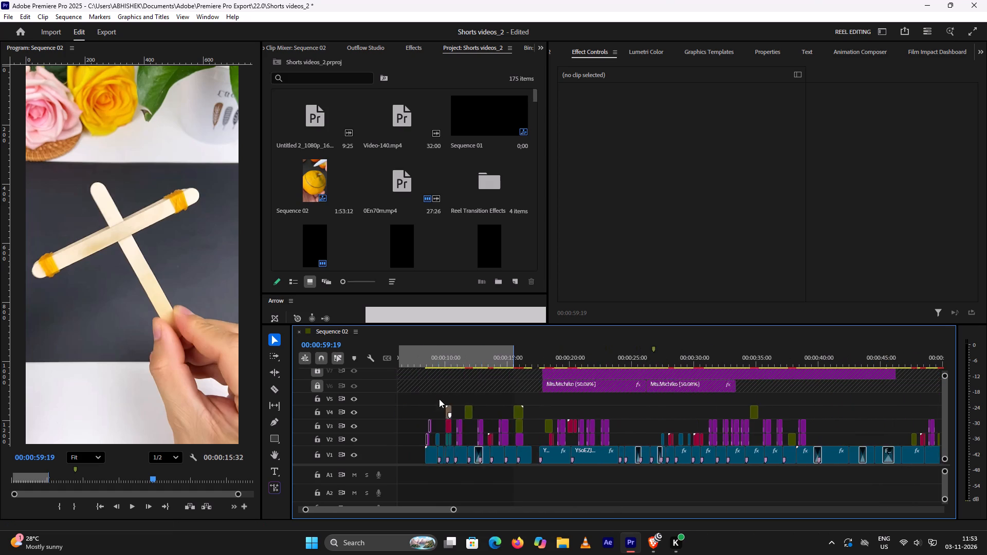
pyautogui.scroll(12, 434, 399)
# Return the playhead to the start of the sequence at 00:00:00:00.
pyautogui.click(417, 360)
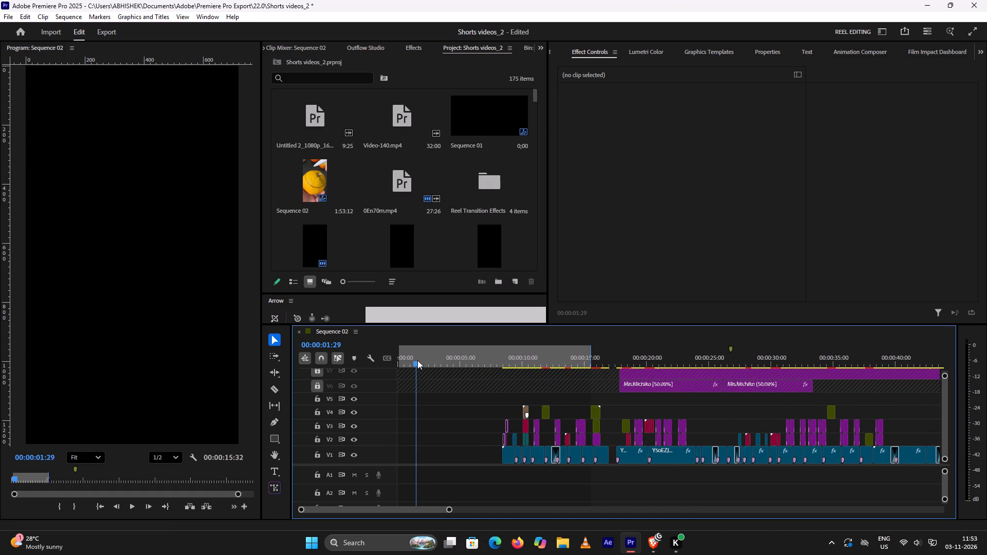
pyautogui.moveTo(417, 361); pyautogui.dragTo(390, 367)
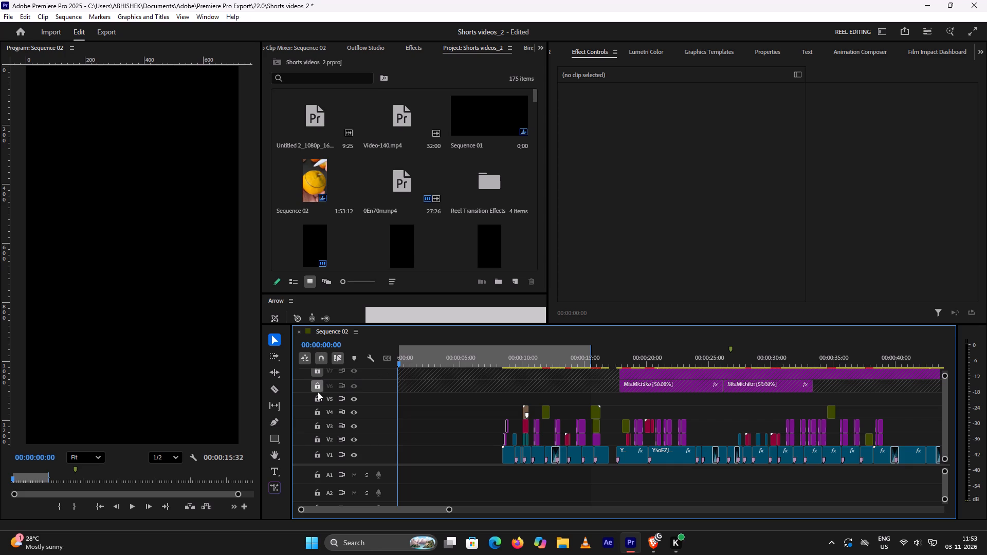
# Unlock tracks V6 and V7 and trim the end of the V7 adjustment layer back to about 00:00:34.
pyautogui.click(318, 392)
pyautogui.click(313, 372)
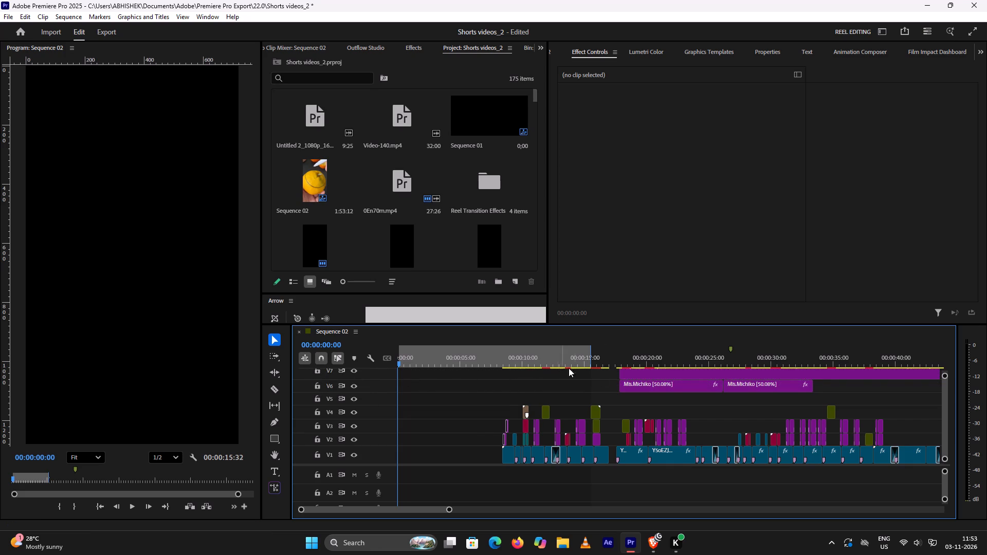
pyautogui.scroll(-12, 710, 384)
pyautogui.click(733, 373)
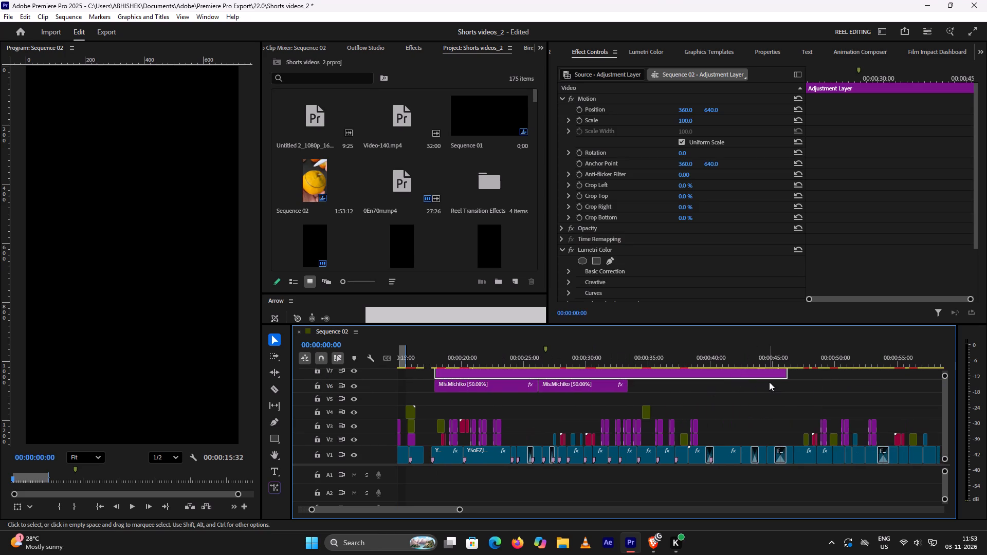
pyautogui.moveTo(788, 375); pyautogui.dragTo(686, 380)
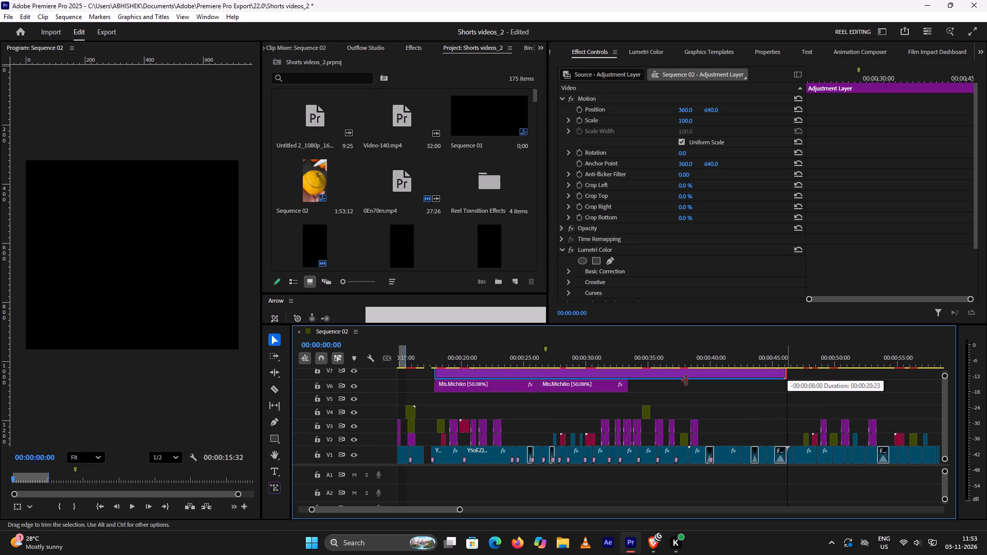
pyautogui.moveTo(686, 380); pyautogui.dragTo(635, 375)
pyautogui.click(689, 387)
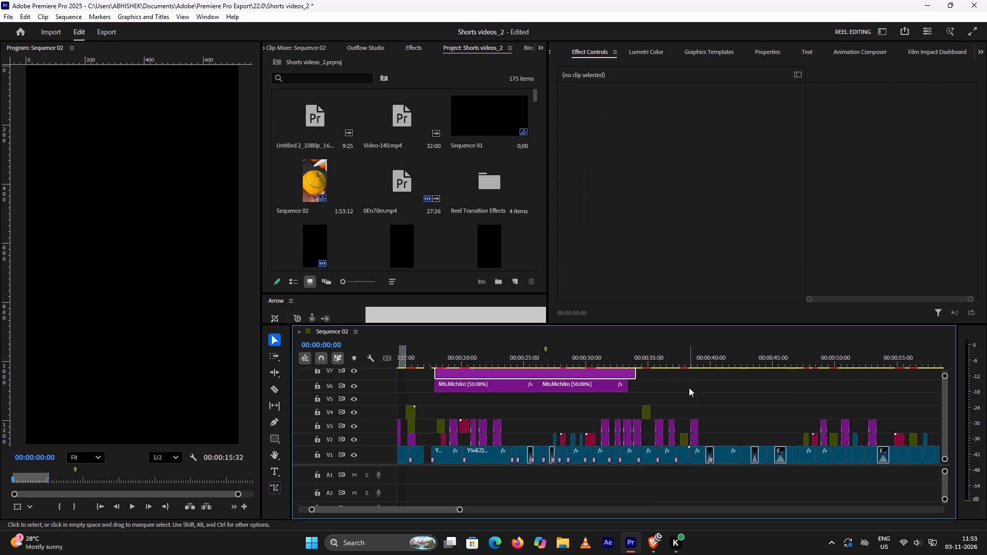
# Select the empty gap on V6 before the first Mis.Michiko clip.
pyautogui.click(414, 384)
pyautogui.scroll(5, 415, 383)
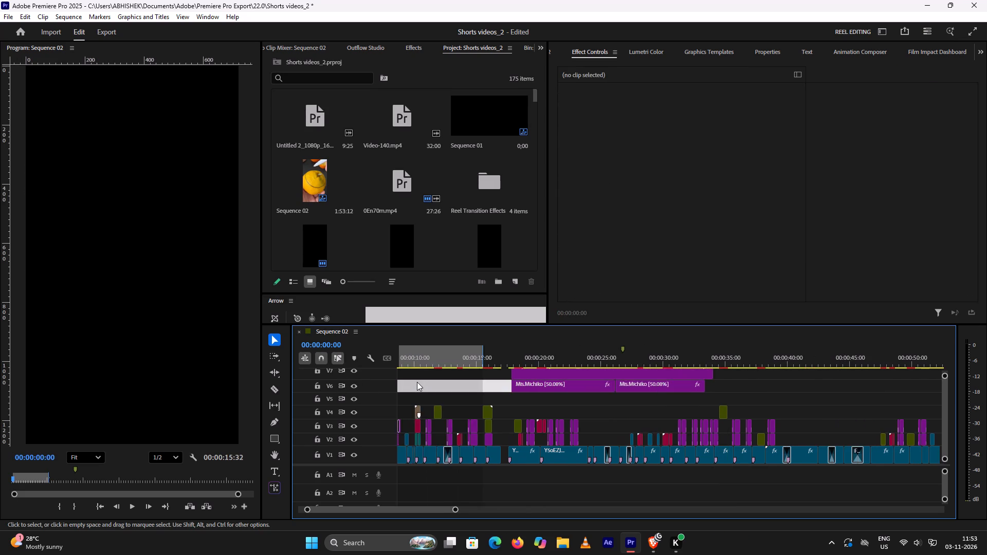
pyautogui.scroll(15, 417, 382)
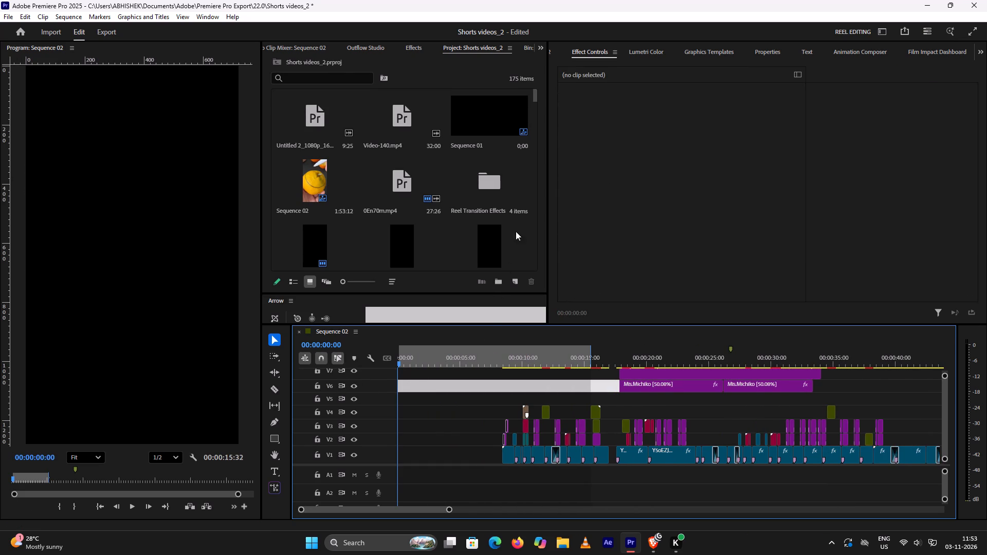
# Browse the source clips in the Shorts videos_2 project and skim their thumbnails for usable craft footage.
pyautogui.scroll(-18, 523, 210)
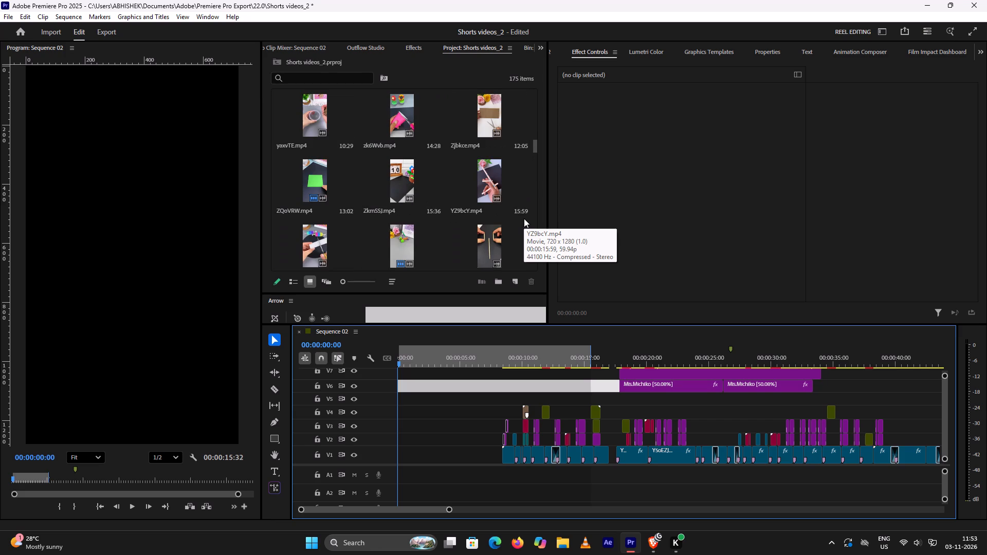
pyautogui.scroll(-1, 524, 218)
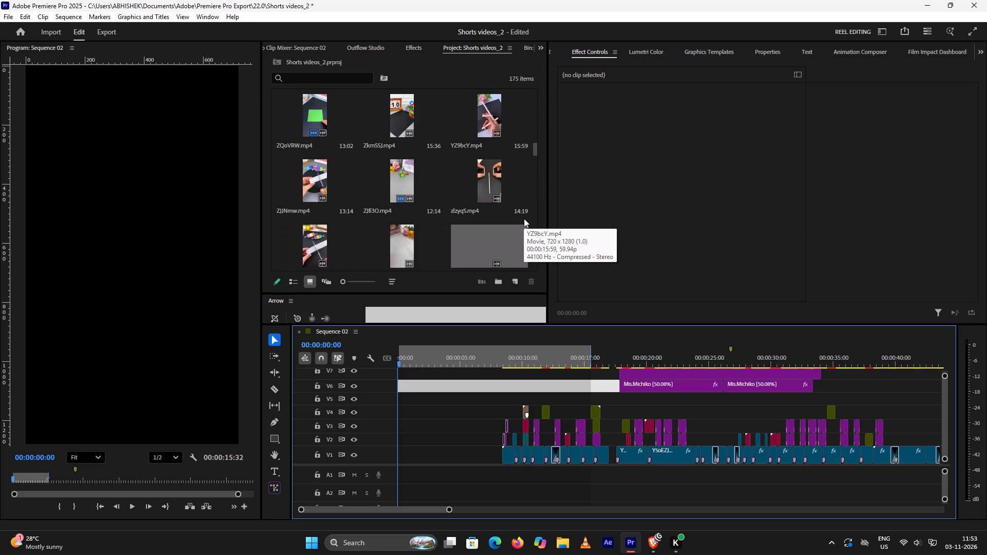
pyautogui.scroll(-4, 524, 218)
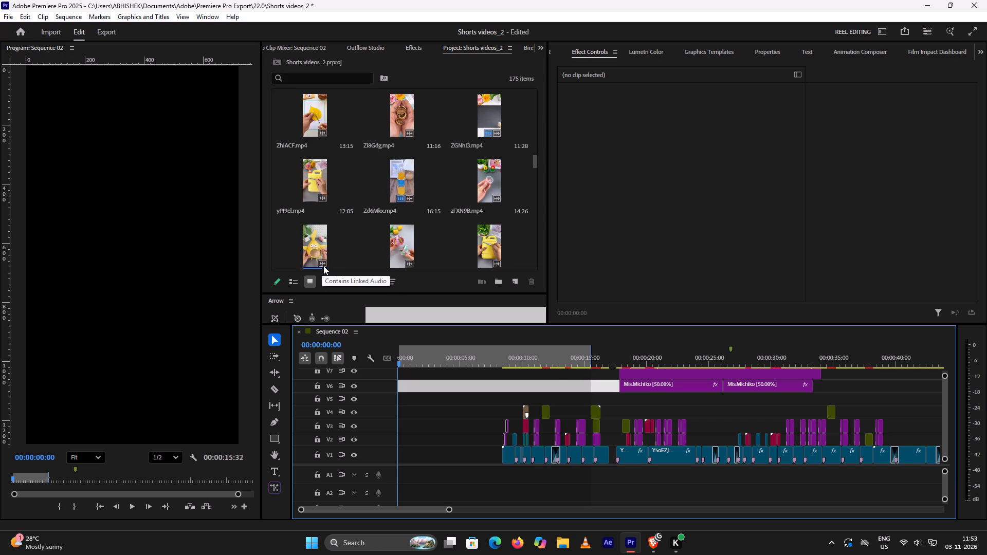
pyautogui.scroll(-1, 476, 267)
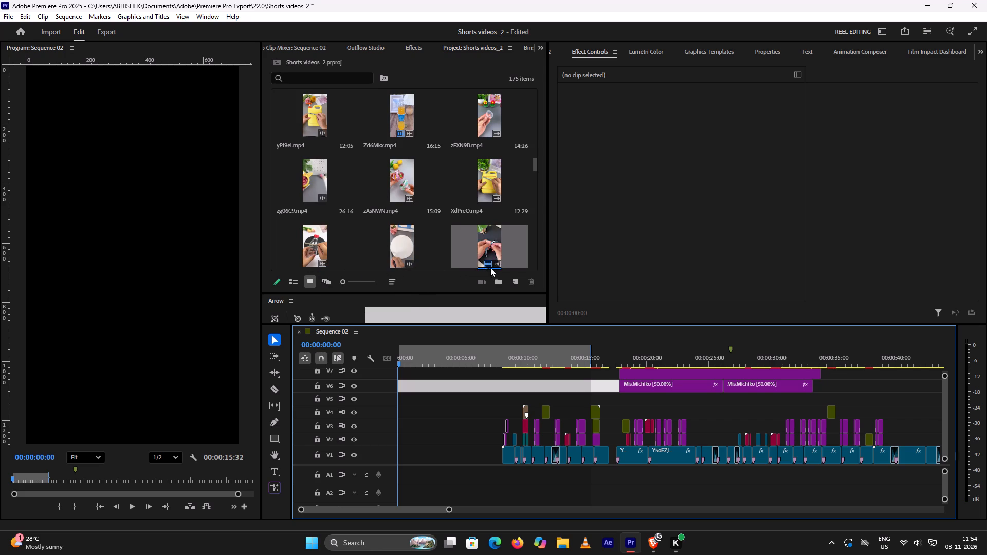
pyautogui.scroll(-1, 495, 260)
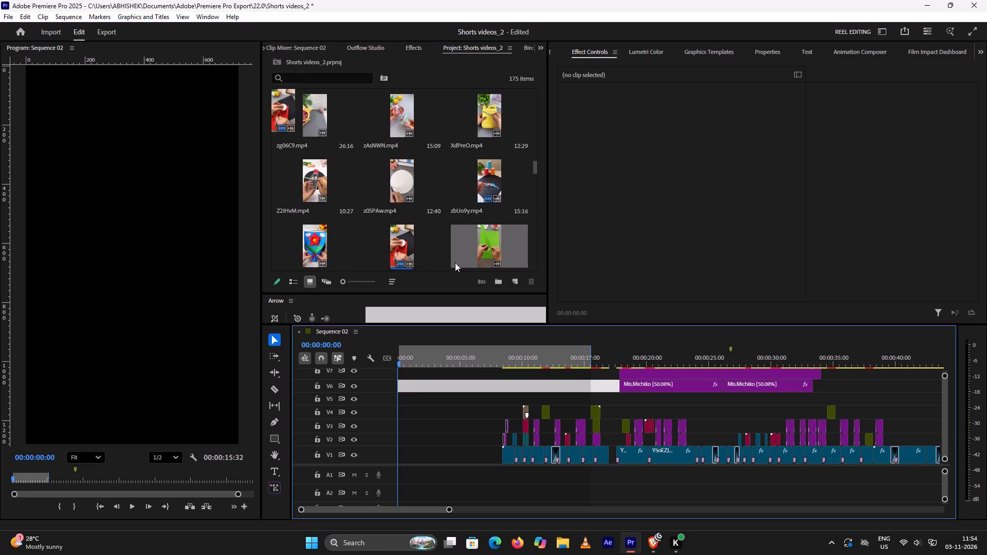
pyautogui.scroll(-1, 463, 263)
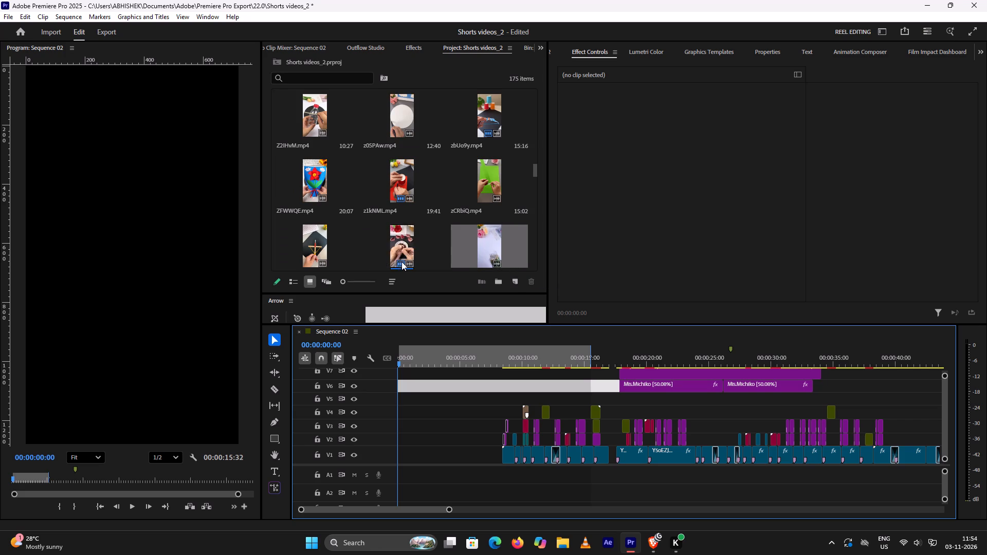
pyautogui.scroll(-2, 401, 262)
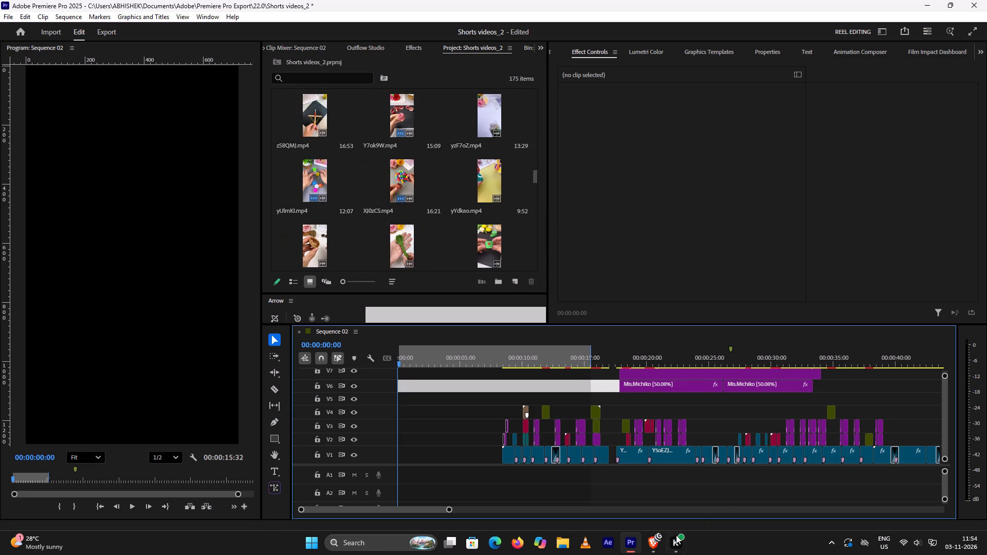
# Switch to the Brave browser with the YouTube video about the Delhi Police.
pyautogui.click(653, 547)
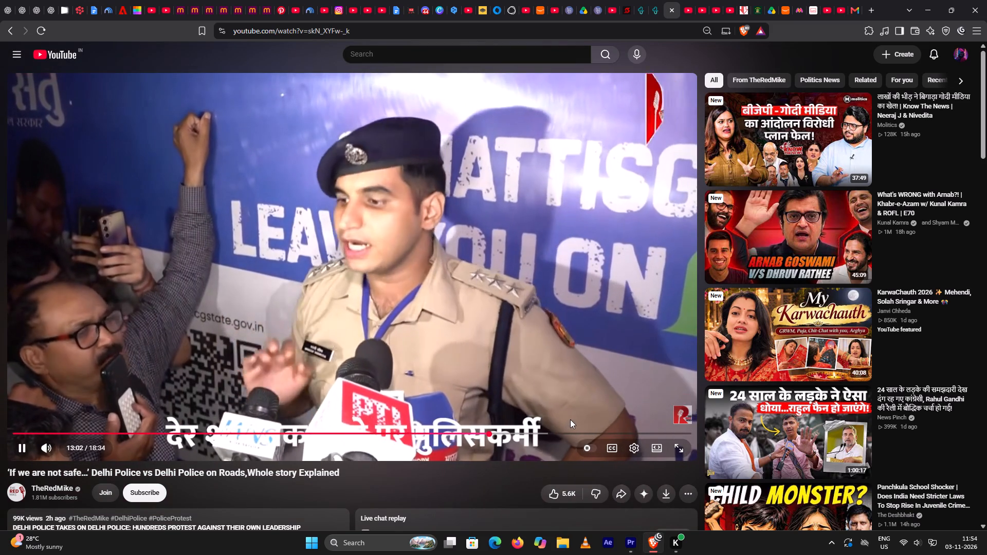
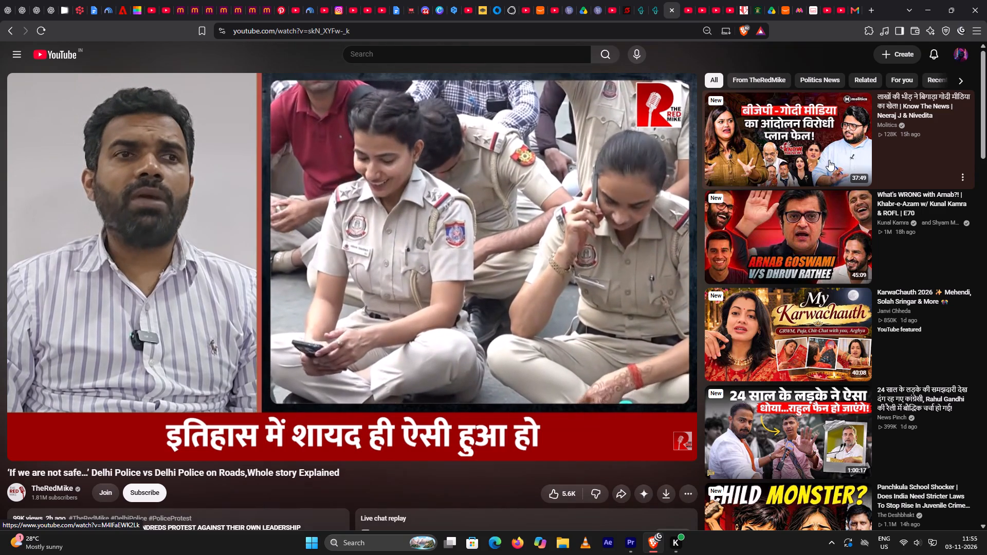
# Open the Know The News video from Molitics on YouTube and browse the recommended videos beside it.
pyautogui.click(827, 160)
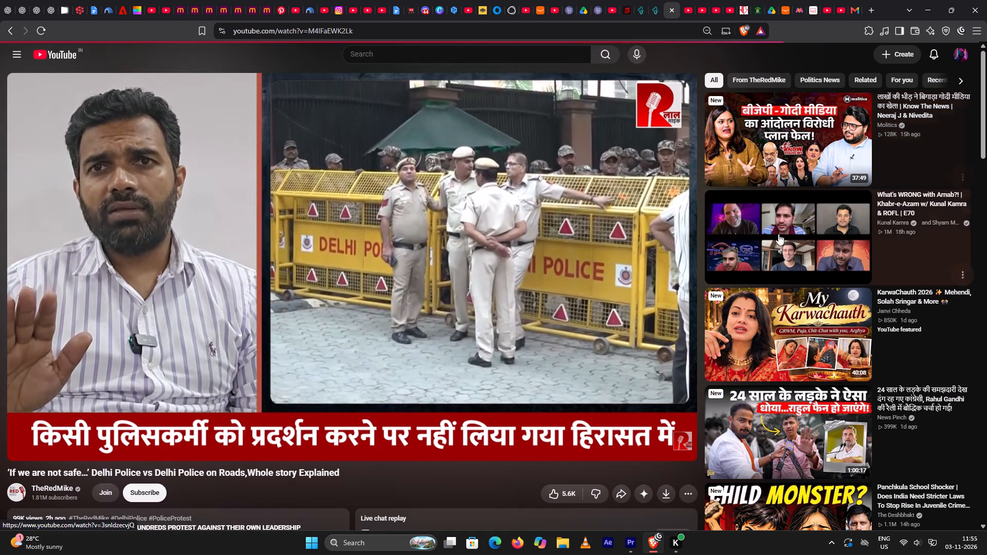
pyautogui.scroll(-4, 774, 269)
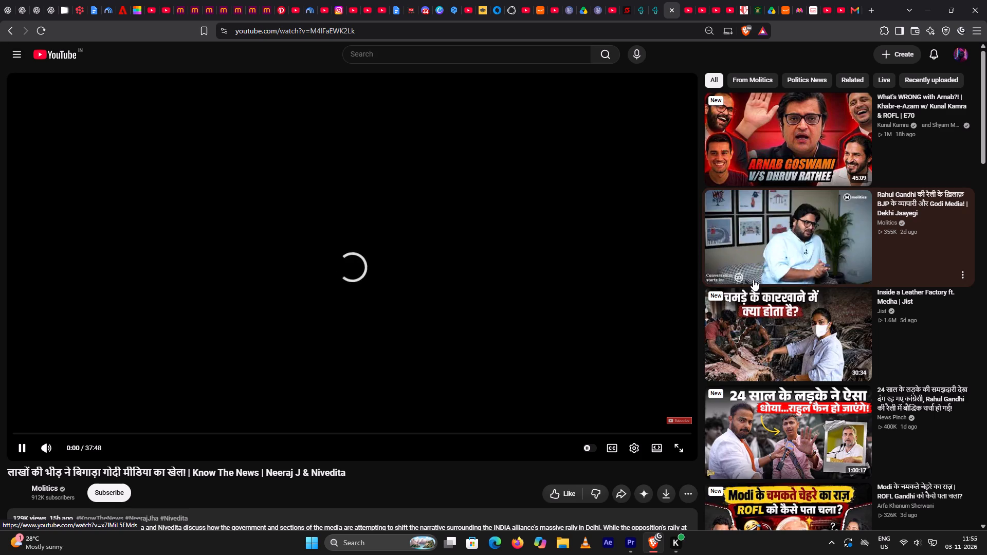
pyautogui.scroll(-2, 753, 280)
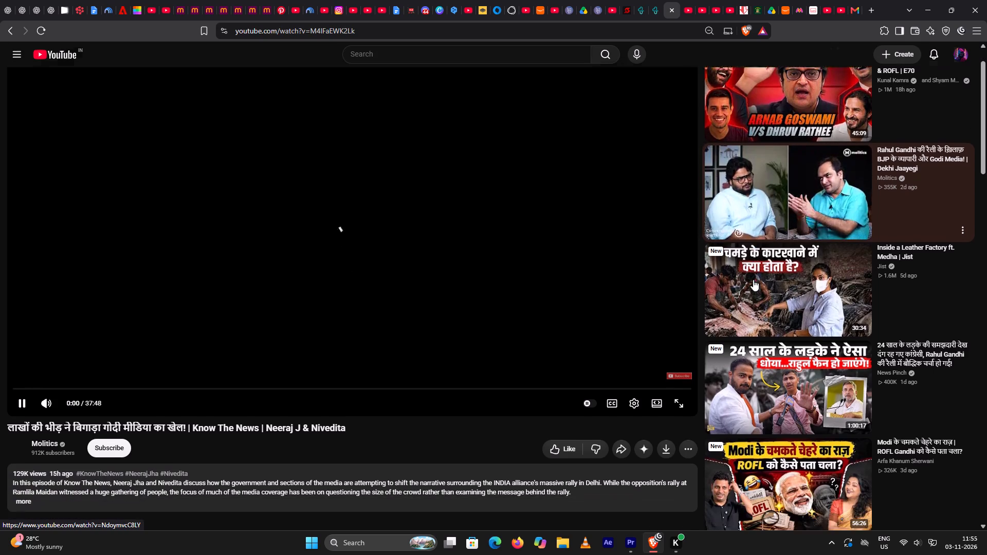
pyautogui.scroll(-1, 753, 280)
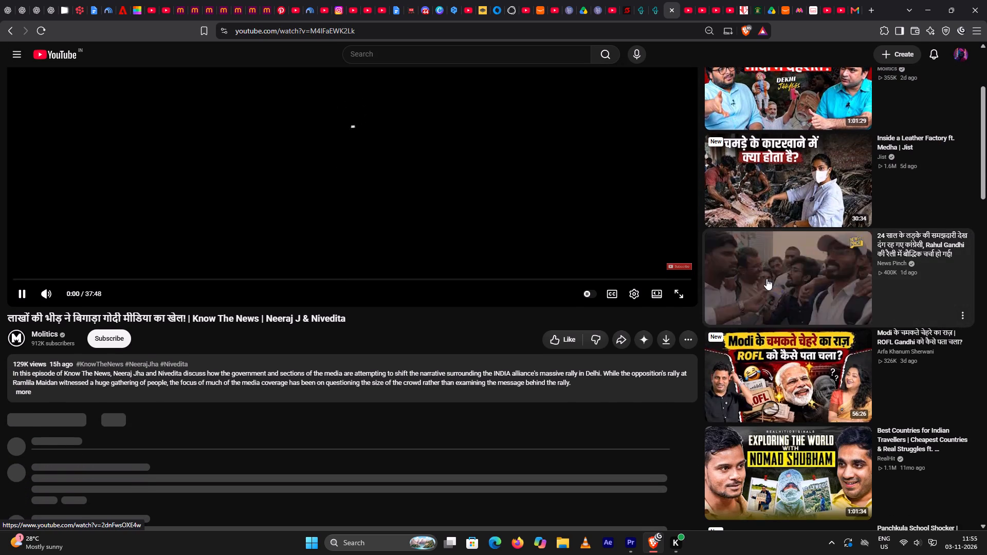
pyautogui.scroll(4, 766, 279)
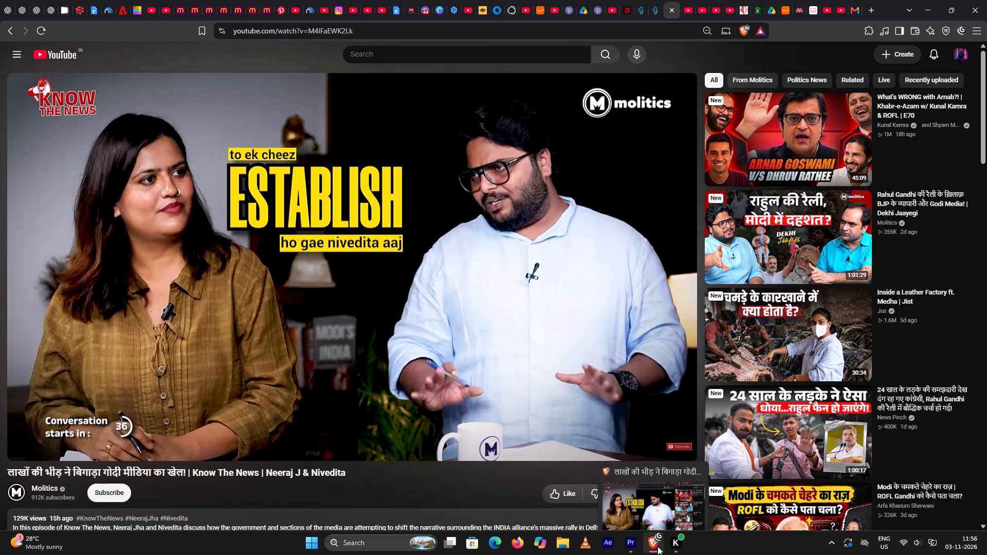
# Switch to Premiere Pro and place the video of YWiZeM.mp4 at the start of Sequence 02 on track V4.
pyautogui.click(632, 547)
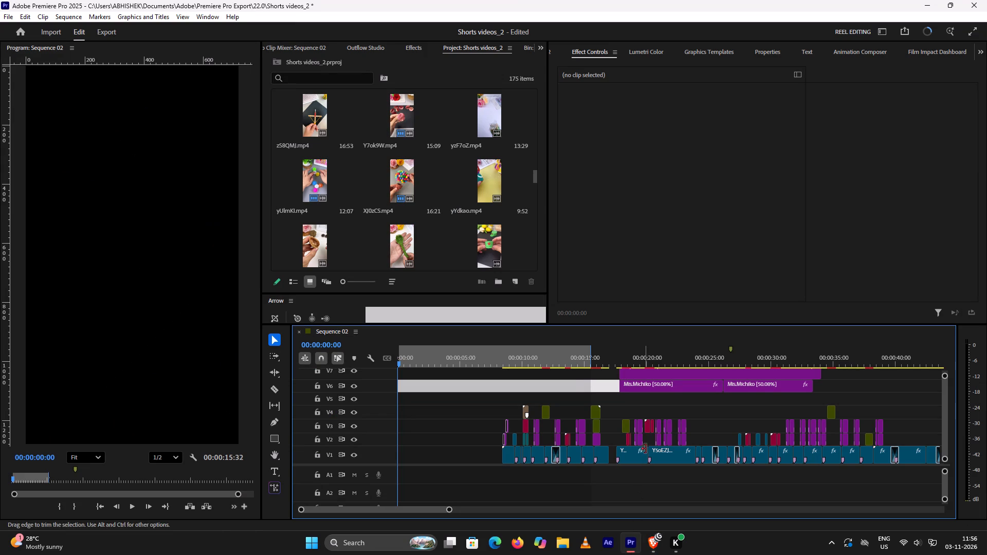
pyautogui.scroll(6, 526, 399)
pyautogui.click(458, 350)
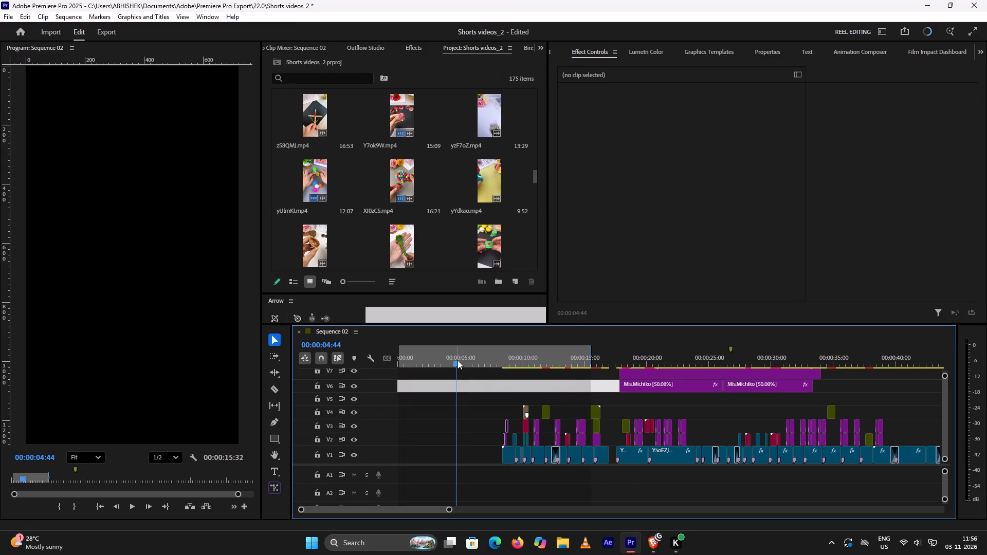
pyautogui.moveTo(458, 360); pyautogui.dragTo(428, 362)
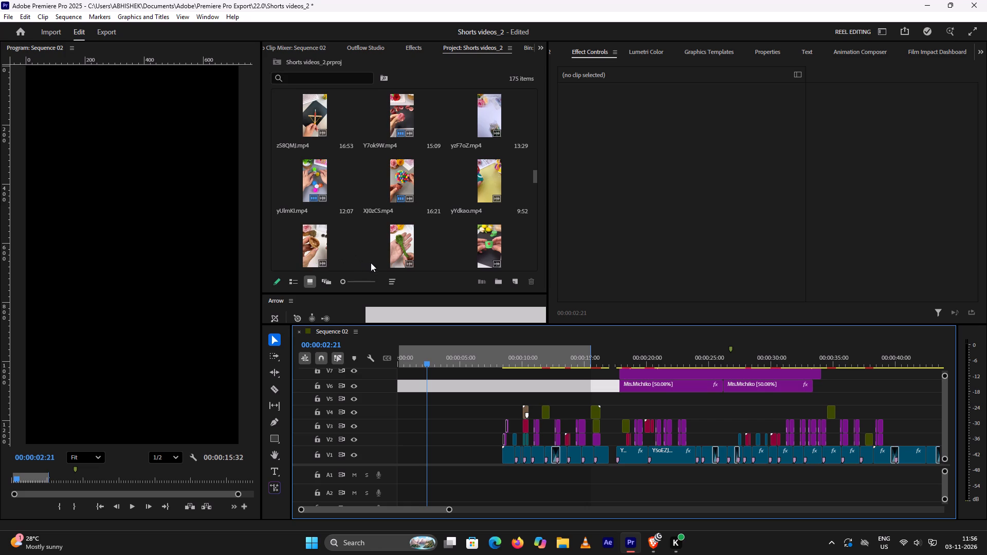
pyautogui.click(313, 261)
pyautogui.doubleClick(313, 261)
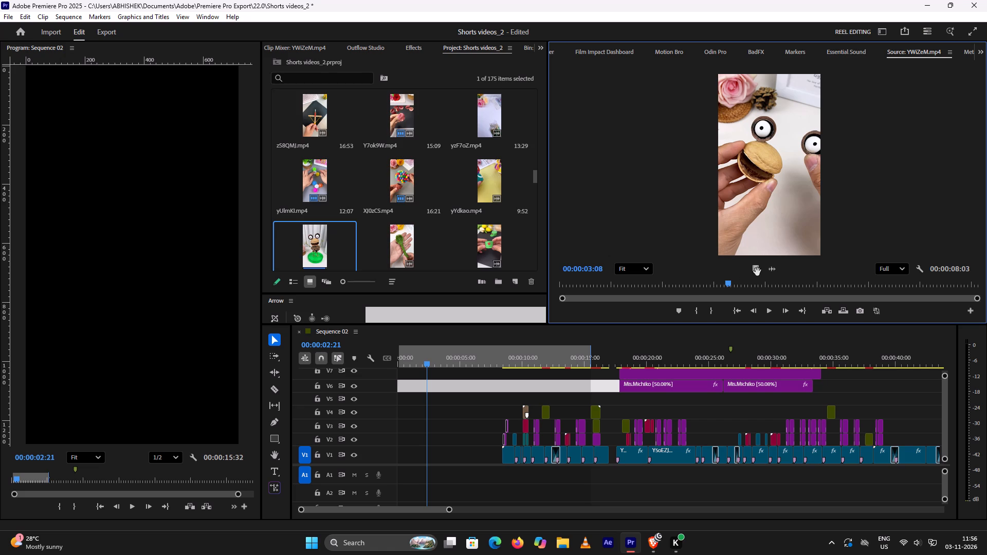
pyautogui.moveTo(757, 271); pyautogui.dragTo(405, 417)
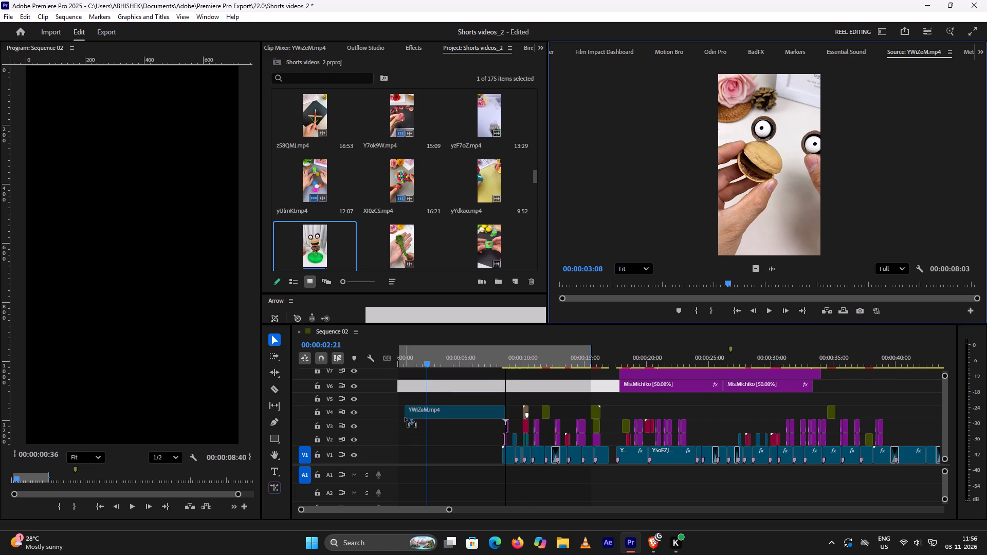
pyautogui.moveTo(405, 417); pyautogui.dragTo(389, 410)
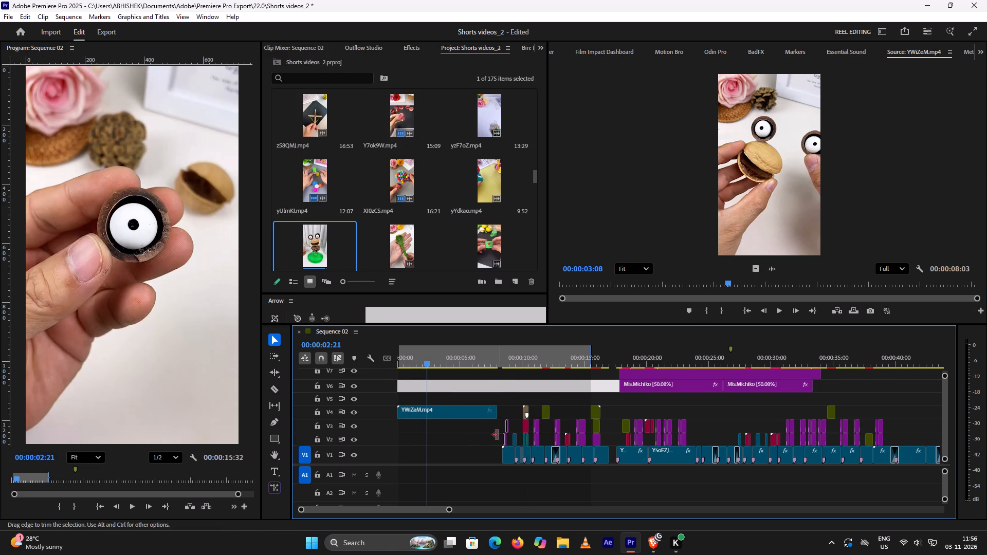
# Shift all clips on all tracks, including YWiZeM.mp4, about 4 seconds later with Track Select Forward.
pyautogui.press('a')
pyautogui.moveTo(493, 442); pyautogui.dragTo(527, 442)
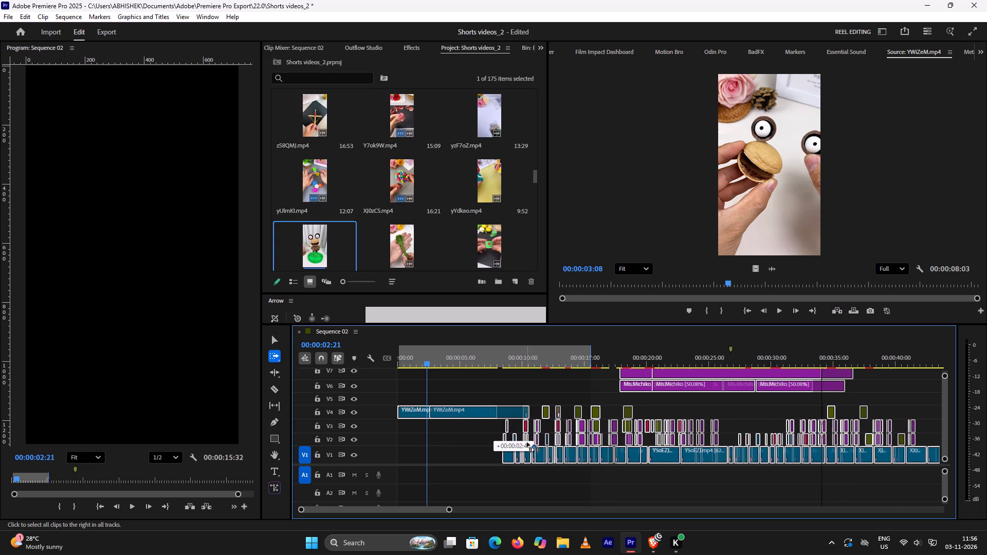
pyautogui.moveTo(527, 442); pyautogui.dragTo(537, 443)
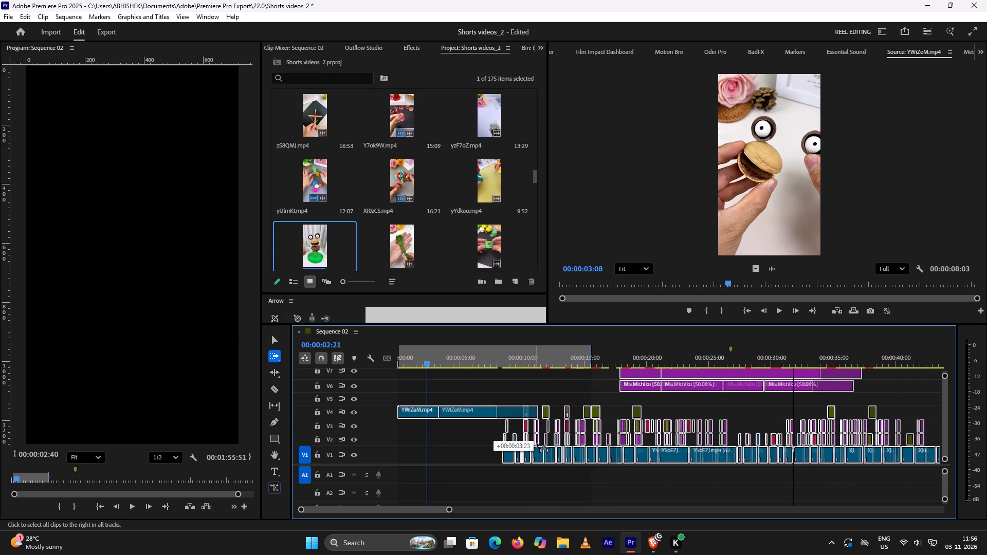
pyautogui.moveTo(537, 443); pyautogui.dragTo(547, 443)
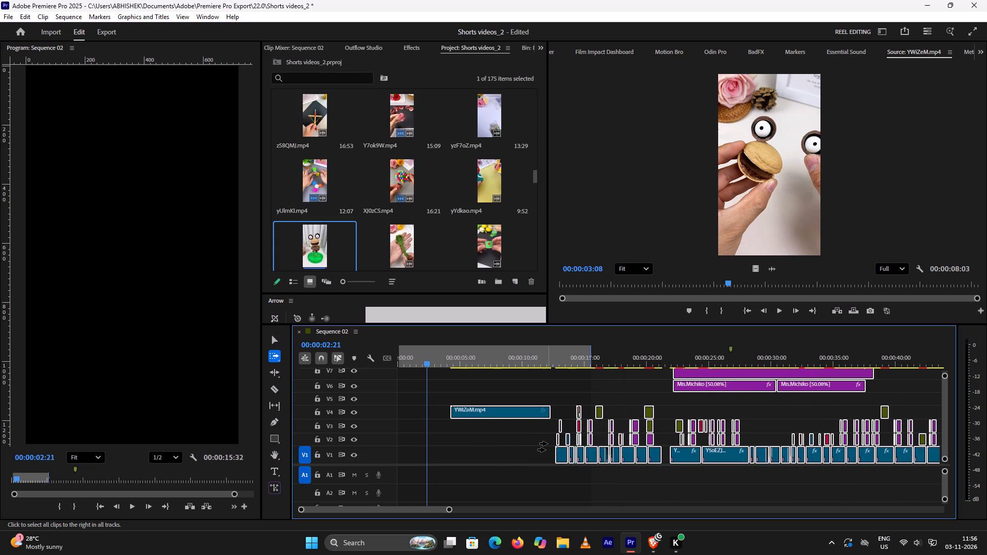
pyautogui.press('f')
pyautogui.press('v')
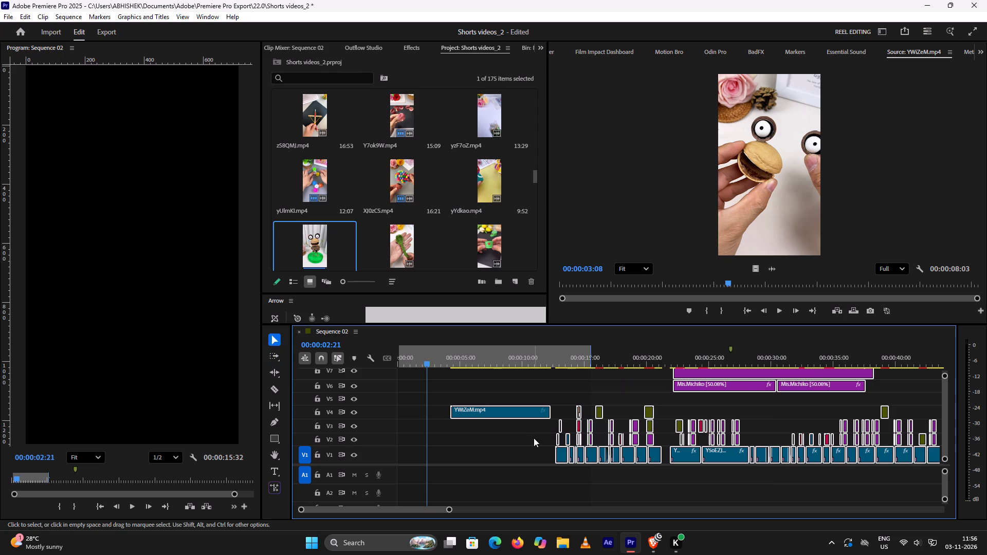
pyautogui.click(534, 438)
# Move the YWiZeM.mp4 clip from V4 down to V1 at the start of the sequence.
pyautogui.click(509, 416)
pyautogui.moveTo(508, 411); pyautogui.dragTo(488, 413)
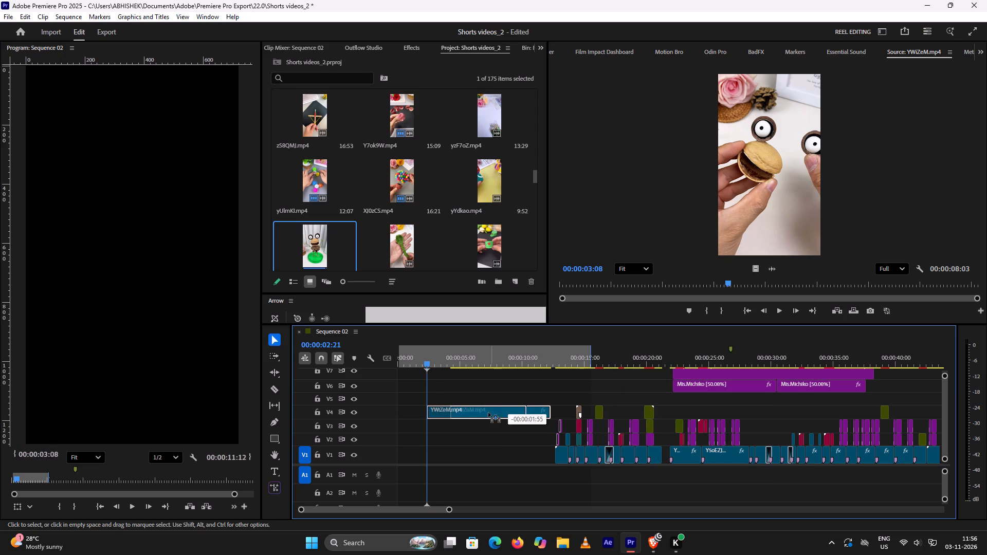
pyautogui.moveTo(488, 413); pyautogui.dragTo(443, 457)
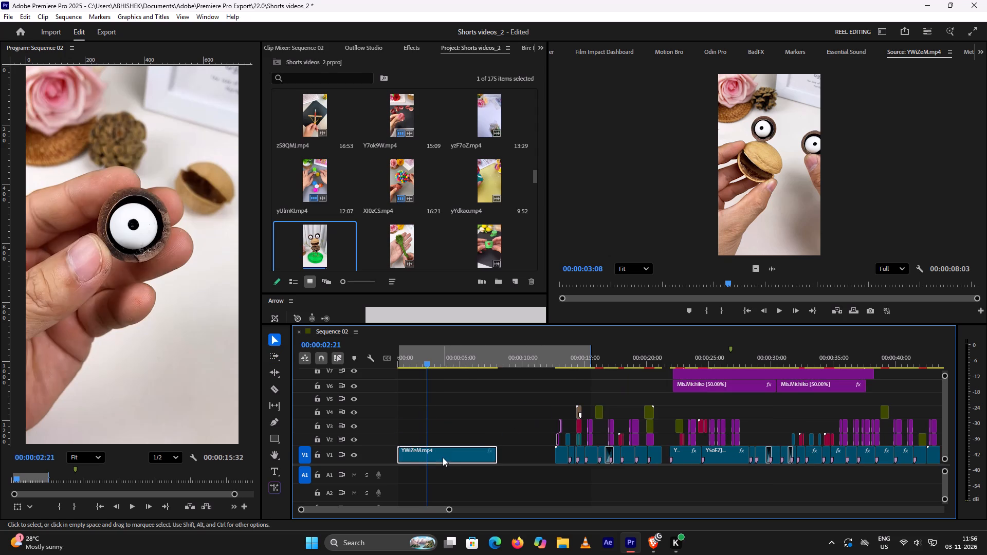
# Rate-stretch YWiZeM.mp4 on V1 to a duration of 00:00:12:42 so it fills the gap before the next clip.
pyautogui.click(460, 455)
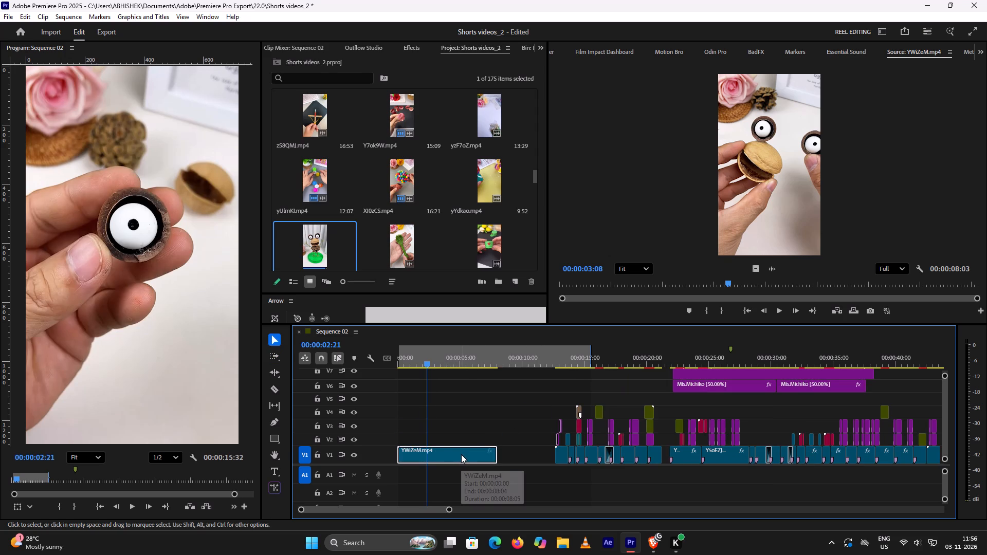
pyautogui.press('r')
pyautogui.click(487, 453)
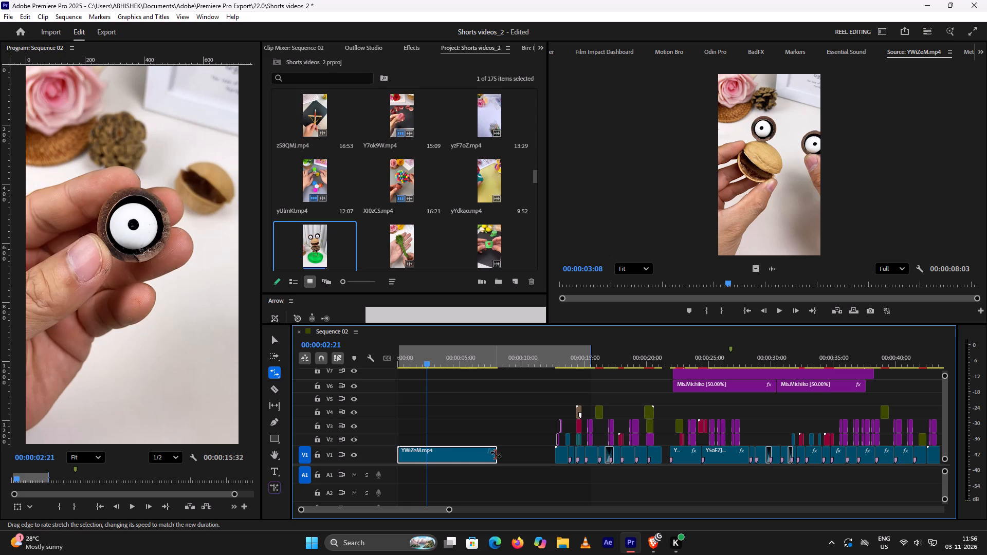
pyautogui.moveTo(497, 455); pyautogui.dragTo(510, 455)
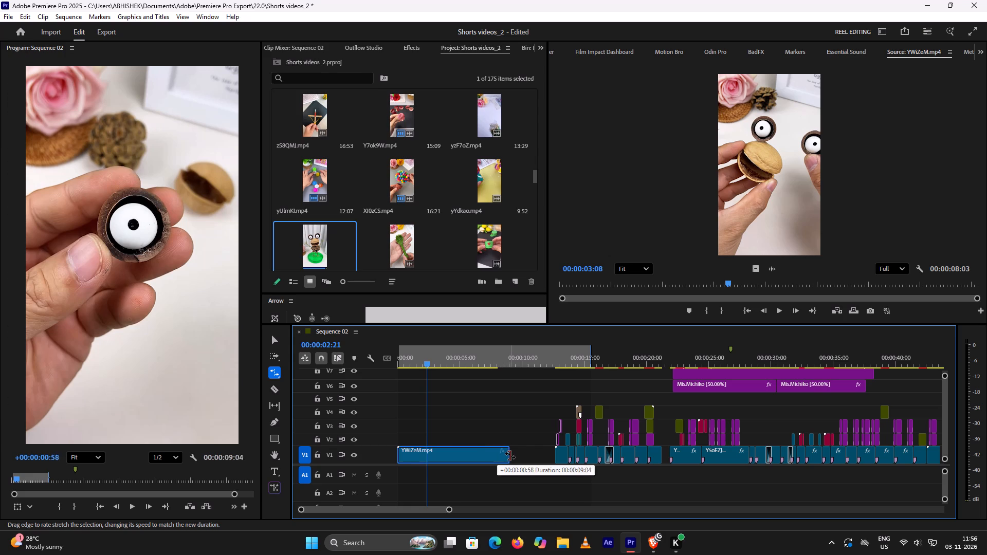
pyautogui.moveTo(510, 455); pyautogui.dragTo(536, 462)
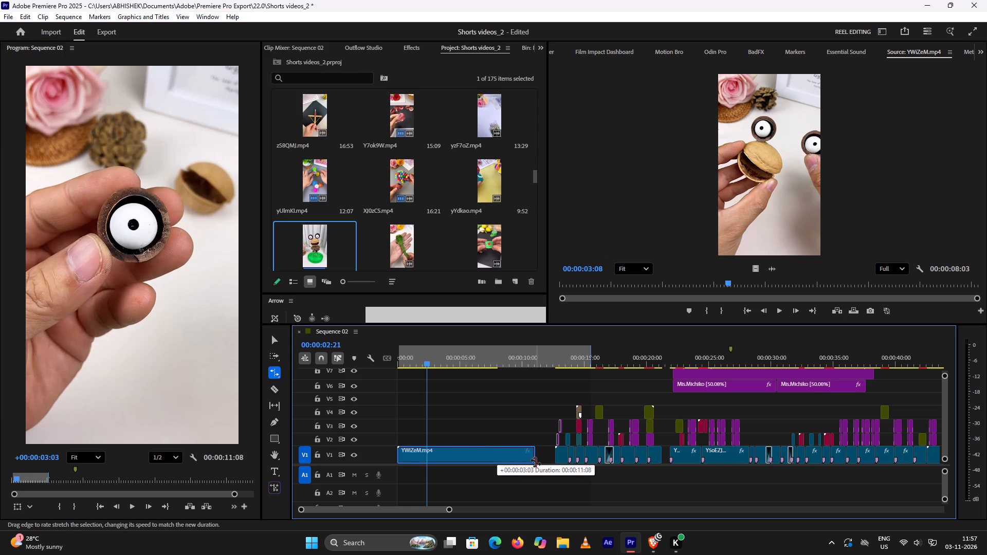
pyautogui.moveTo(536, 462); pyautogui.dragTo(547, 468)
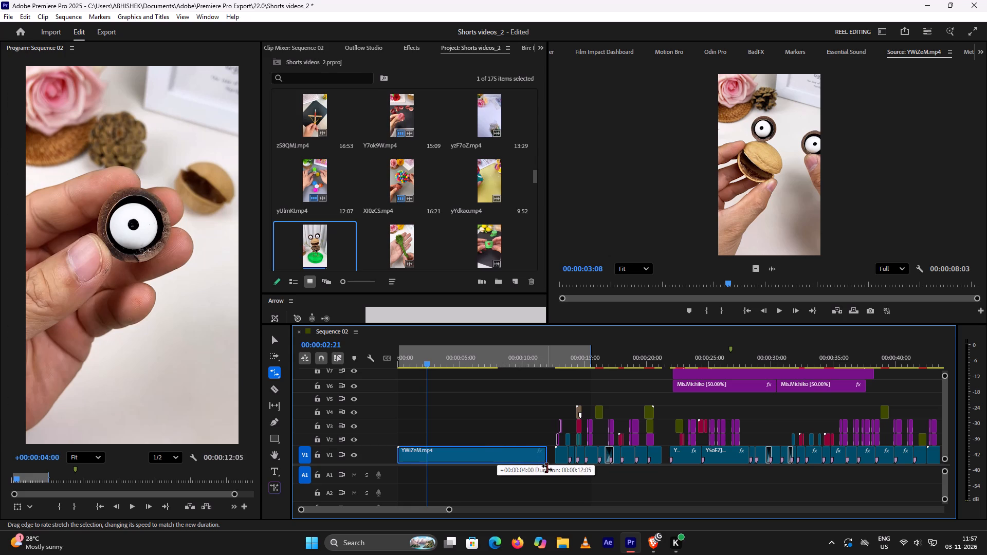
pyautogui.moveTo(547, 468); pyautogui.dragTo(553, 470)
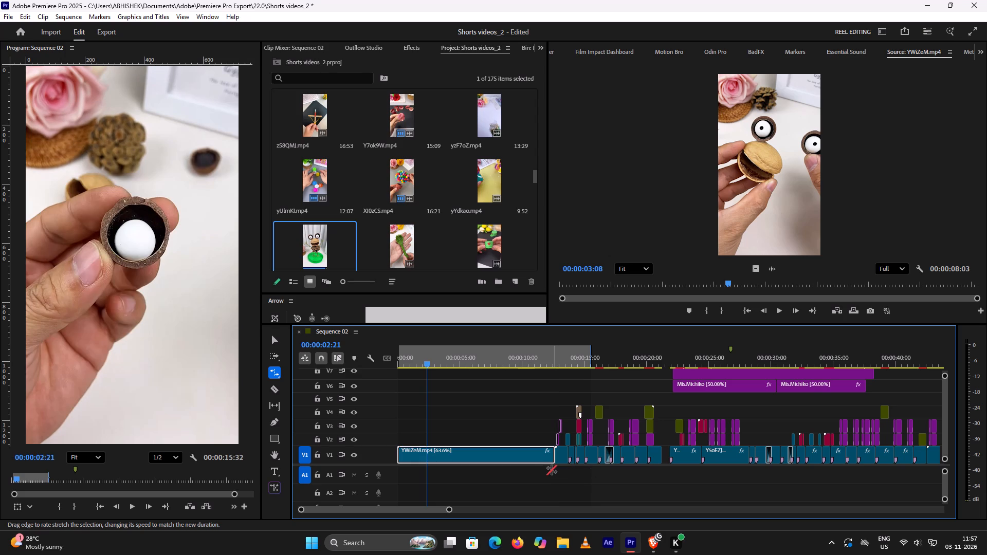
pyautogui.press('v')
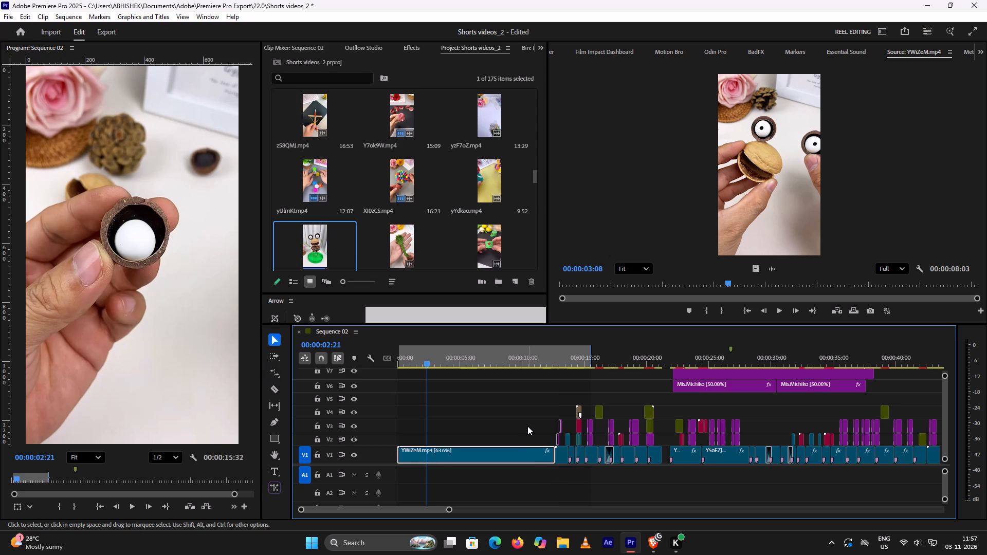
# Shift all clips on all tracks, including YWiZeM.mp4, about 4 seconds later again with Track Select Forward.
pyautogui.press('r')
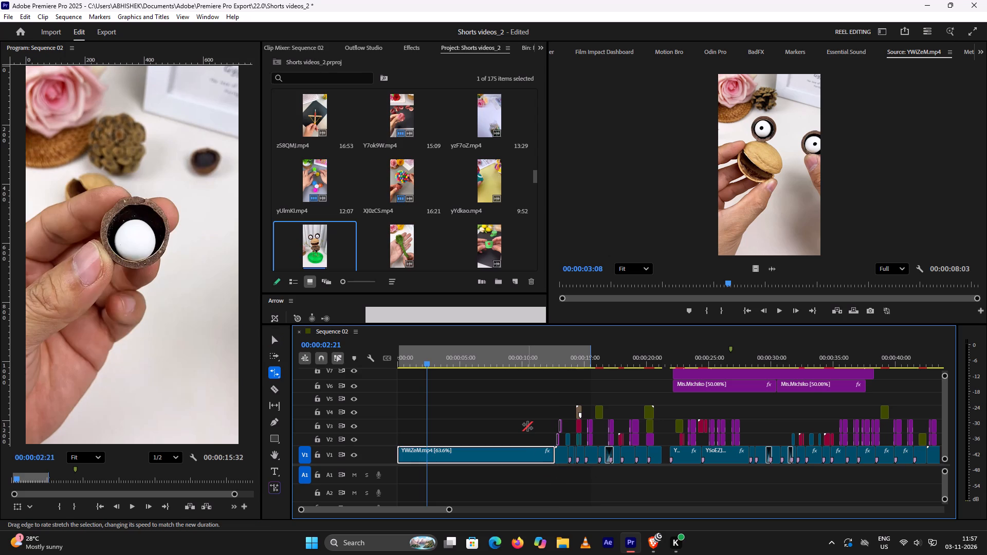
pyautogui.press('v')
pyautogui.press('a')
pyautogui.click(527, 426)
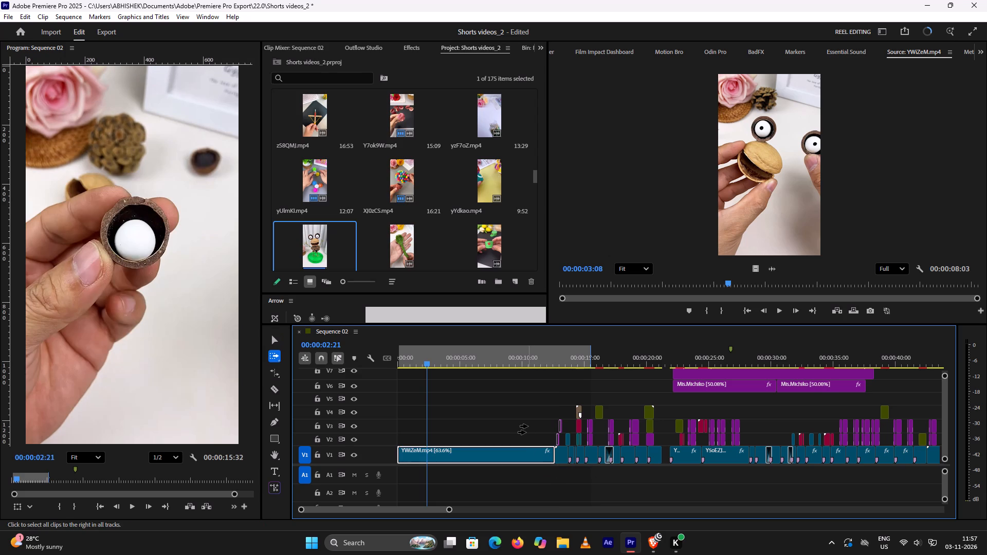
pyautogui.moveTo(527, 426); pyautogui.dragTo(563, 425)
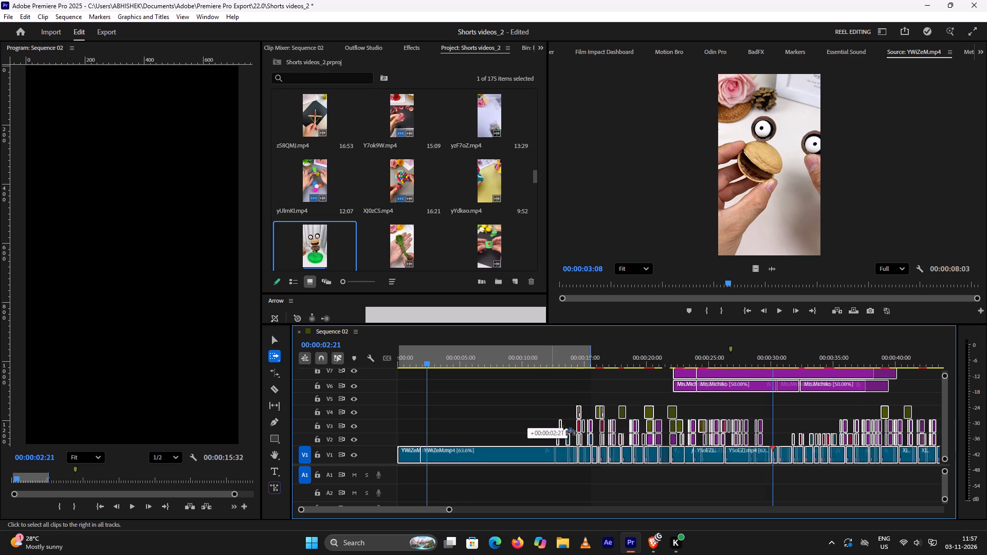
pyautogui.moveTo(563, 425); pyautogui.dragTo(579, 430)
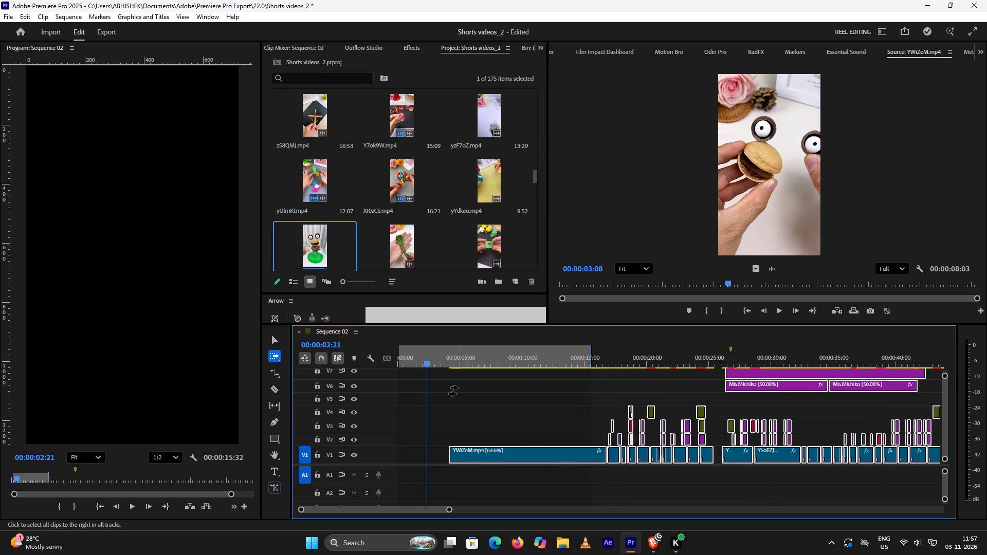
pyautogui.press('v')
# Move the stretched YWiZeM.mp4 clip on V1 back to the start of the sequence.
pyautogui.click(464, 402)
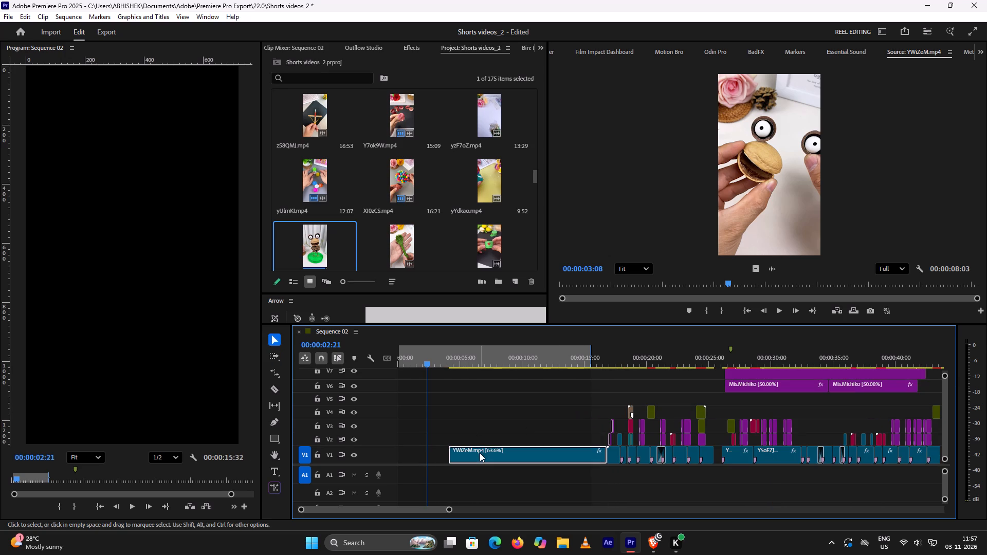
pyautogui.click(480, 453)
pyautogui.moveTo(502, 459); pyautogui.dragTo(467, 461)
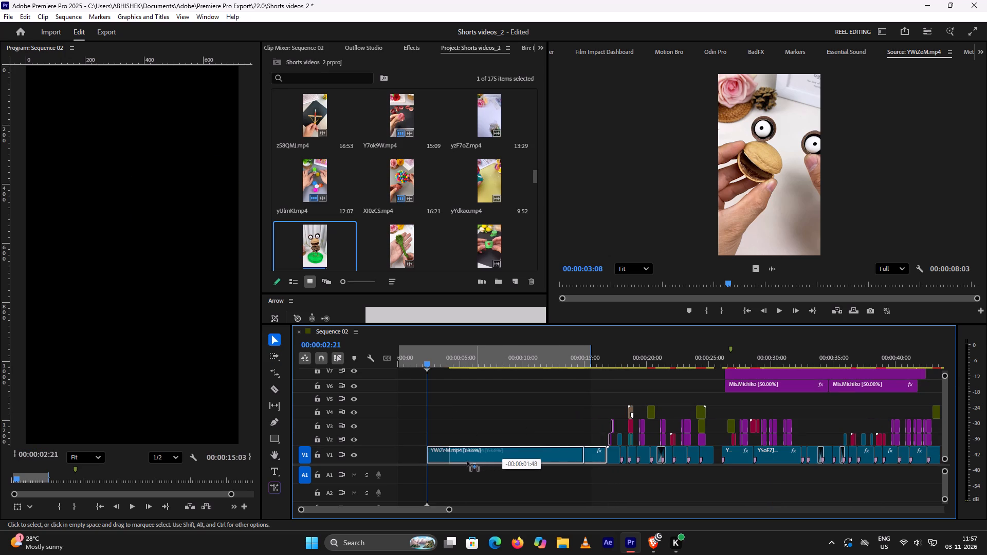
pyautogui.moveTo(467, 461); pyautogui.dragTo(439, 461)
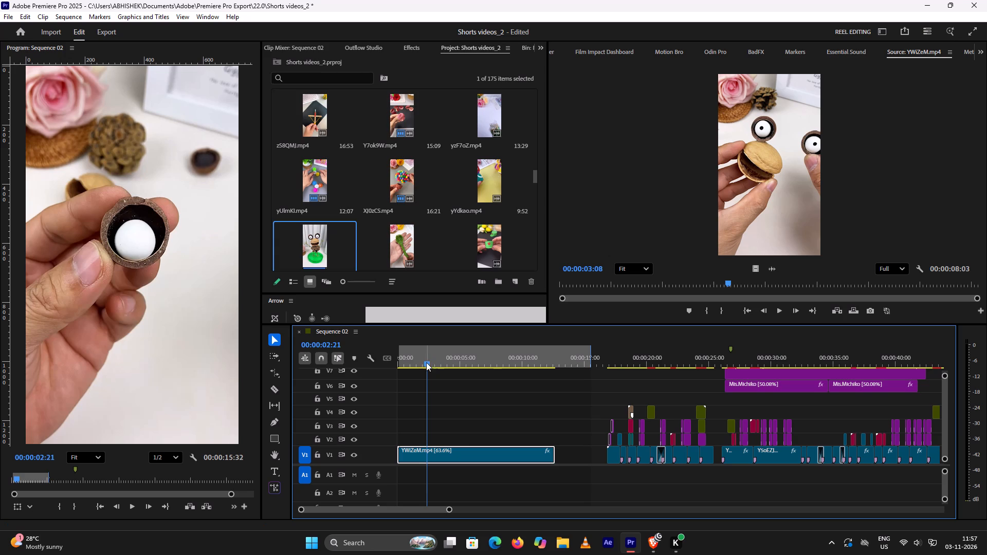
# Play the sequence from the start to review the slowed YWiZeM.mp4 clip.
pyautogui.moveTo(424, 362); pyautogui.dragTo(386, 367)
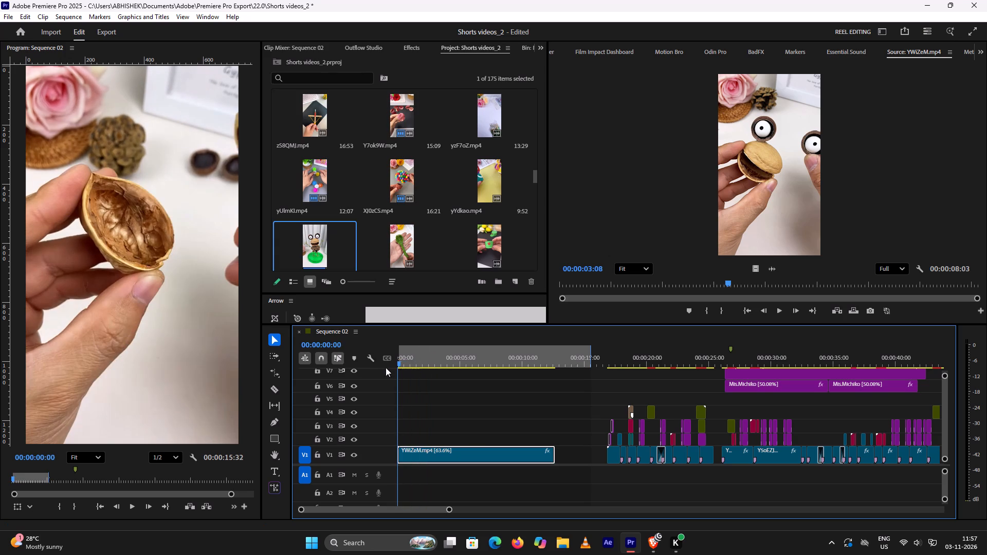
pyautogui.moveTo(386, 367); pyautogui.dragTo(355, 366)
pyautogui.press('space')
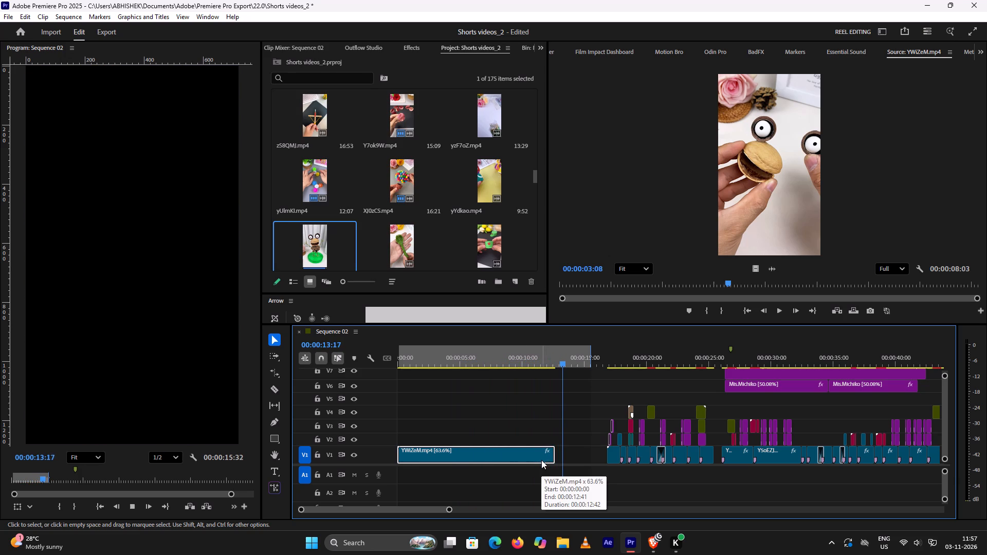
pyautogui.press('space')
pyautogui.click(542, 457)
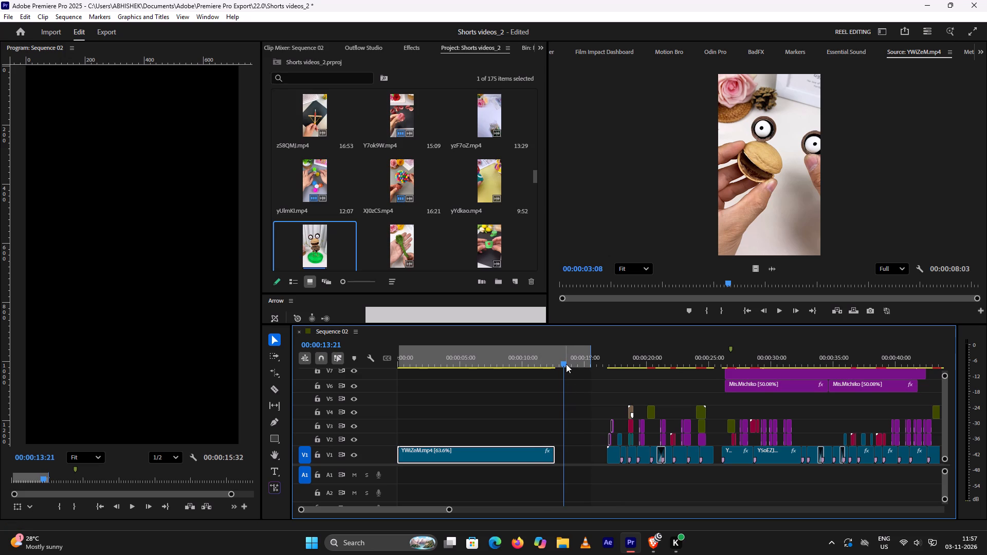
# Export the YWiZeM.mp4 frame at 00:00:12:30, showing the finished walnut figure, as a JPEG named "Thumnail of walnut 1".
pyautogui.moveTo(564, 364); pyautogui.dragTo(554, 369)
pyautogui.click(544, 452)
pyautogui.doubleClick(544, 452)
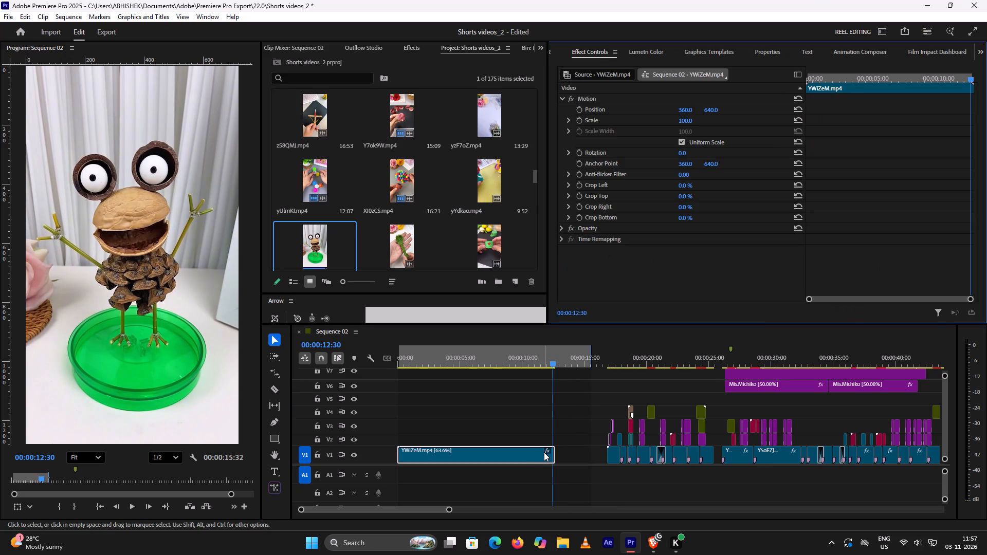
pyautogui.doubleClick(545, 452)
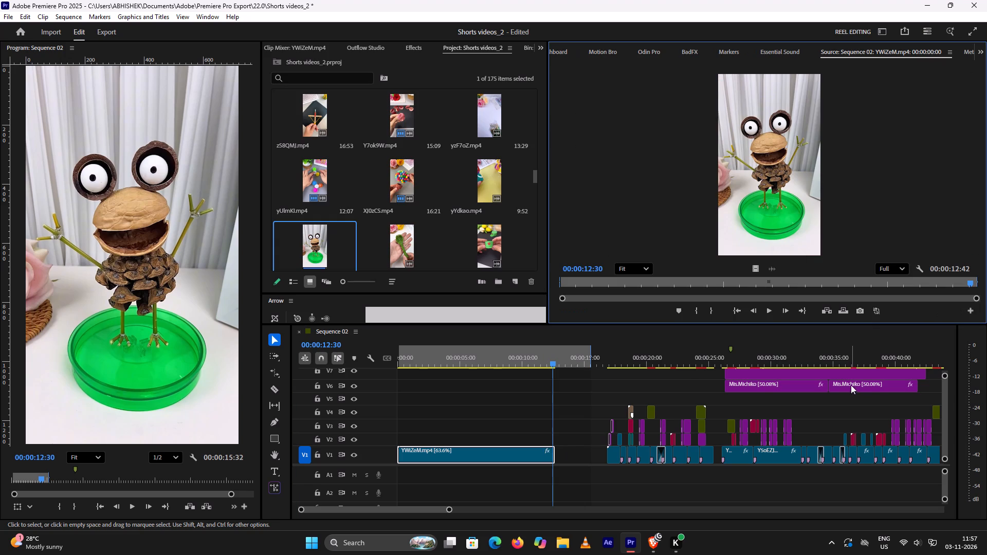
pyautogui.click(861, 315)
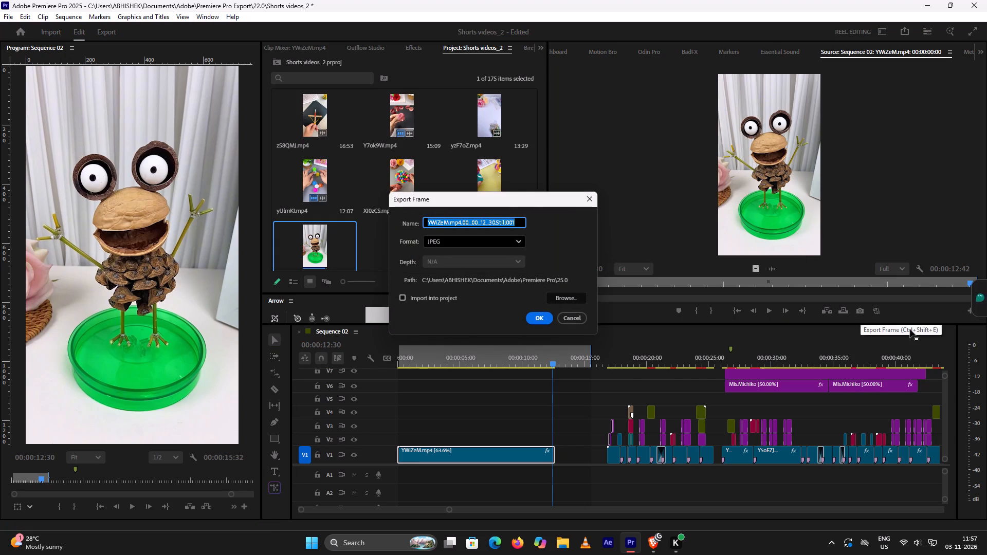
pyautogui.write('Thumnail of wal')
pyautogui.write('nut')
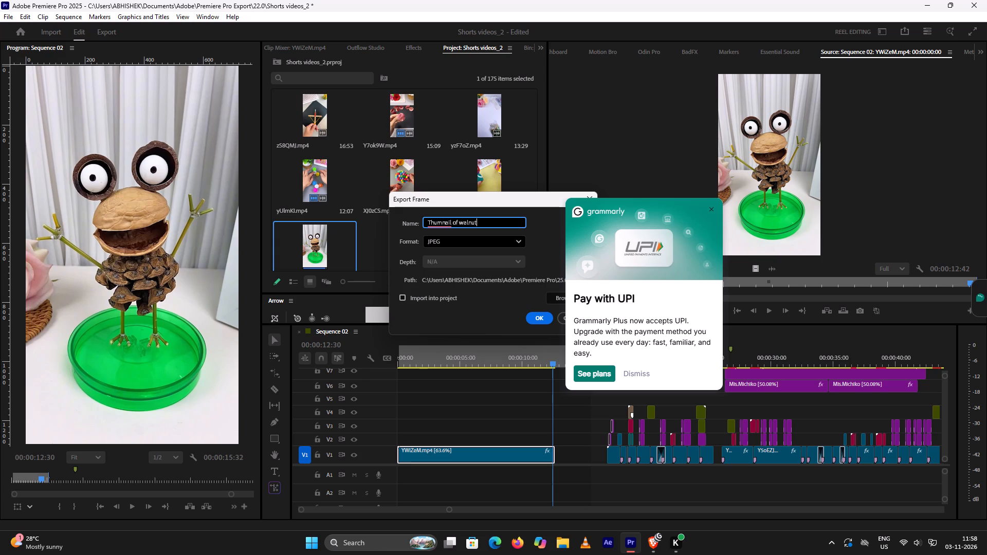
pyautogui.click(645, 377)
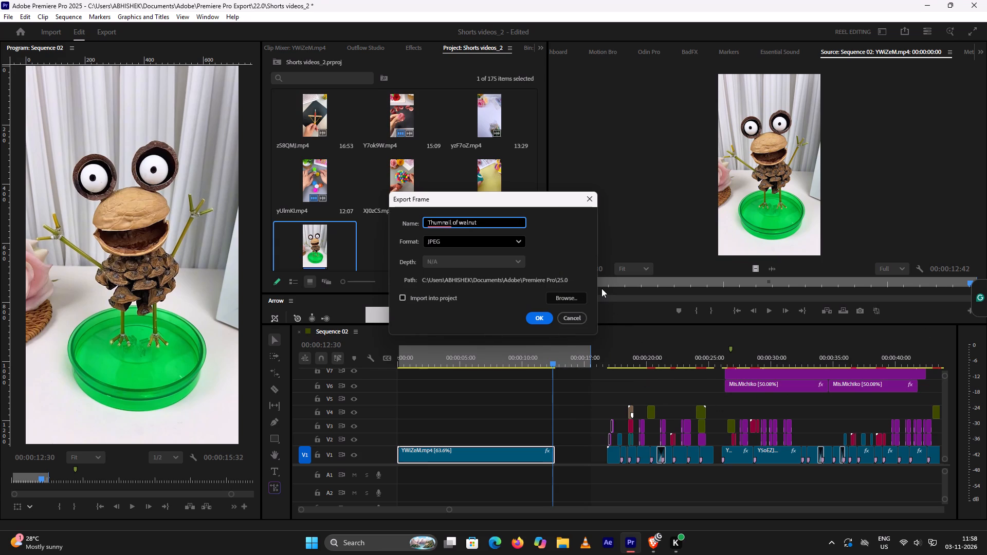
pyautogui.press('space')
pyautogui.press('1')
pyautogui.press('Return')
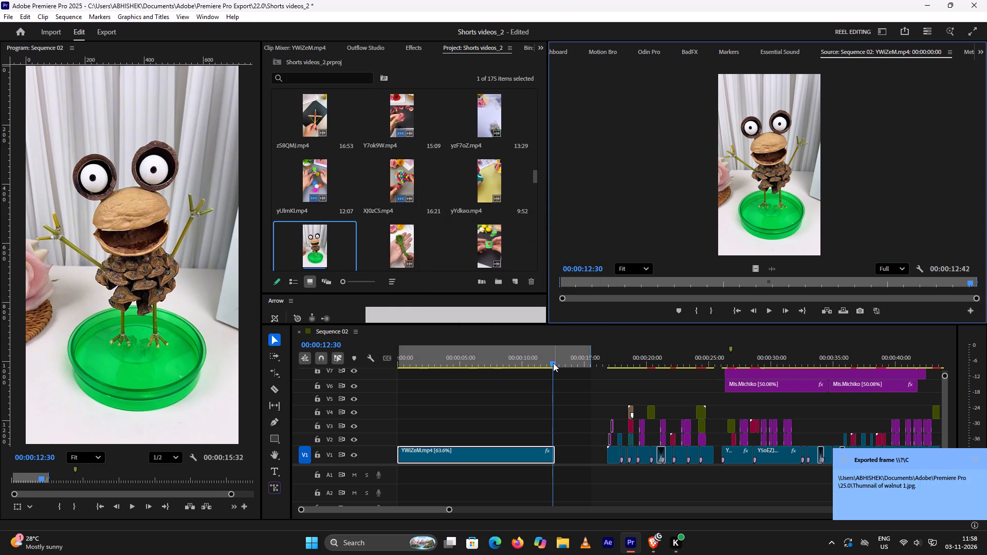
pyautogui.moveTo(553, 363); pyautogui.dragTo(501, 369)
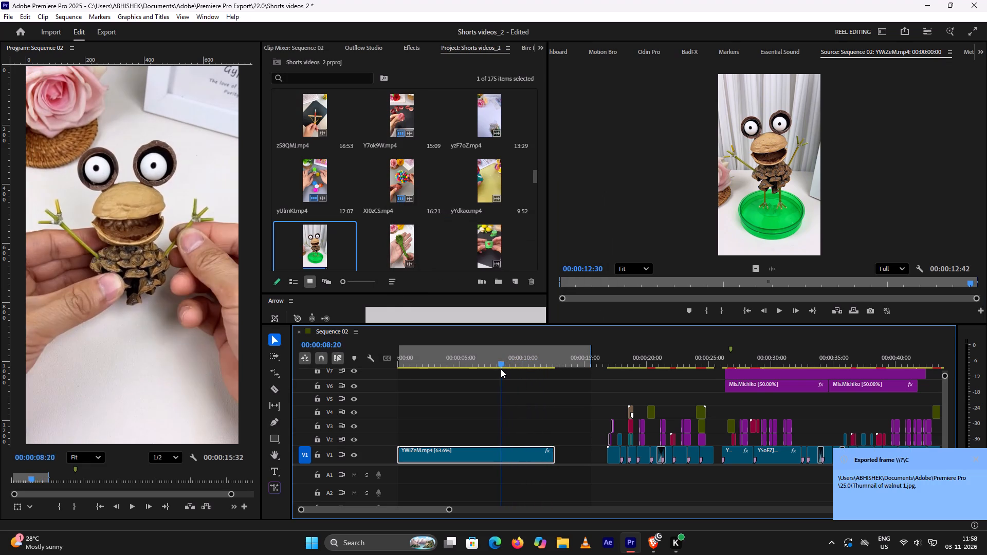
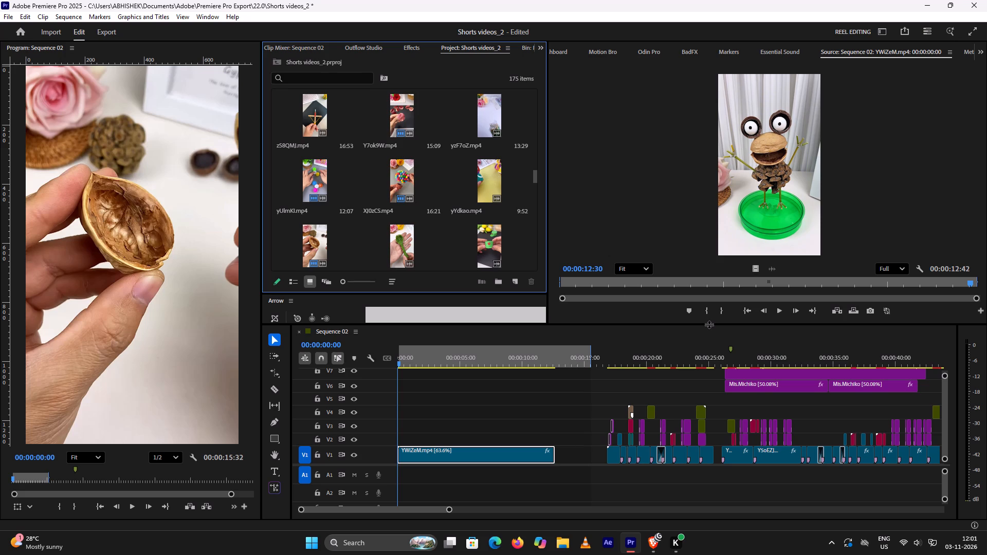
# Run Scene Edit Detection on the YWiZeM.mp4 clip on V1, applying a cut and creating a clip marker at each detected cut point.
pyautogui.press('space')
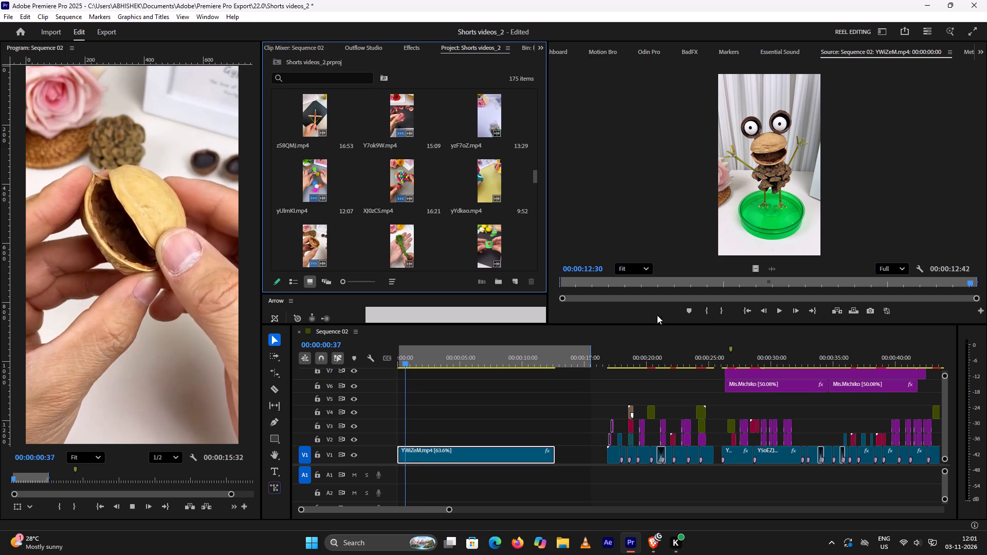
pyautogui.press('space')
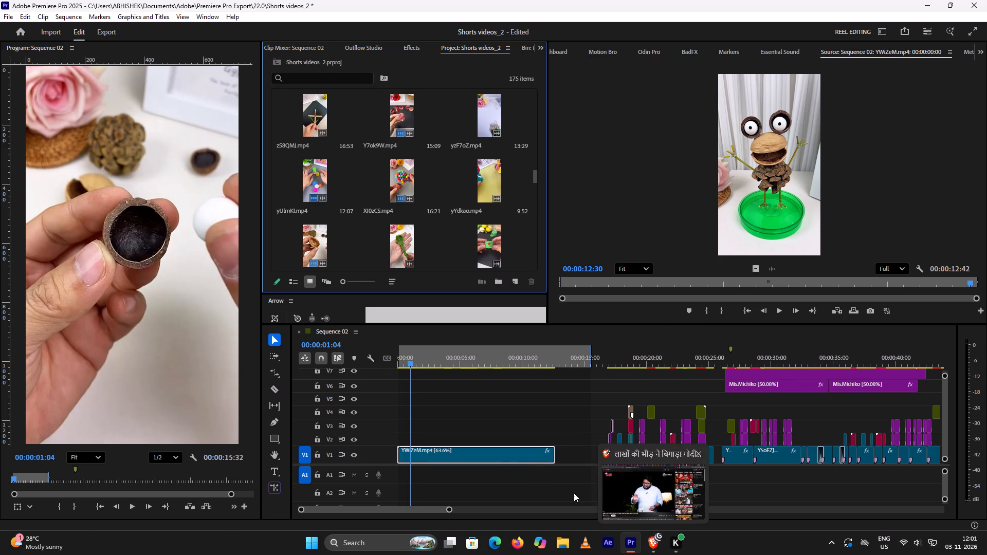
pyautogui.click(513, 455)
pyautogui.rightClick(513, 455)
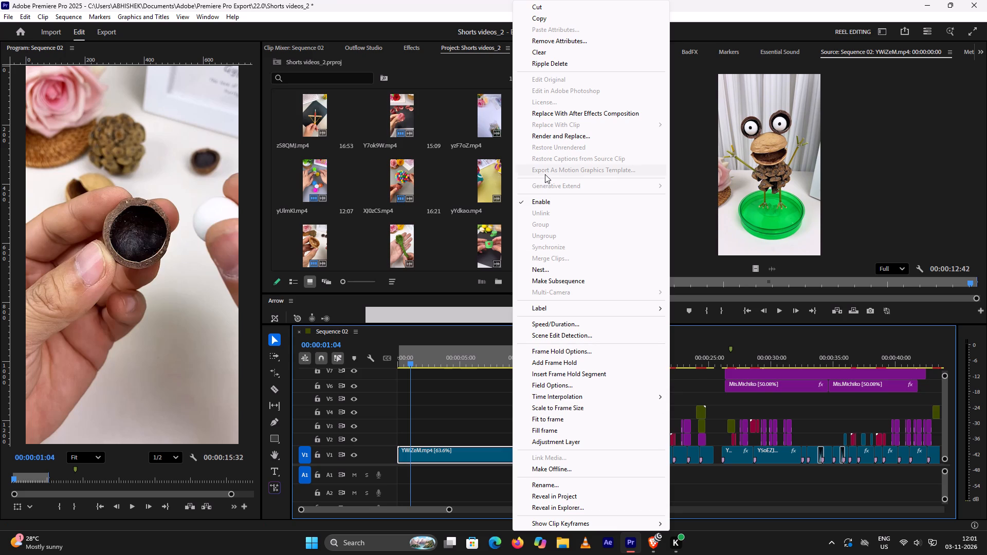
pyautogui.click(571, 337)
pyautogui.click(428, 282)
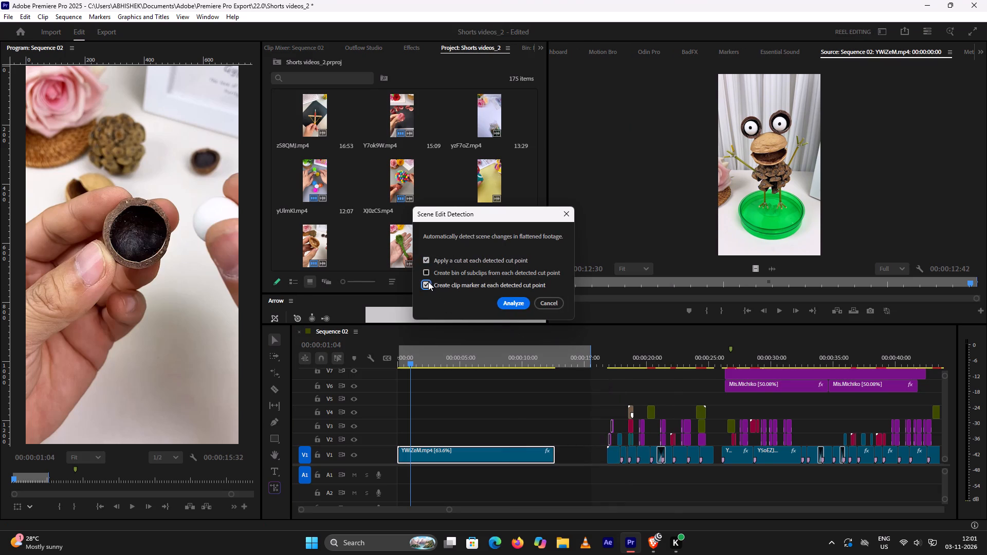
pyautogui.click(519, 304)
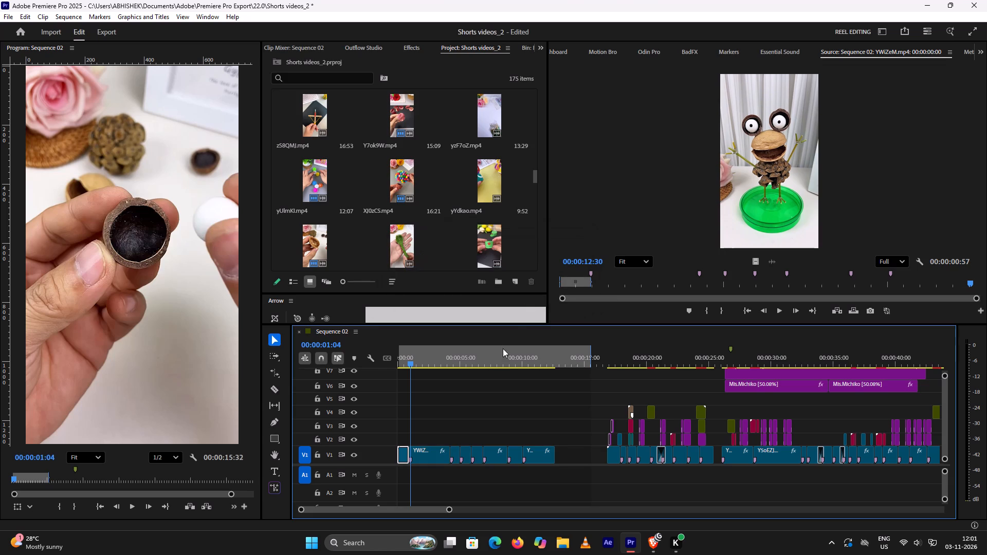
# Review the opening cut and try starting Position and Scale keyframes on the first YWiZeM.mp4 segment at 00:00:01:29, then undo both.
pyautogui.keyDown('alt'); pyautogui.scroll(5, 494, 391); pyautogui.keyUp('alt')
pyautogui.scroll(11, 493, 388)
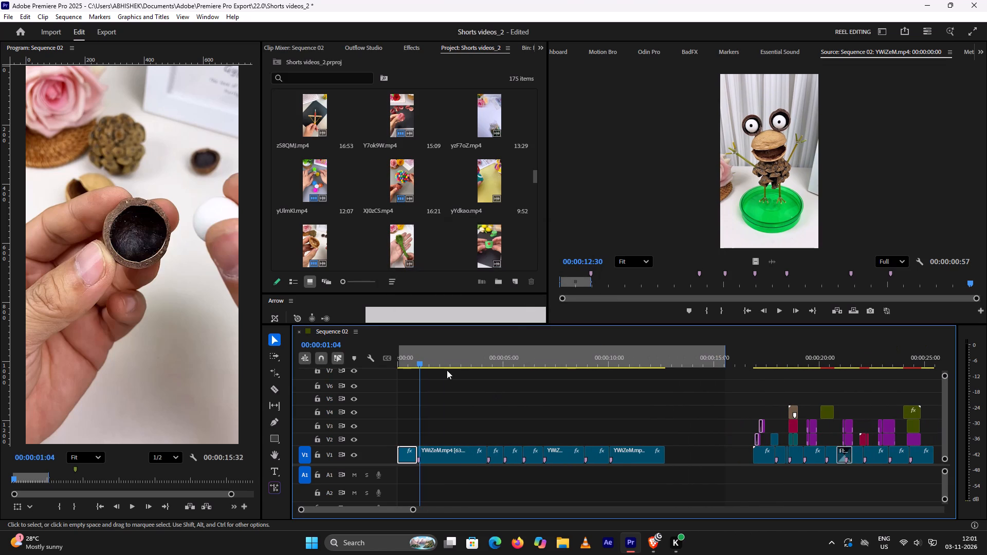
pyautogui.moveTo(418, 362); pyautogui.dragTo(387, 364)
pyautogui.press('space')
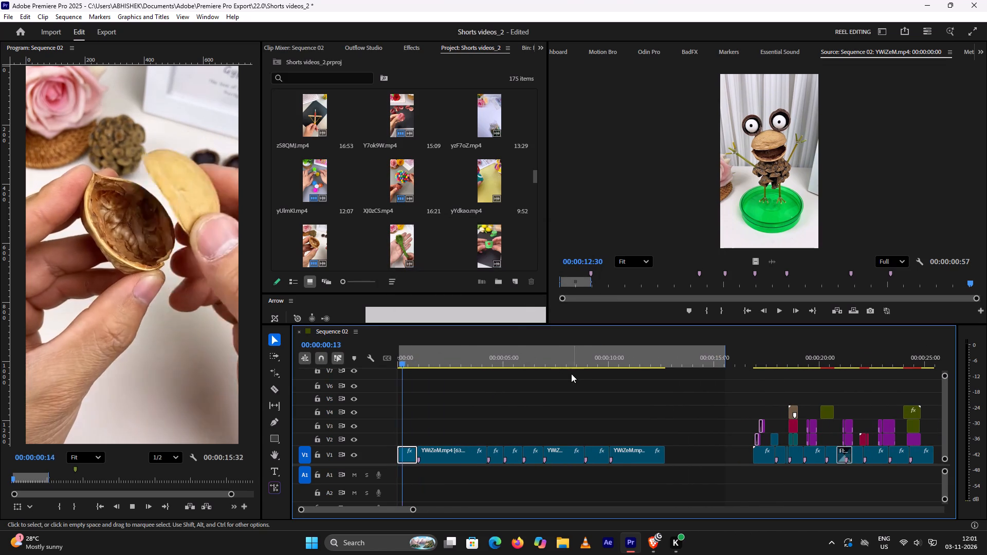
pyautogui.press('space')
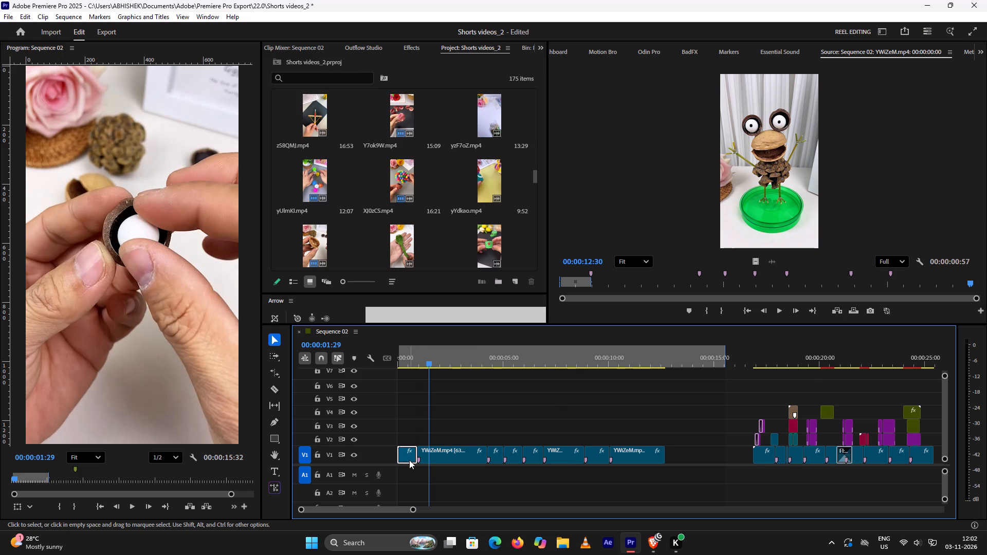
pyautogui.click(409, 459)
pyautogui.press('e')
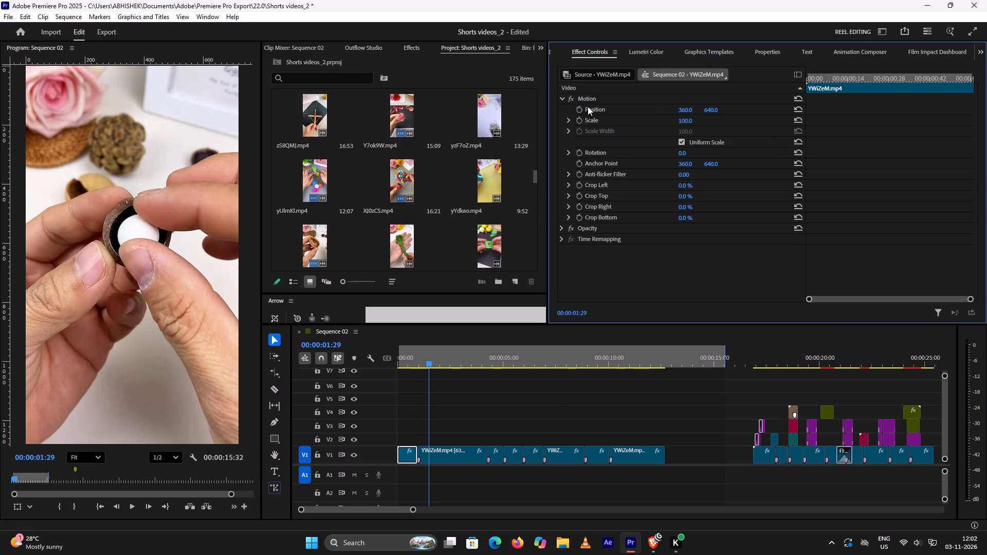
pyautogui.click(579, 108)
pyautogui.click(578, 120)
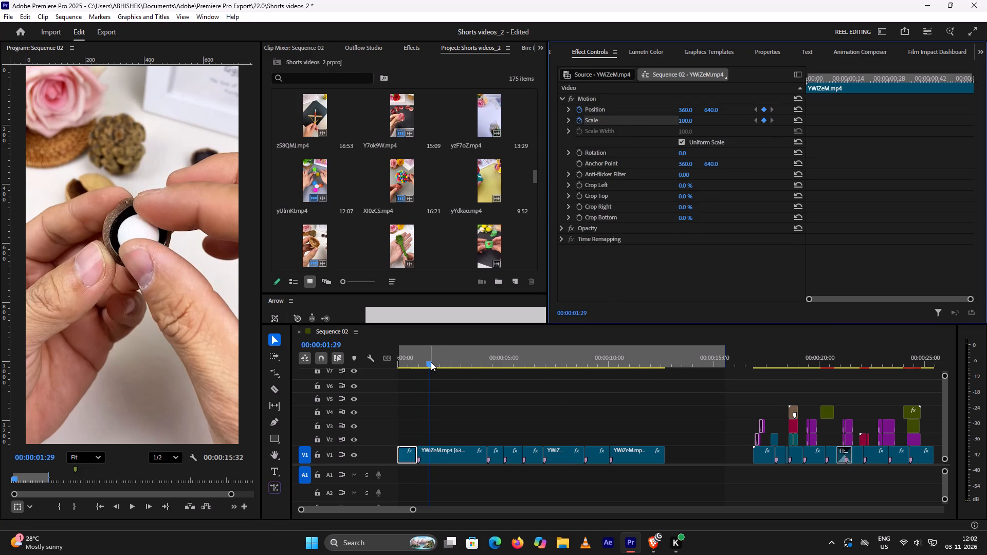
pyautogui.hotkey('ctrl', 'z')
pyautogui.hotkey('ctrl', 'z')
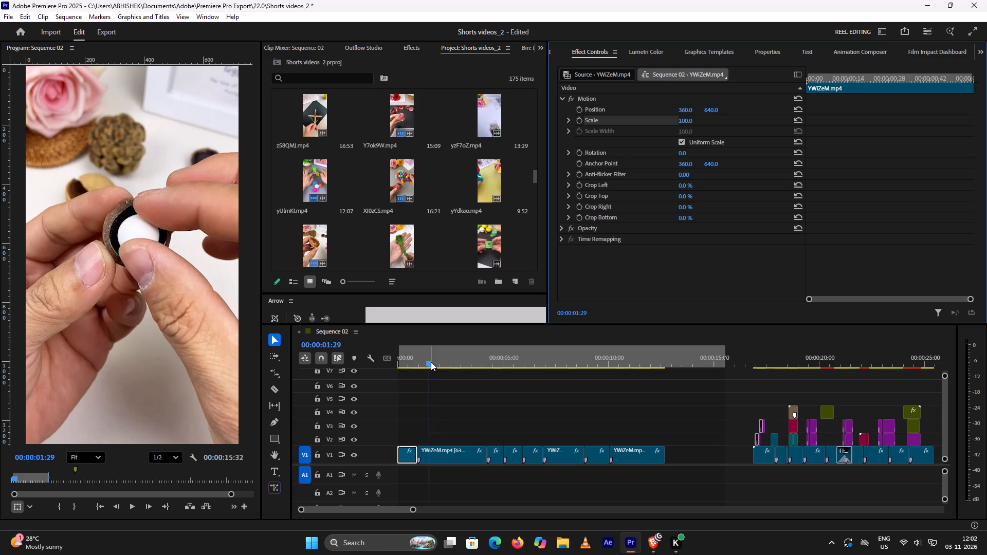
# Add Position and Scale keyframes to the first YWiZeM.mp4 segment at 00:00:00:00 and 00:00:00:55.
pyautogui.moveTo(431, 362); pyautogui.dragTo(330, 361)
pyautogui.click(412, 458)
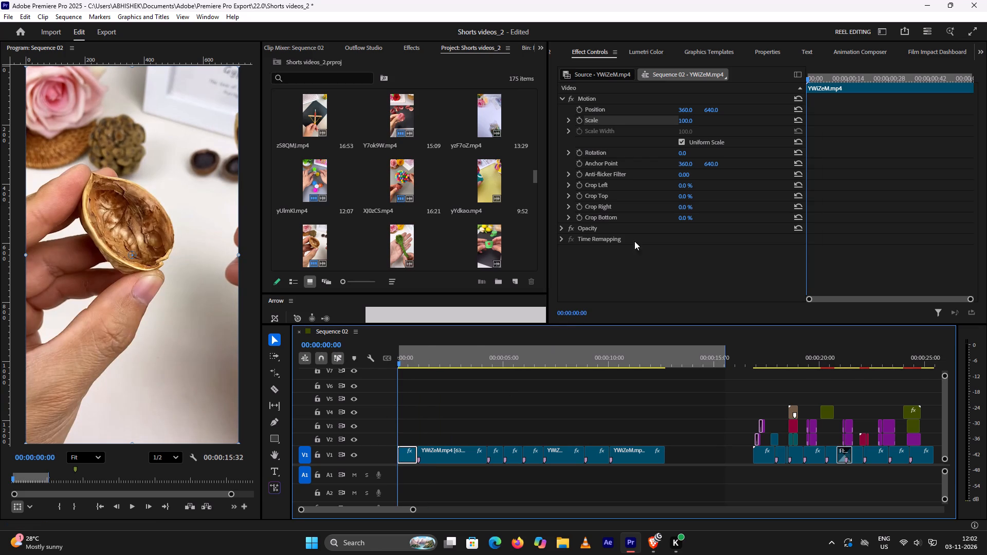
pyautogui.click(579, 122)
pyautogui.click(576, 111)
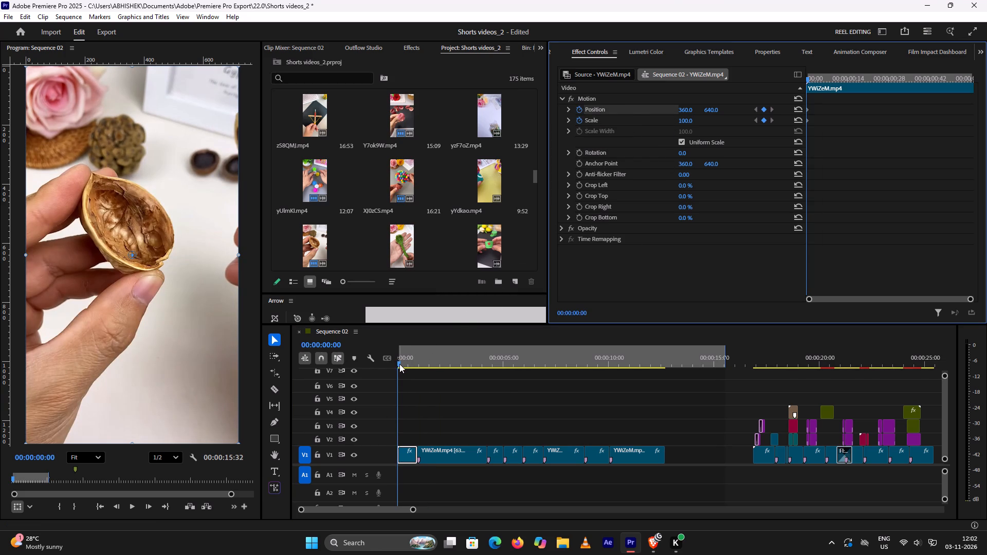
pyautogui.moveTo(399, 364); pyautogui.dragTo(419, 377)
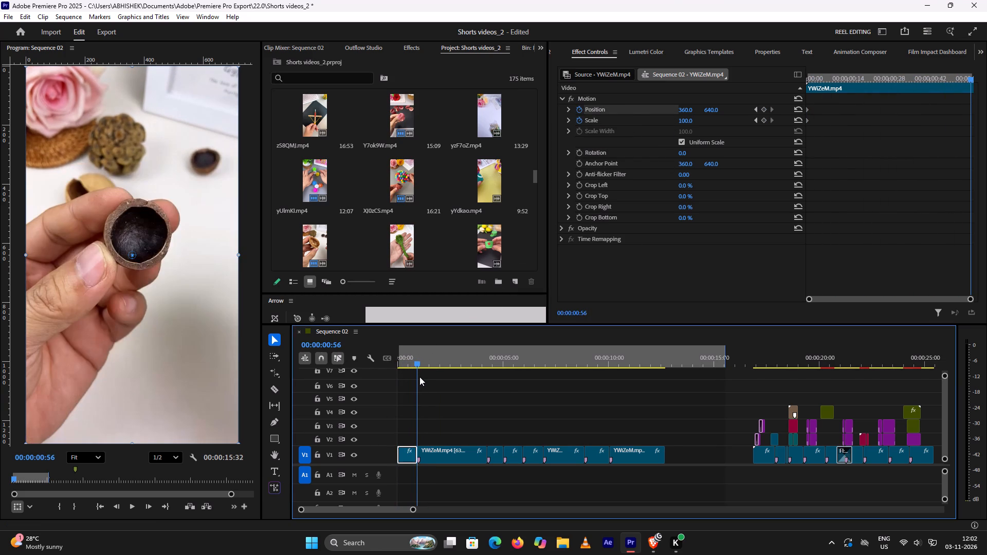
pyautogui.moveTo(419, 377); pyautogui.dragTo(419, 378)
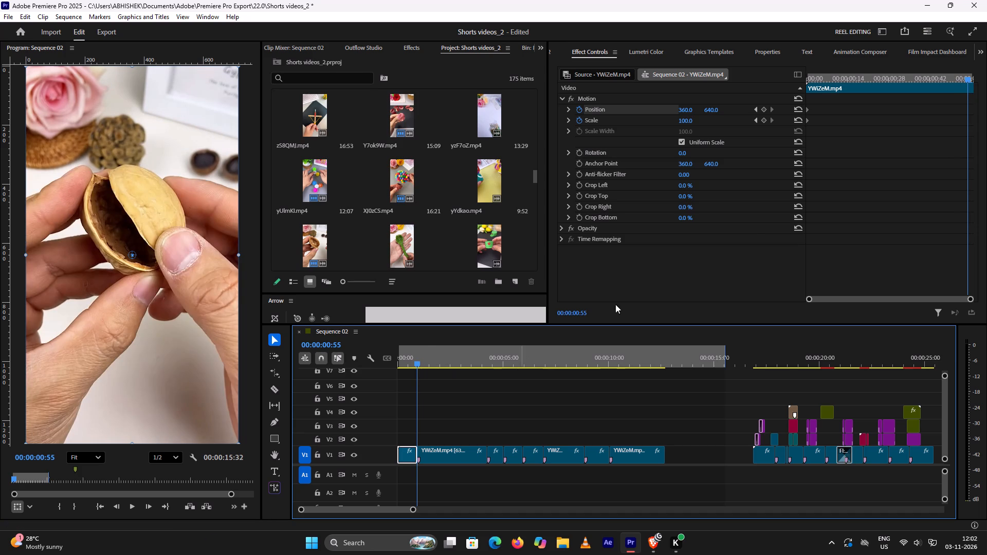
pyautogui.click(763, 119)
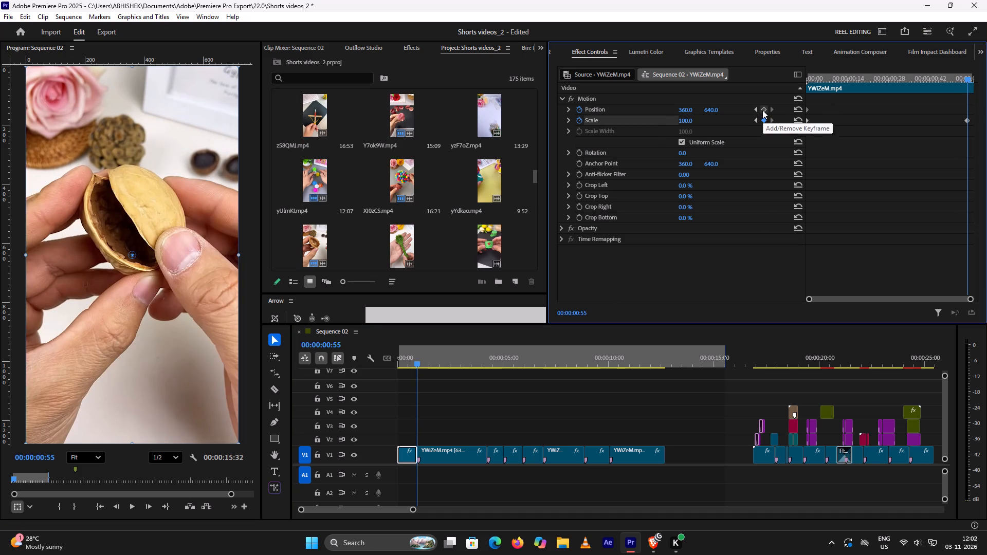
pyautogui.click(762, 110)
# Set the first segment's starting keyframes to Scale 226 and Position 403, 721, and play back the zoom-out.
pyautogui.click(757, 121)
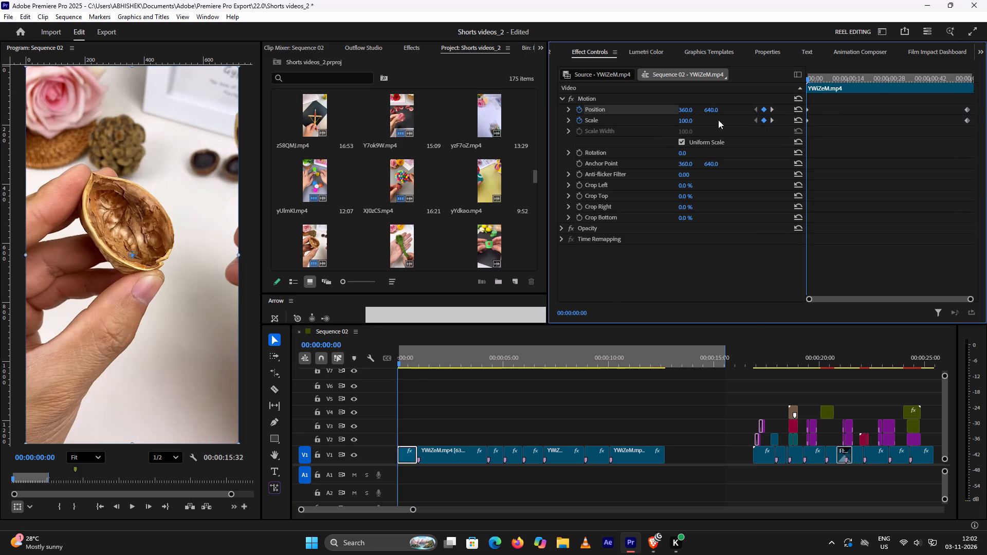
pyautogui.moveTo(687, 123); pyautogui.dragTo(730, 120)
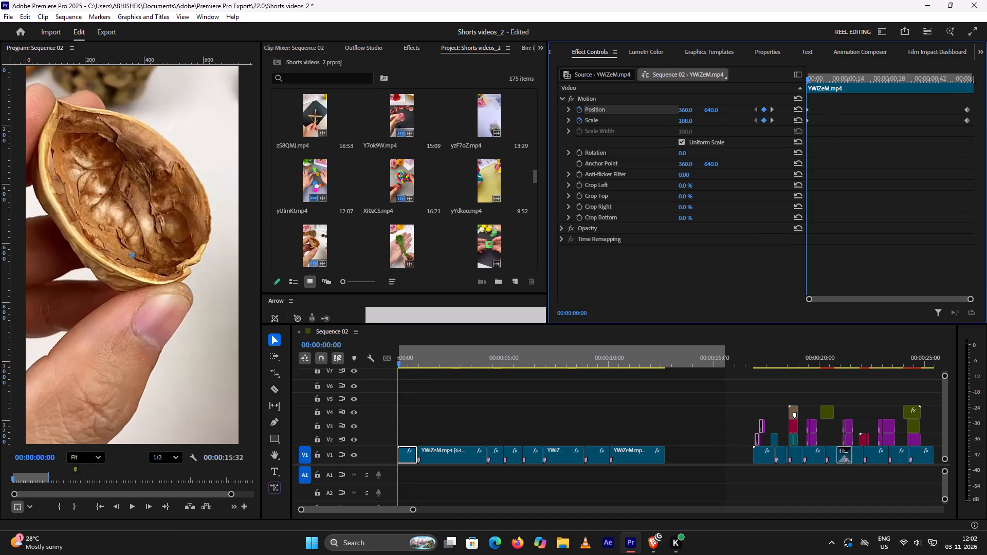
pyautogui.moveTo(730, 120); pyautogui.dragTo(734, 119)
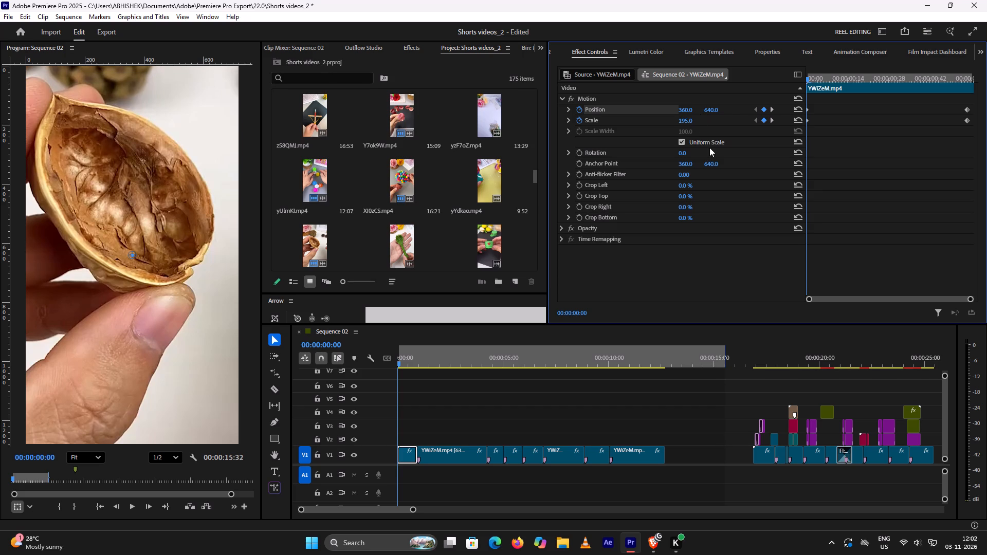
pyautogui.moveTo(714, 105); pyautogui.dragTo(736, 104)
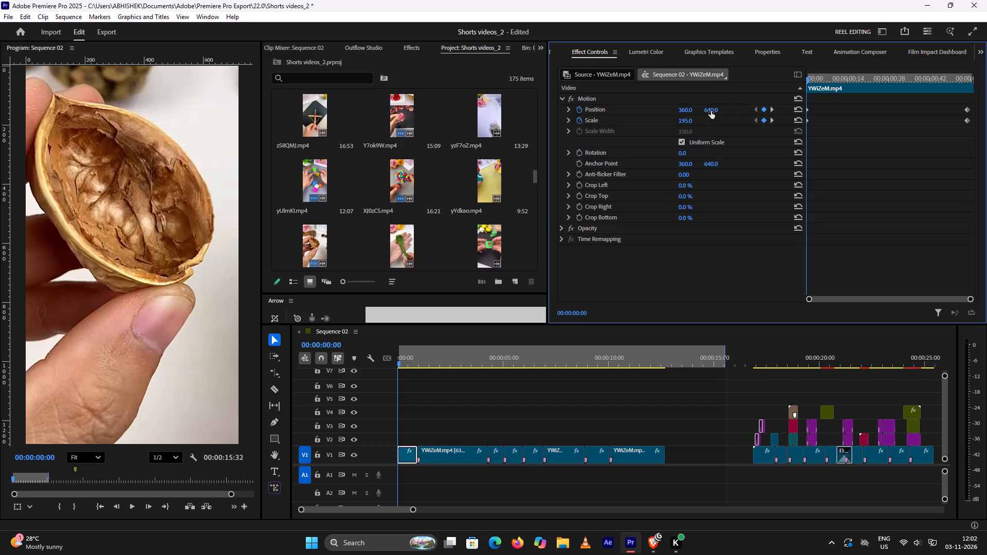
pyautogui.moveTo(711, 111); pyautogui.dragTo(732, 115)
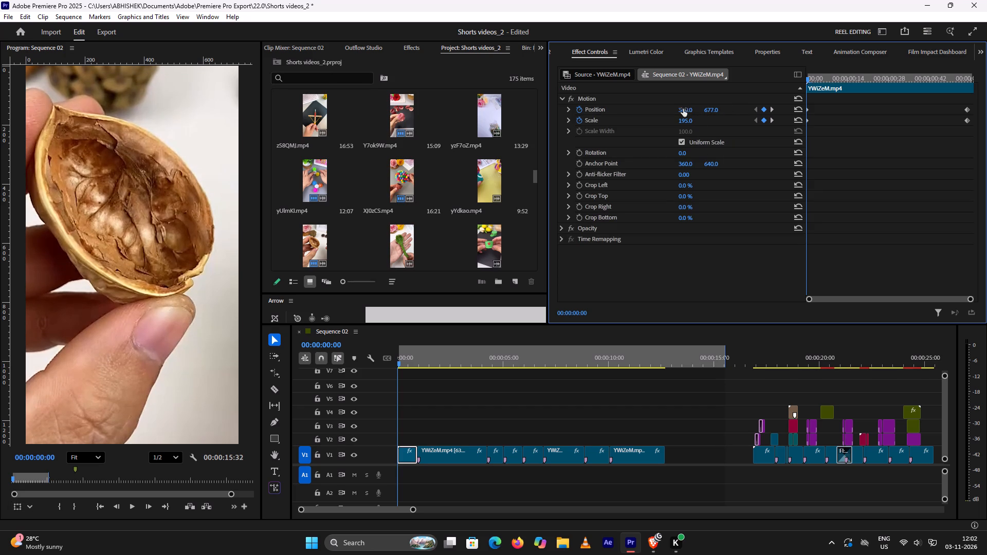
pyautogui.moveTo(683, 109); pyautogui.dragTo(705, 112)
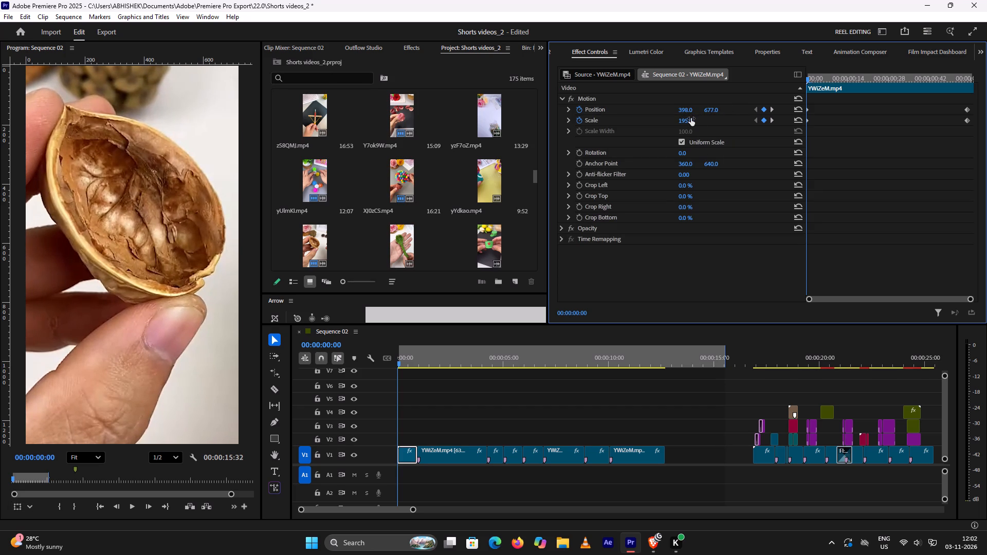
pyautogui.click(682, 120)
pyautogui.moveTo(692, 119); pyautogui.dragTo(700, 119)
pyautogui.click(714, 124)
pyautogui.moveTo(684, 120); pyautogui.dragTo(694, 121)
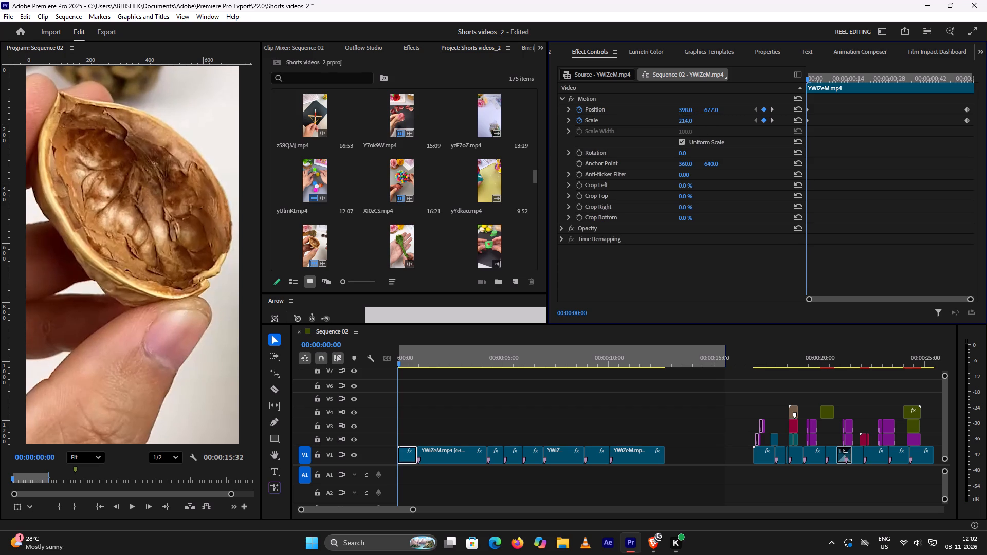
pyautogui.moveTo(694, 121); pyautogui.dragTo(700, 121)
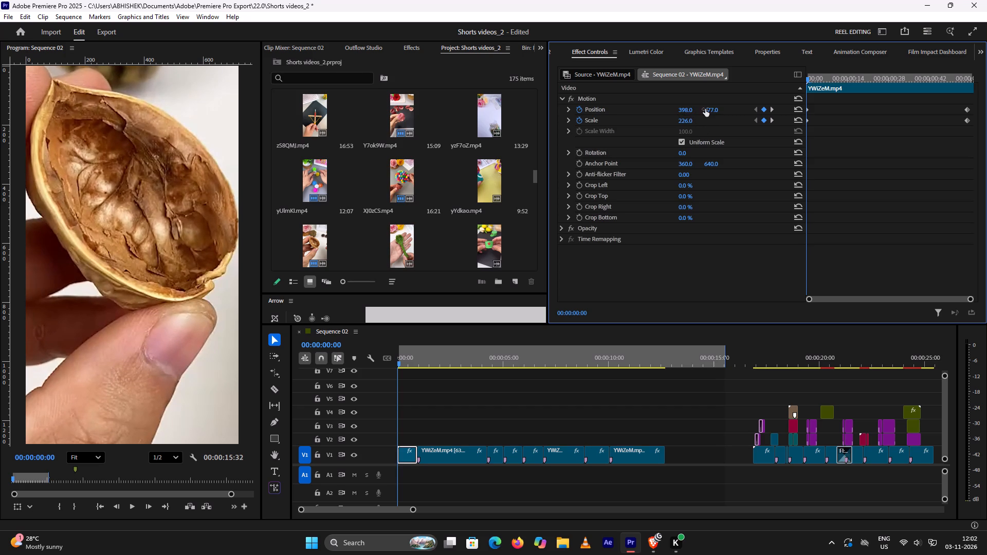
pyautogui.moveTo(705, 109); pyautogui.dragTo(728, 110)
pyautogui.click(689, 109)
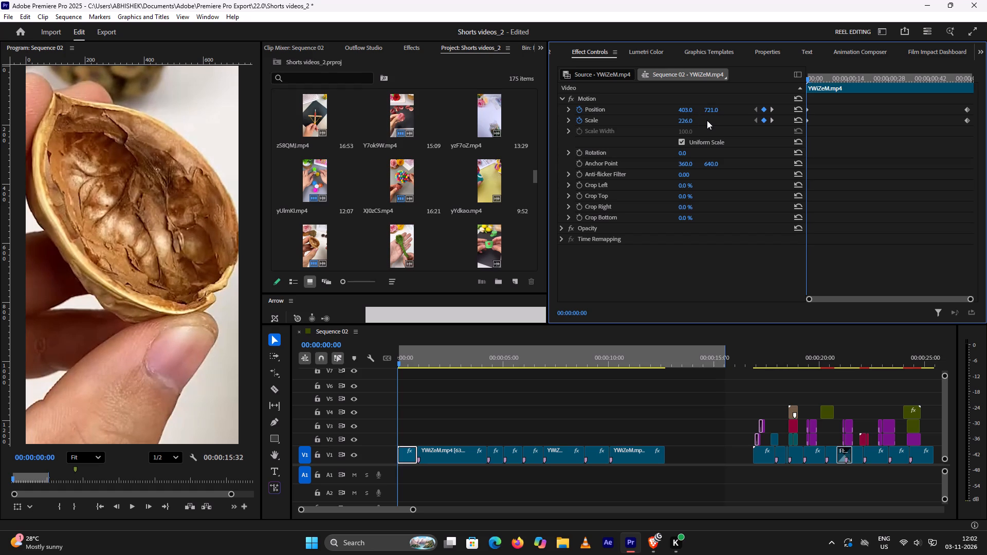
pyautogui.press('space')
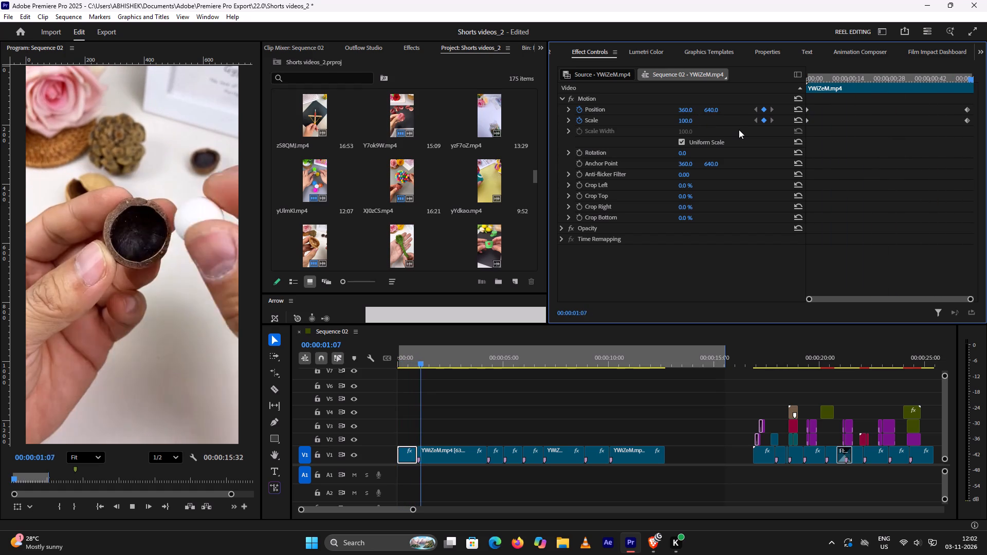
pyautogui.press('space')
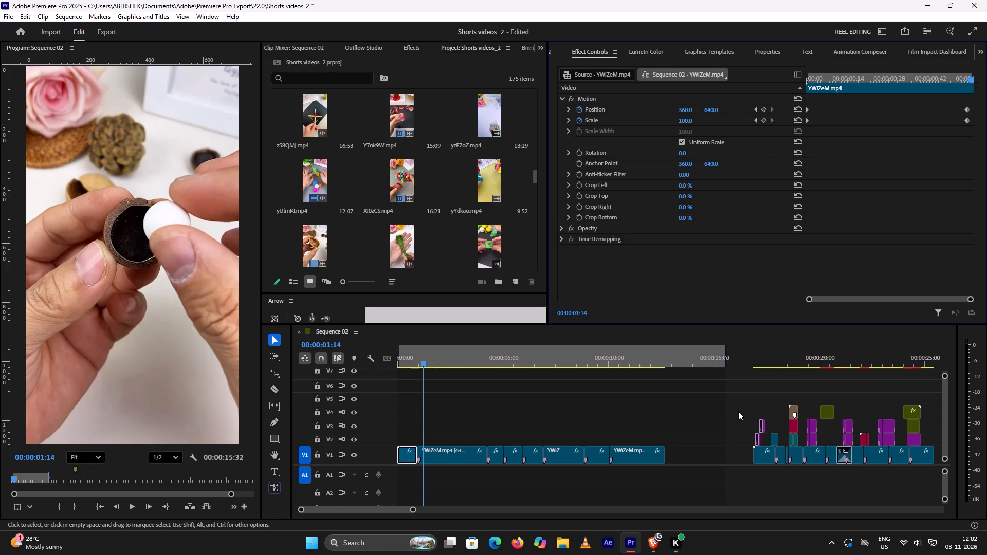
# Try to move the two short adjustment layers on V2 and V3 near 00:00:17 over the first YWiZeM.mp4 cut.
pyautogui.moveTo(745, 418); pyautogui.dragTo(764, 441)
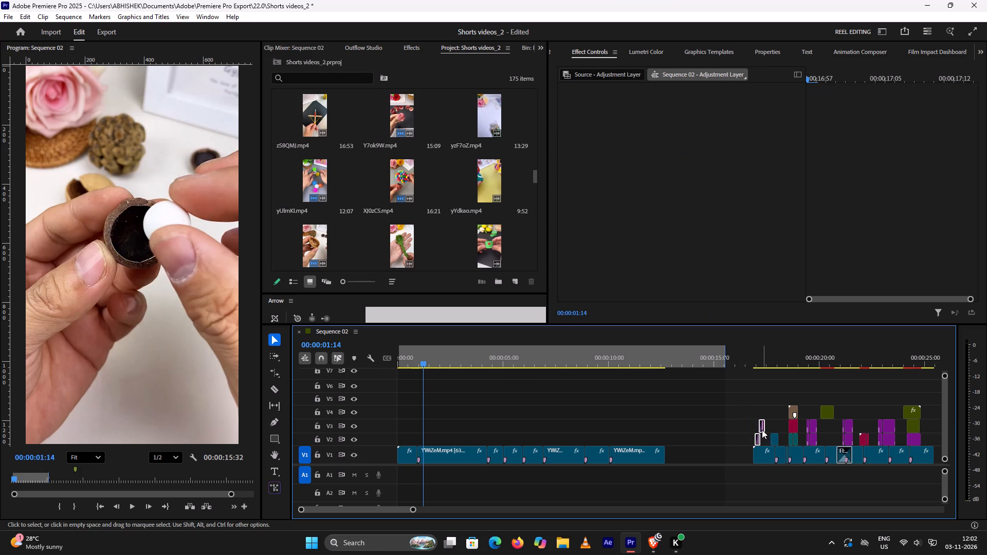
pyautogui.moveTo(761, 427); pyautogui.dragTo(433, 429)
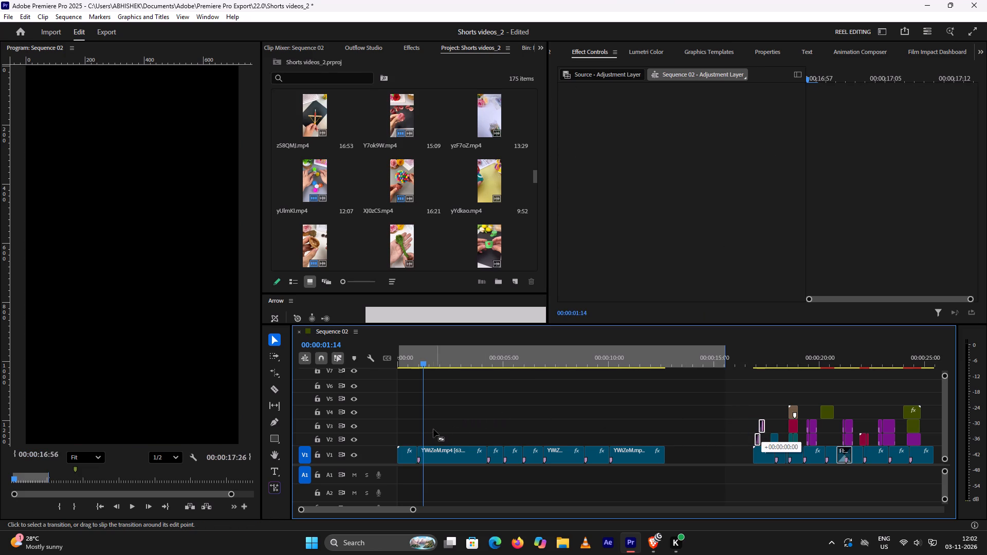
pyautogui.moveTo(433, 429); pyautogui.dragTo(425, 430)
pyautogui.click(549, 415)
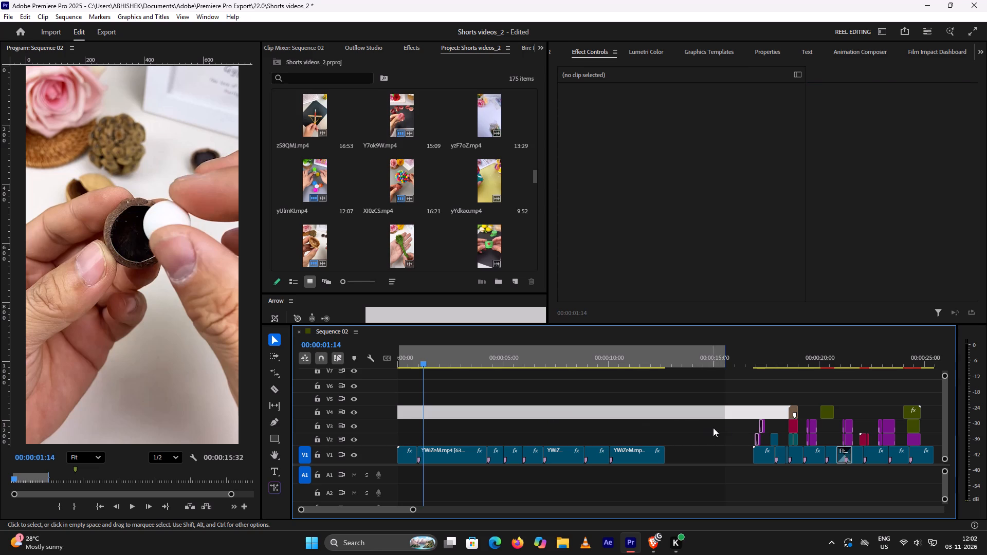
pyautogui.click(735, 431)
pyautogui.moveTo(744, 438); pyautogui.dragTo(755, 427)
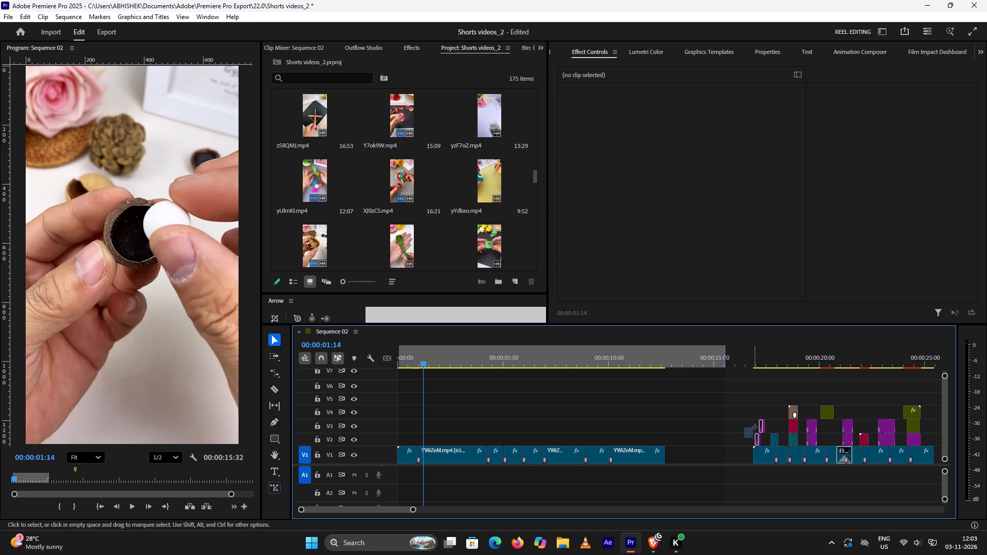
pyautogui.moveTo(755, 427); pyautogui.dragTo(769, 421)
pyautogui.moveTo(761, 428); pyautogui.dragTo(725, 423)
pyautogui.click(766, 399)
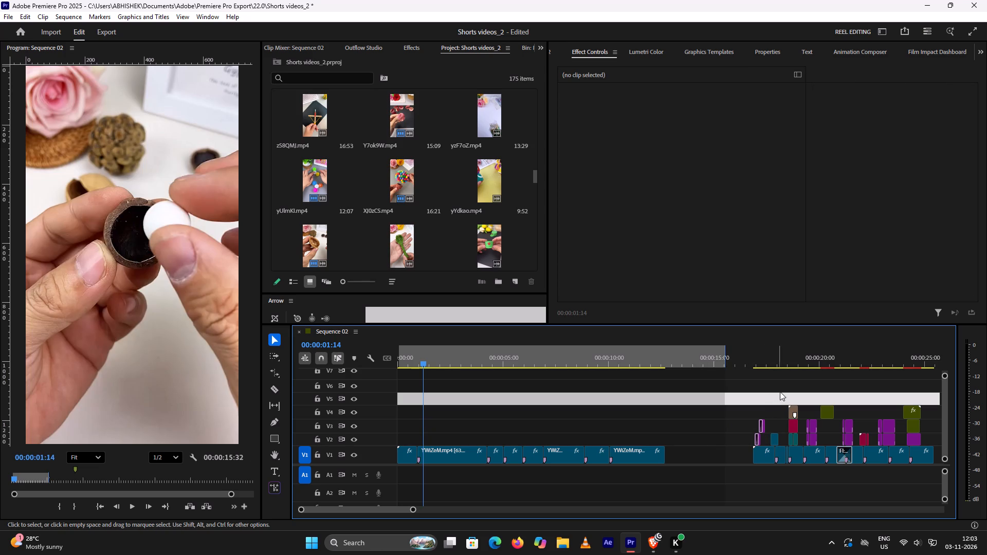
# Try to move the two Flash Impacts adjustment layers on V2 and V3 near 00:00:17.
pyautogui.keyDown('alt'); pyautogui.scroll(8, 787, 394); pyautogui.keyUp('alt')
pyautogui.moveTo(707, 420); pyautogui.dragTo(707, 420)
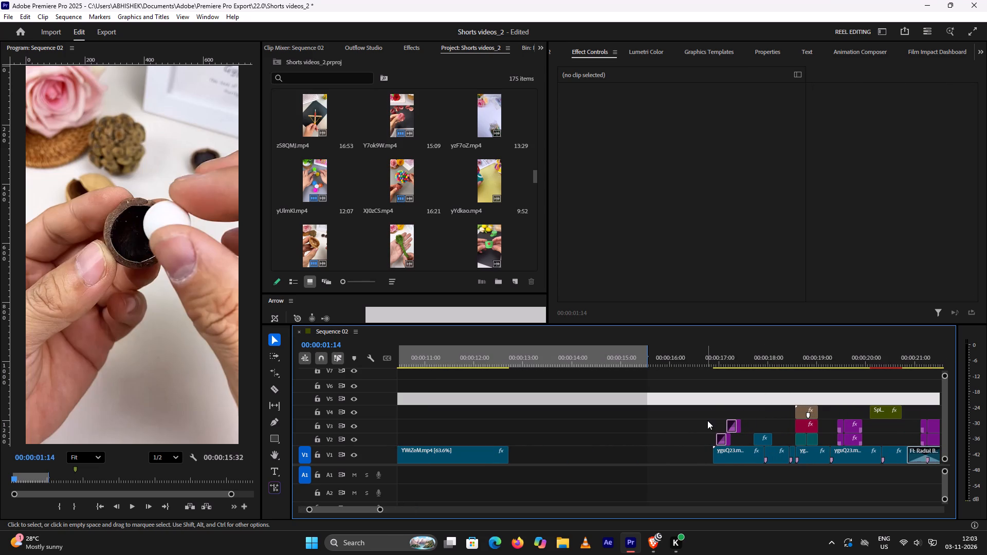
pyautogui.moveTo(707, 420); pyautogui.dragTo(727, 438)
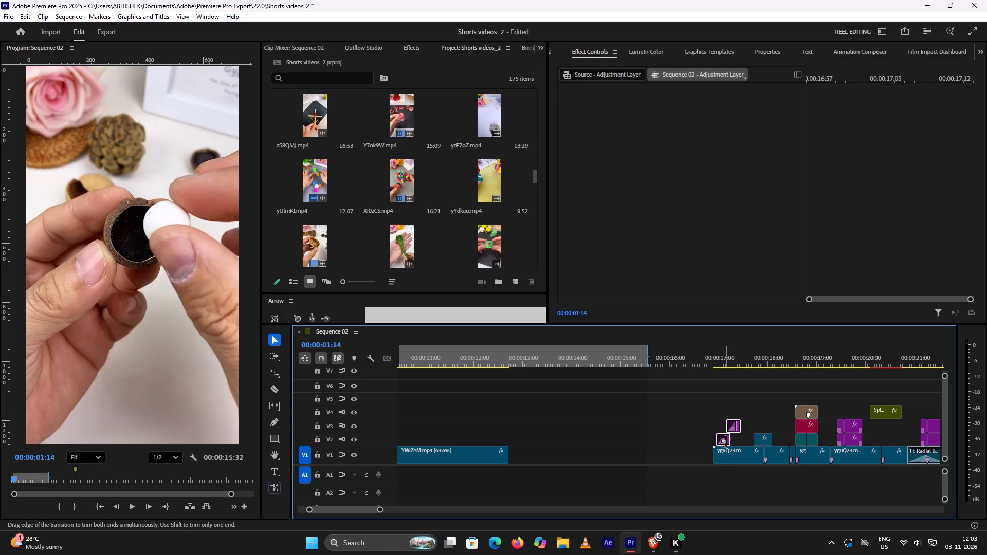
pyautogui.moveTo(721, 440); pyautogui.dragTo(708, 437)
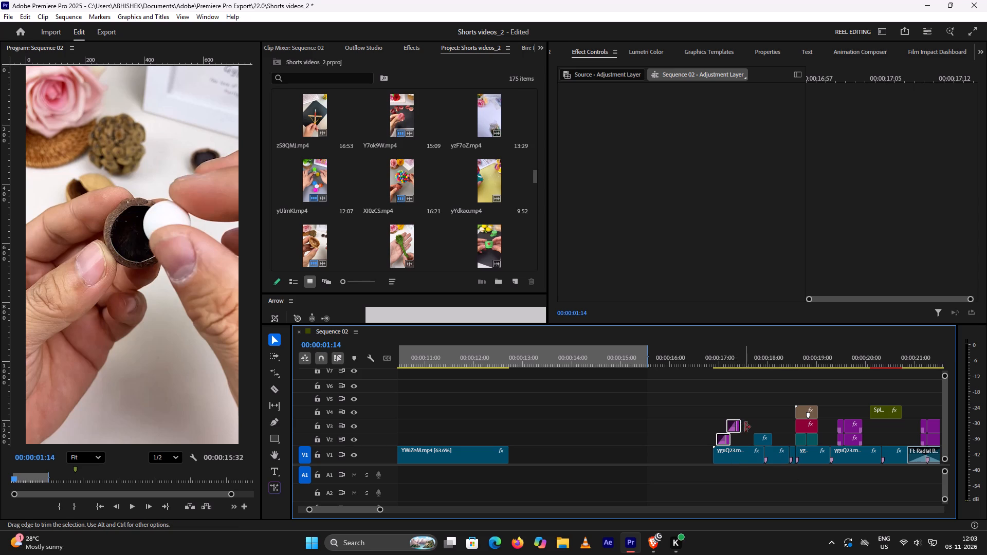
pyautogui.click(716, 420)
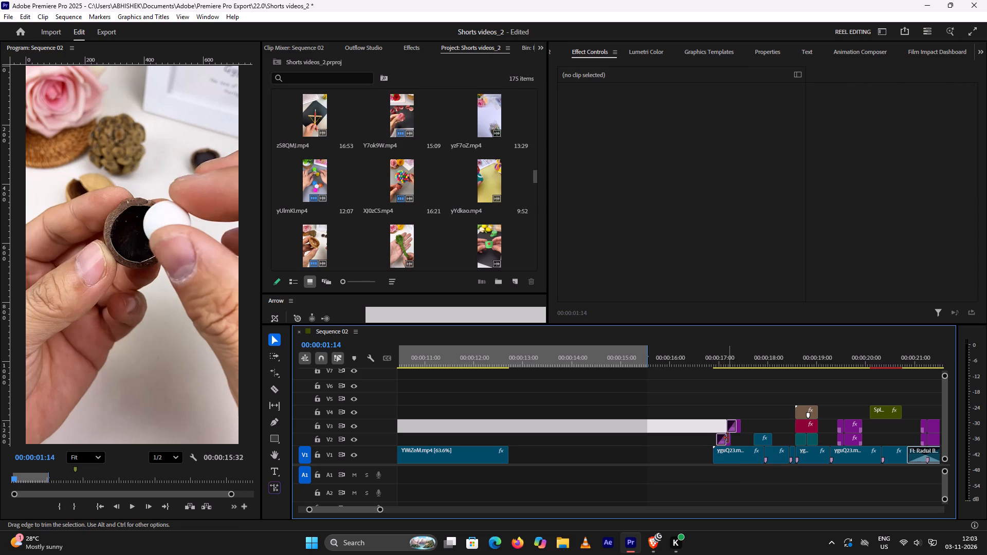
# Shift the Flash Impacts adjustment layer on V3 near 00:00:17 about one frame later.
pyautogui.keyDown('alt'); pyautogui.scroll(6, 742, 435); pyautogui.keyUp('alt')
pyautogui.keyDown('alt'); pyautogui.rightClick(742, 431); pyautogui.keyUp('alt')
pyautogui.keyDown('alt'); pyautogui.scroll(3, 742, 431); pyautogui.keyUp('alt')
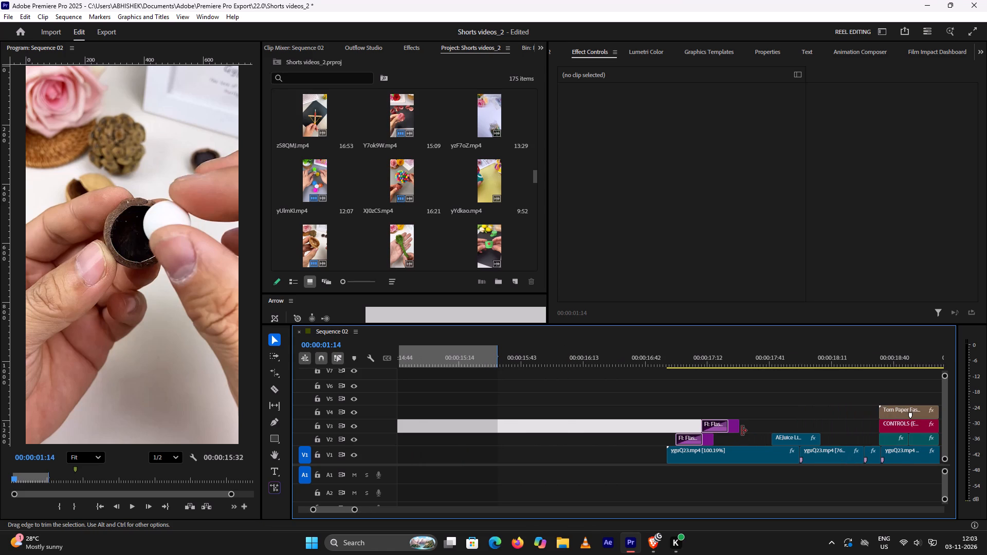
pyautogui.keyDown('alt'); pyautogui.scroll(5, 737, 427); pyautogui.keyUp('alt')
pyautogui.click(736, 429)
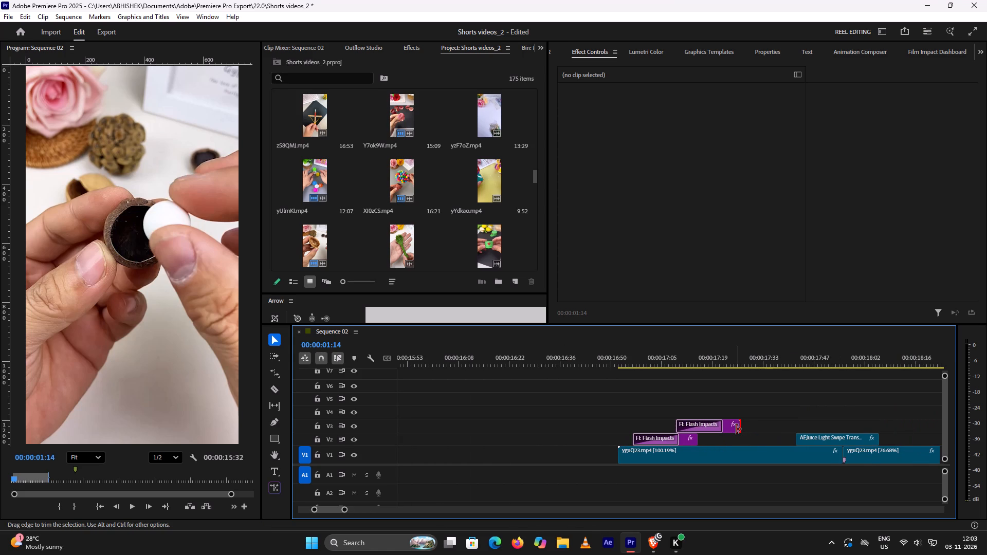
pyautogui.click(729, 425)
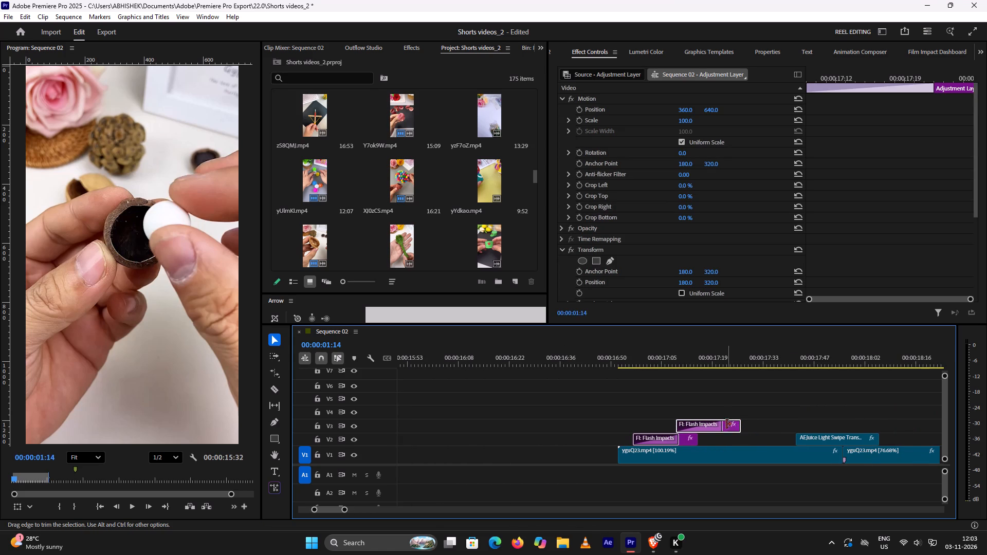
pyautogui.keyDown('alt'); pyautogui.scroll(-3, 725, 428); pyautogui.keyUp('alt')
pyautogui.keyDown('alt'); pyautogui.scroll(11, 725, 428); pyautogui.keyUp('alt')
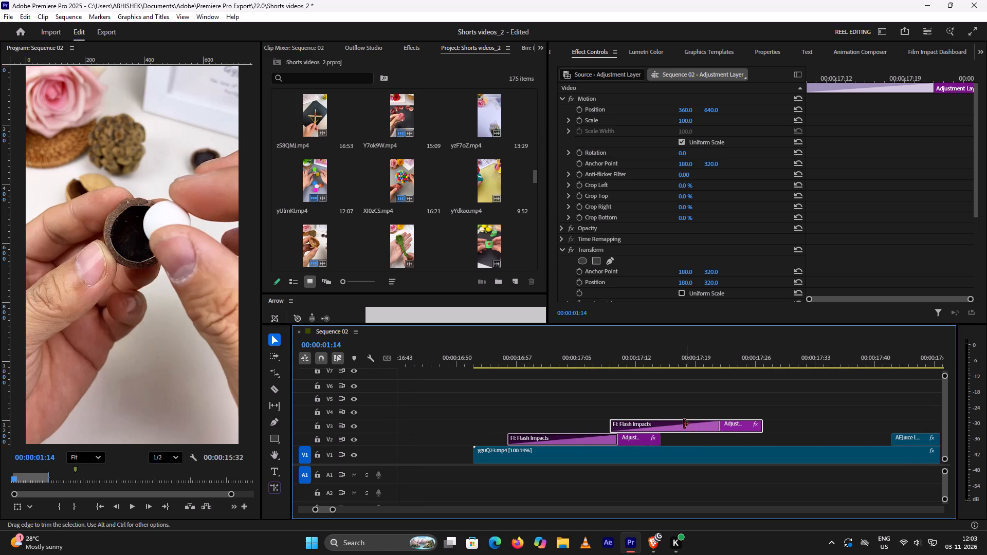
pyautogui.click(711, 391)
pyautogui.click(777, 418)
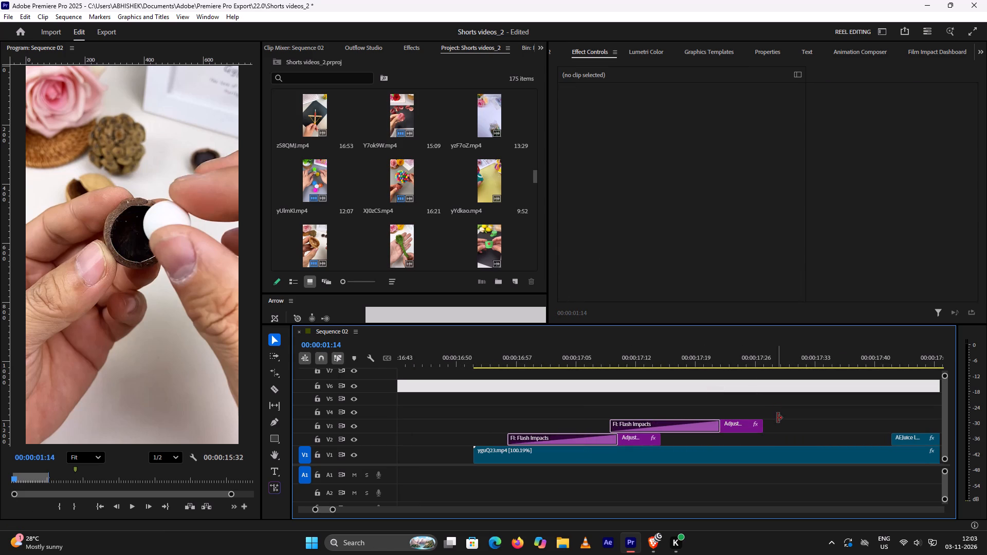
pyautogui.click(756, 431)
pyautogui.click(727, 428)
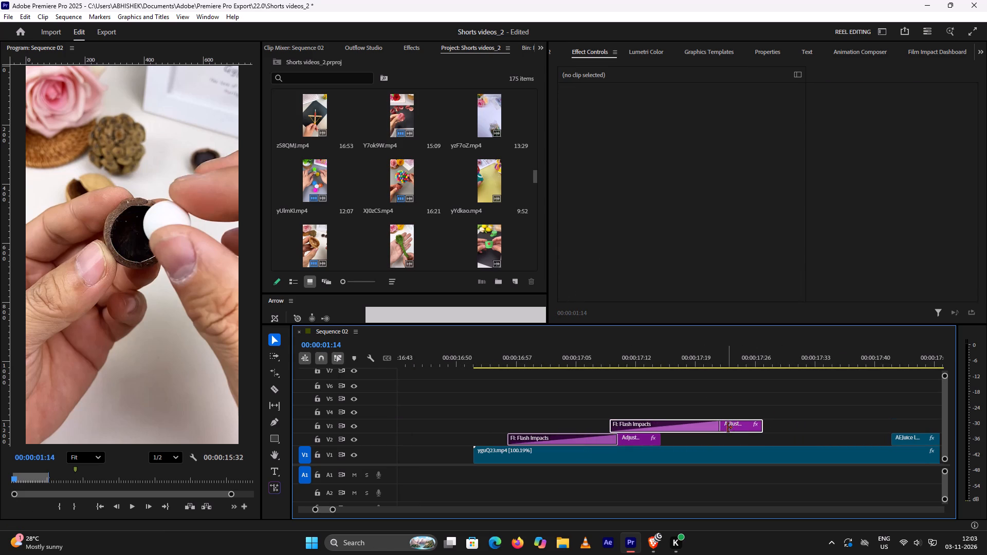
pyautogui.moveTo(733, 428); pyautogui.dragTo(740, 424)
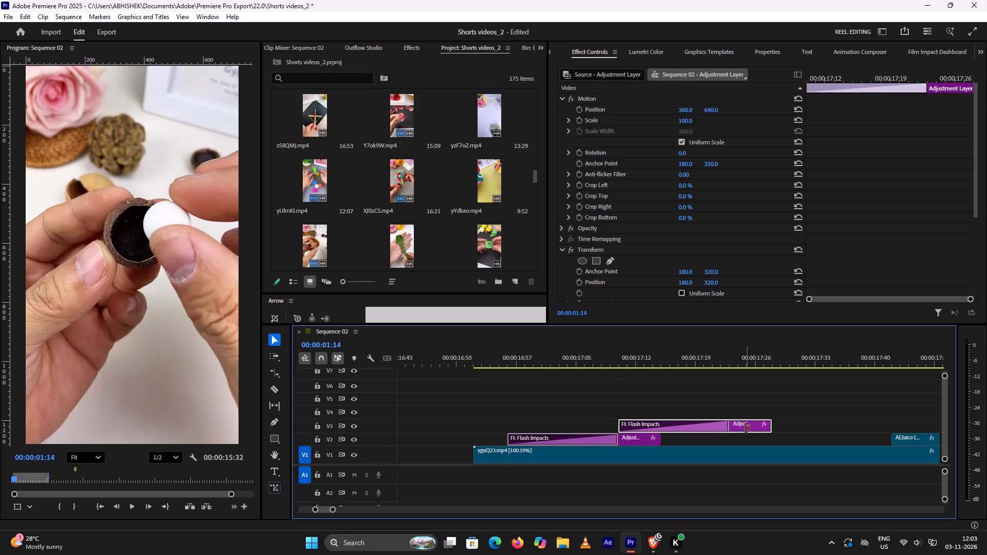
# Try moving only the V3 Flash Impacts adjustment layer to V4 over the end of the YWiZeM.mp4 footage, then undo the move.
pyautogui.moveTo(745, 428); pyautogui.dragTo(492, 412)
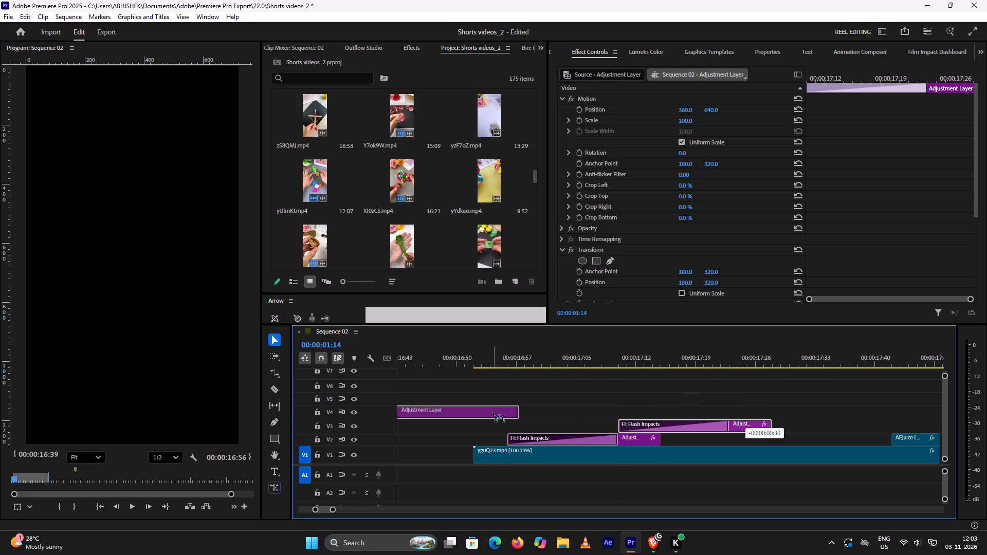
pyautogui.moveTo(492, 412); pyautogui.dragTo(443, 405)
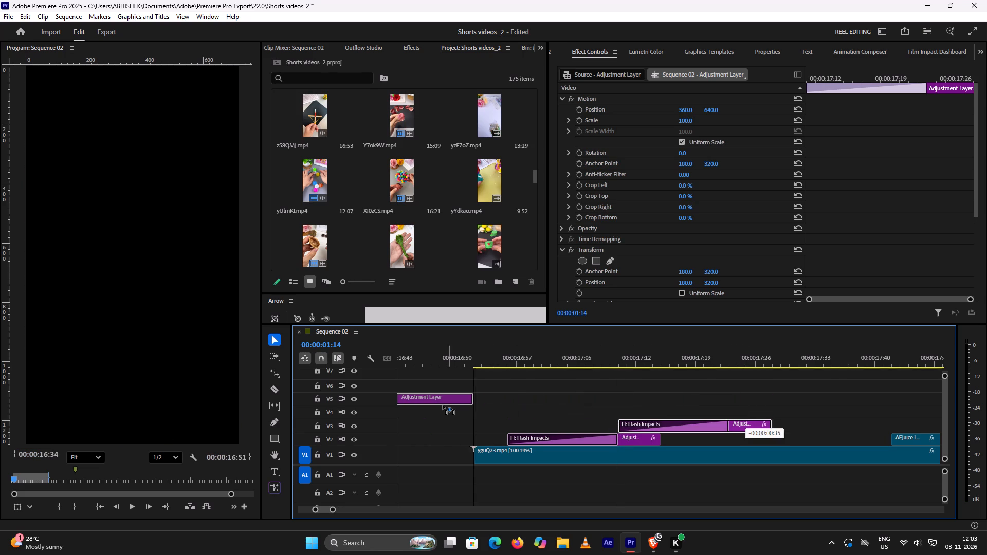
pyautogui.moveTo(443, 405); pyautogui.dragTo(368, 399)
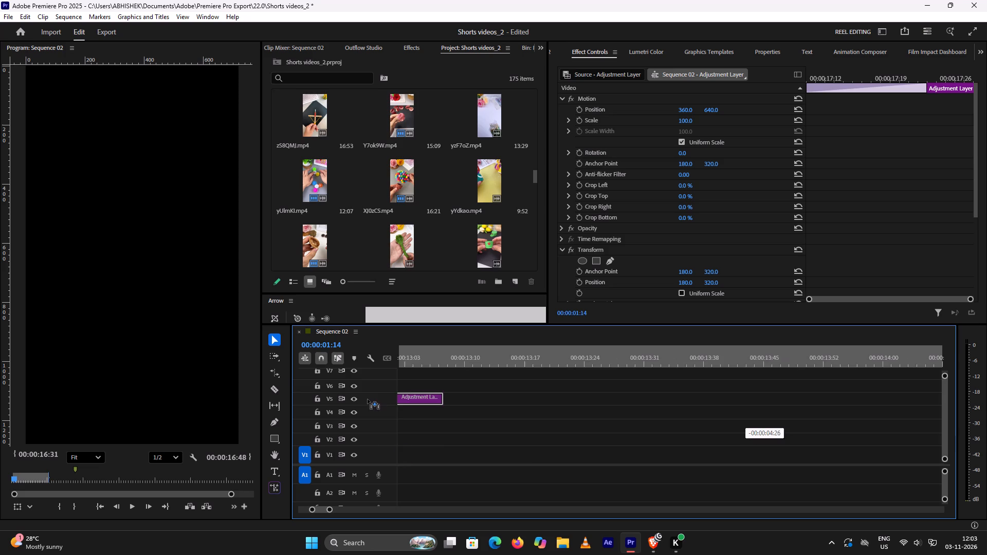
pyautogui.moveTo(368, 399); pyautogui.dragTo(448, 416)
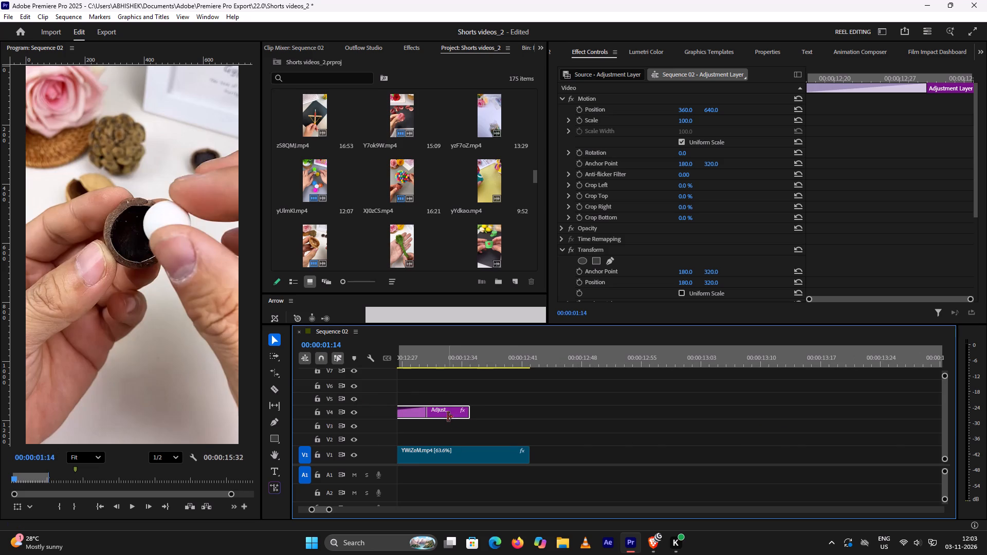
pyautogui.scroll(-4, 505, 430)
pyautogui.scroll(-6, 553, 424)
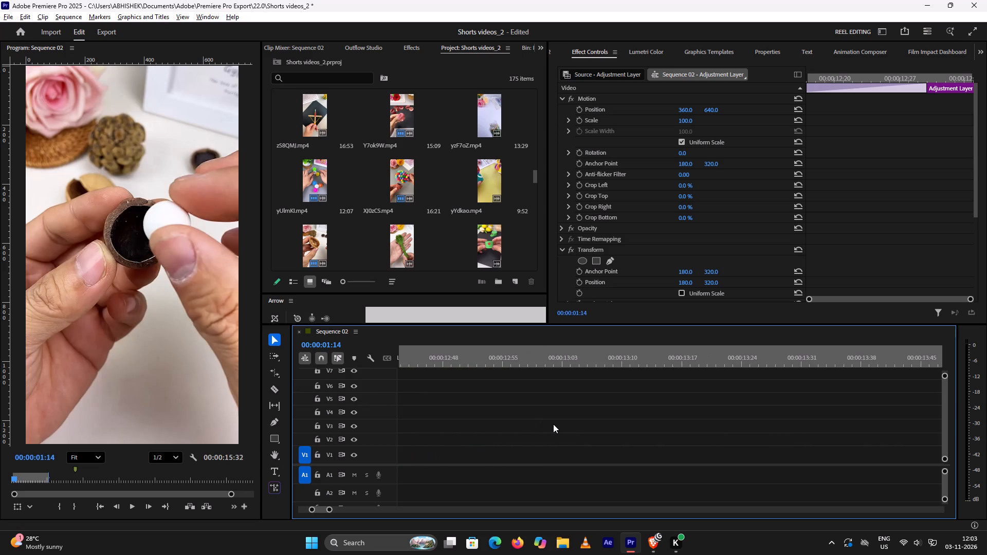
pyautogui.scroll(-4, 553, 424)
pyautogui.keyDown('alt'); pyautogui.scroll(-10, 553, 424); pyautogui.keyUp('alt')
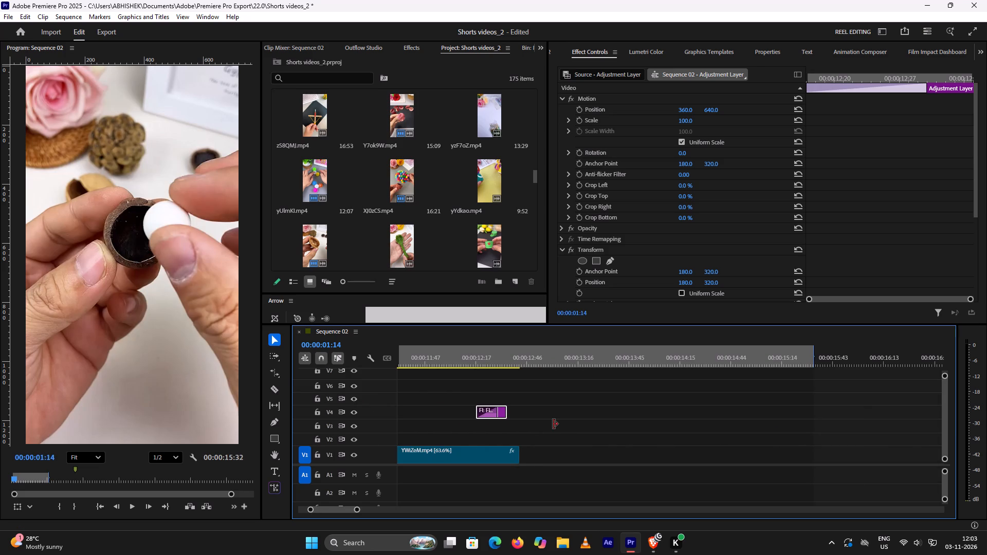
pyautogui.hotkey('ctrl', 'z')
# Move both Flash Impacts adjustment layers on V2 and V3 over the first YWiZeM.mp4 segment, with the V2 layer starting at 00:00:00:00.
pyautogui.scroll(-14, 553, 424)
pyautogui.moveTo(742, 421); pyautogui.dragTo(775, 438)
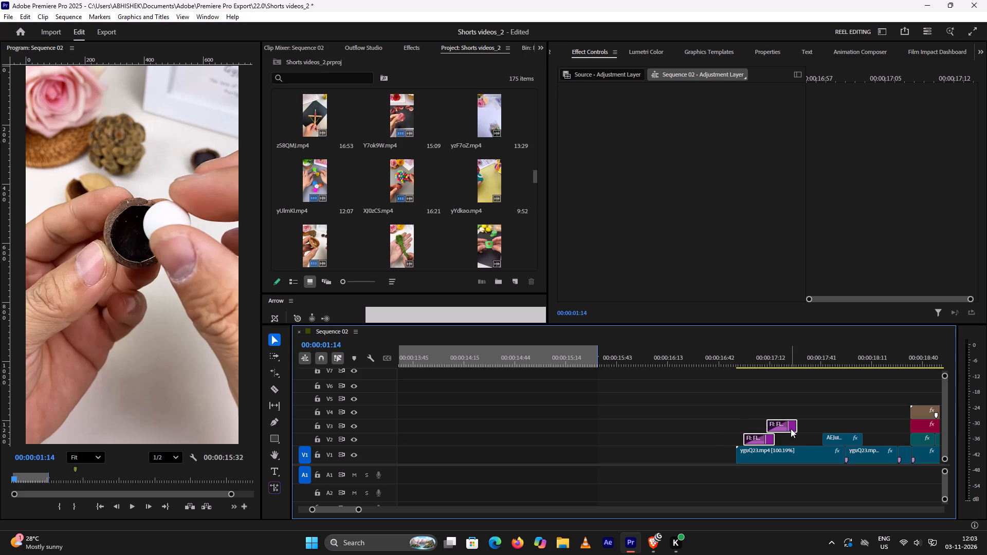
pyautogui.moveTo(790, 424); pyautogui.dragTo(478, 426)
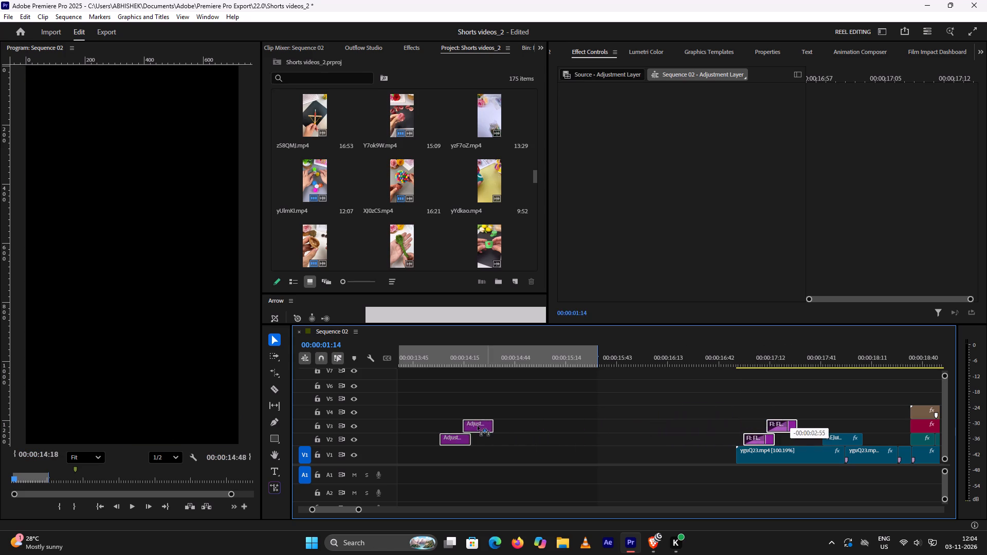
pyautogui.moveTo(478, 426); pyautogui.dragTo(358, 430)
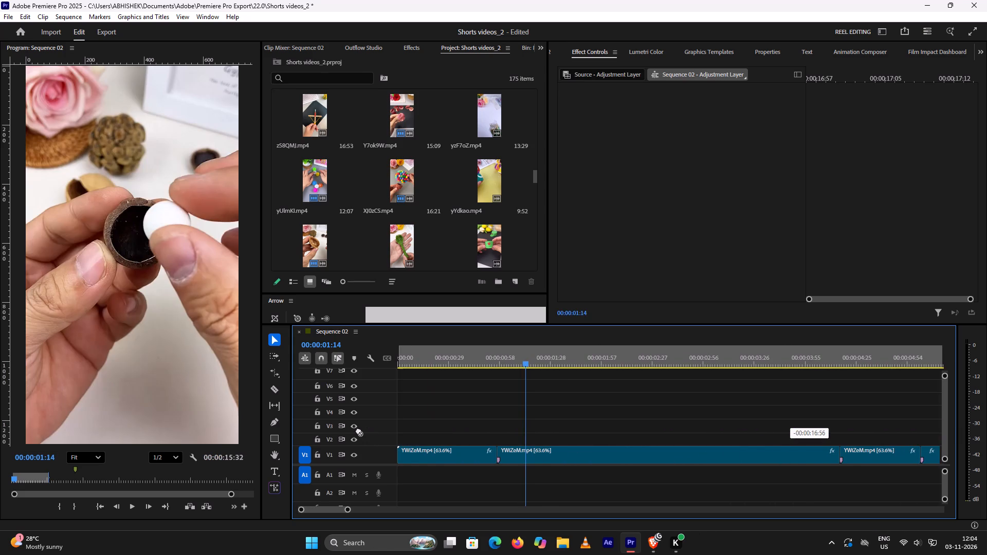
pyautogui.moveTo(358, 430); pyautogui.dragTo(377, 432)
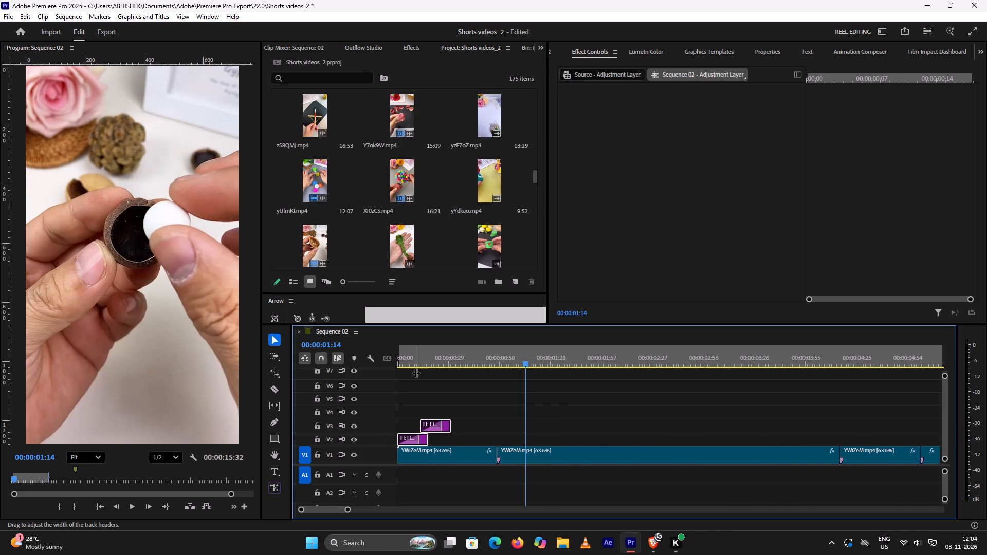
# Play back the opening of the sequence repeatedly to check the flash timing against the first segment's zoom-out.
pyautogui.click(417, 363)
pyautogui.moveTo(417, 363); pyautogui.dragTo(351, 365)
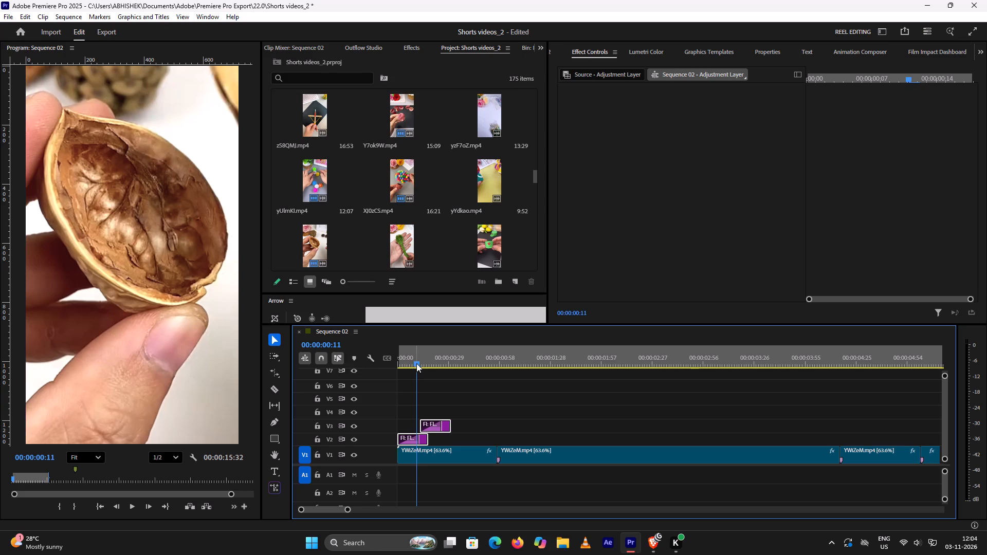
pyautogui.moveTo(416, 363); pyautogui.dragTo(377, 363)
pyautogui.press('space')
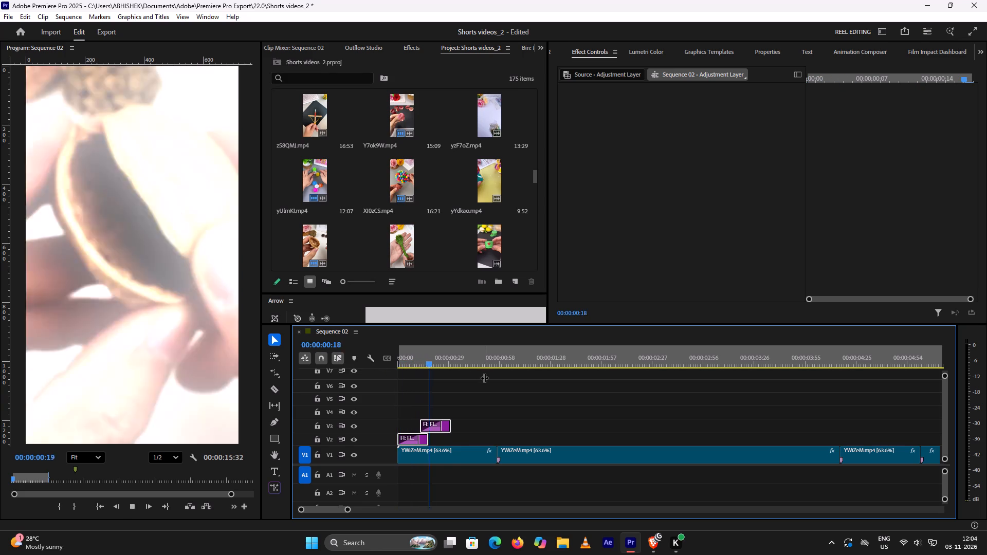
pyautogui.press('space')
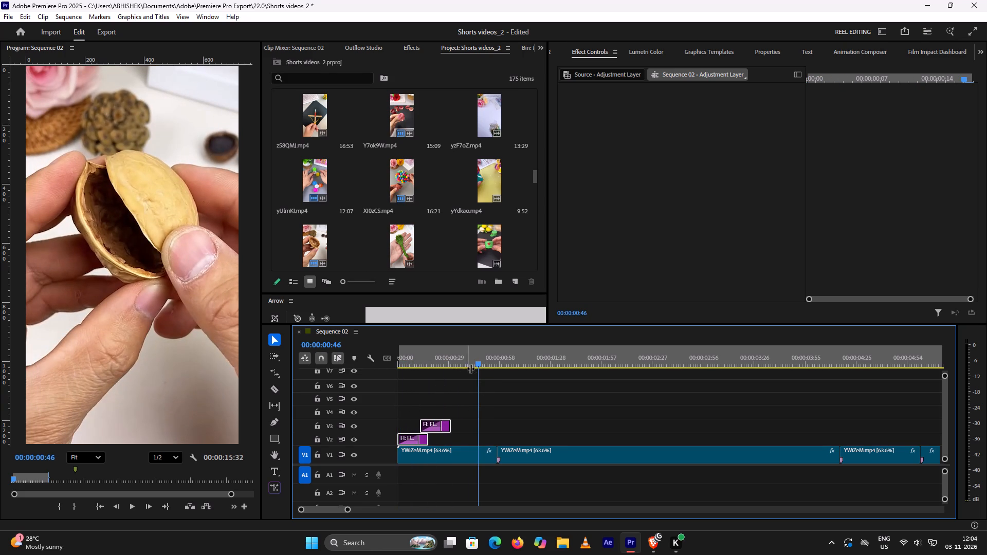
pyautogui.moveTo(477, 363); pyautogui.dragTo(342, 358)
pyautogui.press('space')
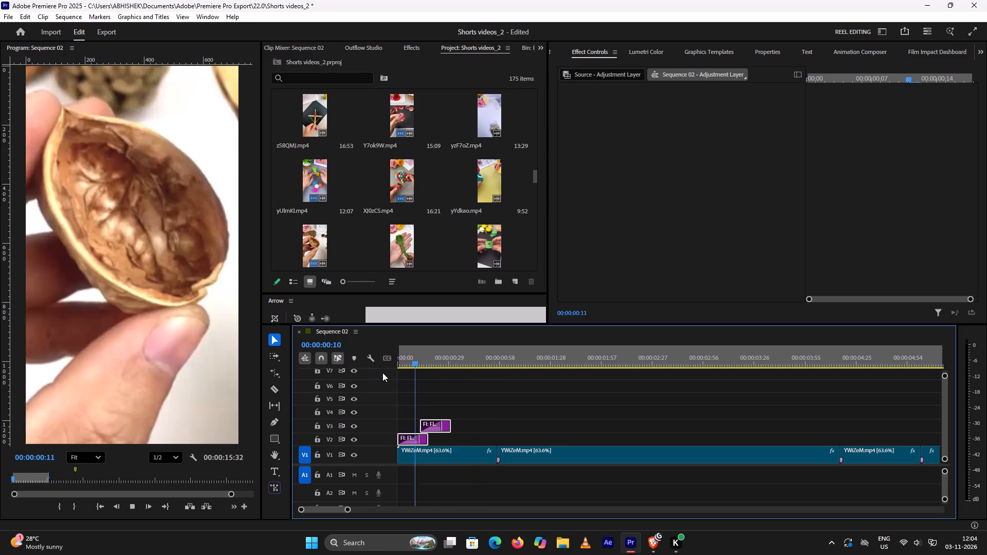
pyautogui.press('space')
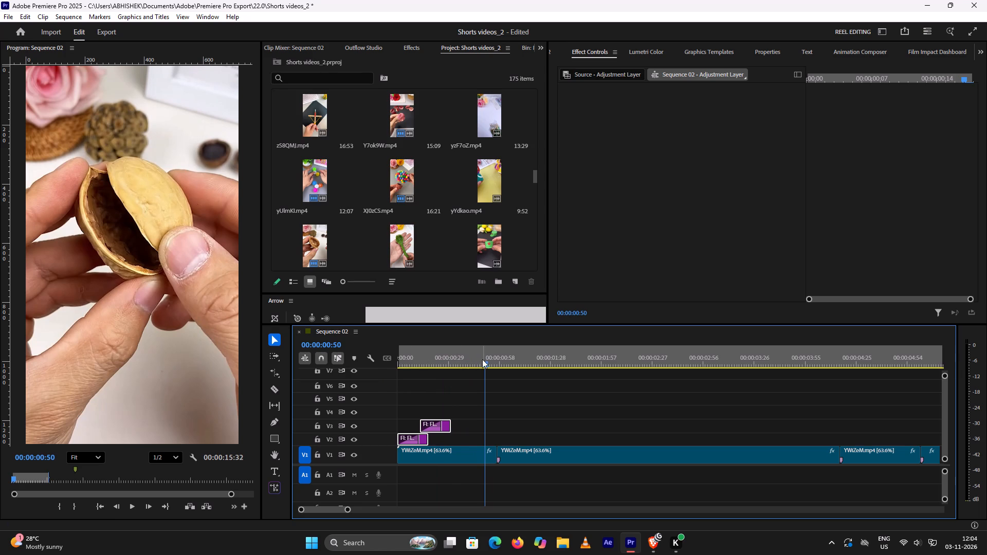
pyautogui.moveTo(485, 362); pyautogui.dragTo(339, 368)
pyautogui.press('space')
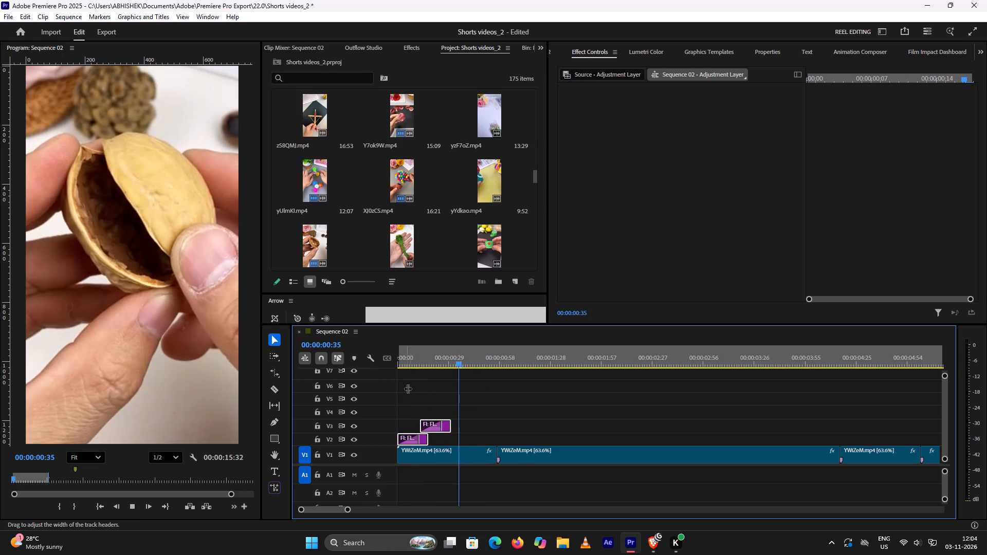
pyautogui.press('space')
pyautogui.moveTo(473, 364); pyautogui.dragTo(322, 366)
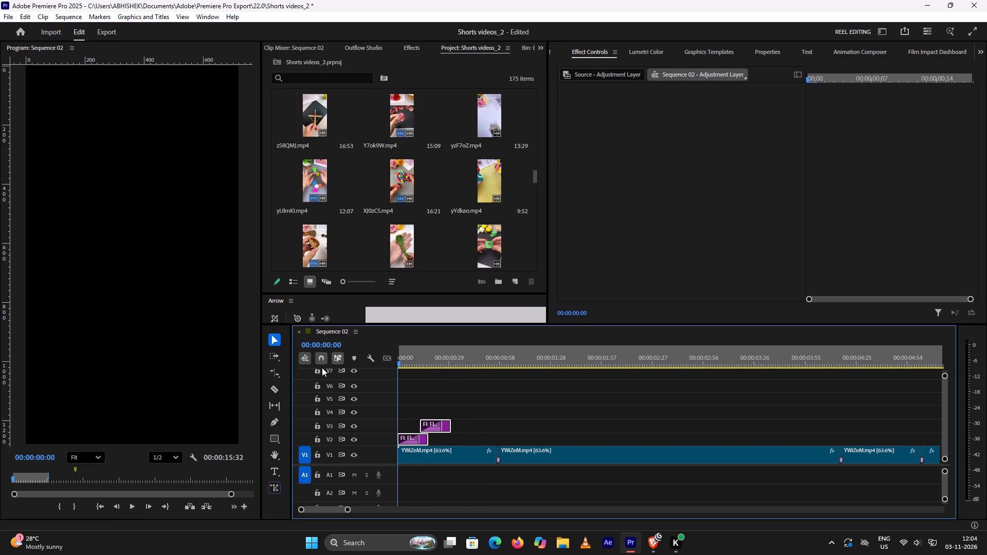
pyautogui.press('space')
pyautogui.press('space')
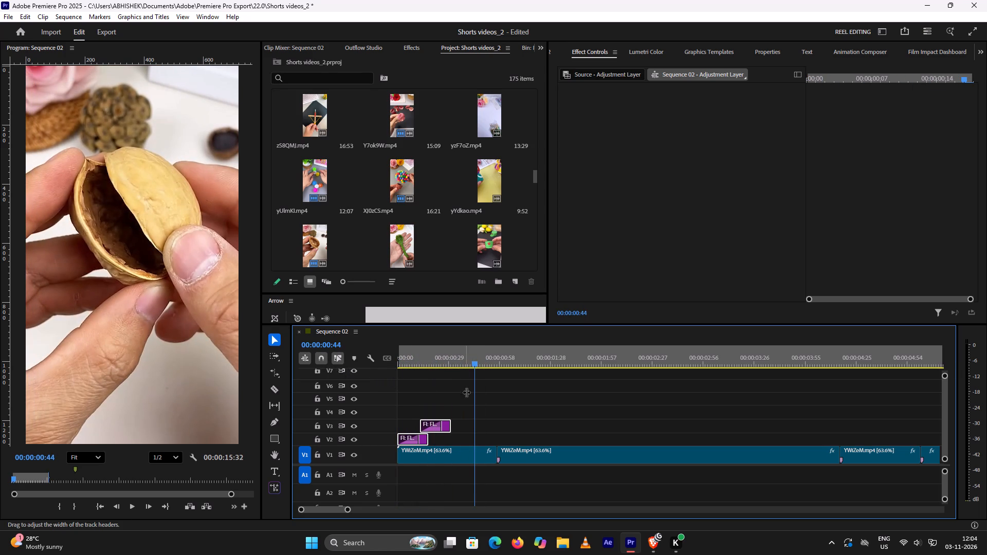
pyautogui.moveTo(472, 364); pyautogui.dragTo(338, 355)
pyautogui.press('space')
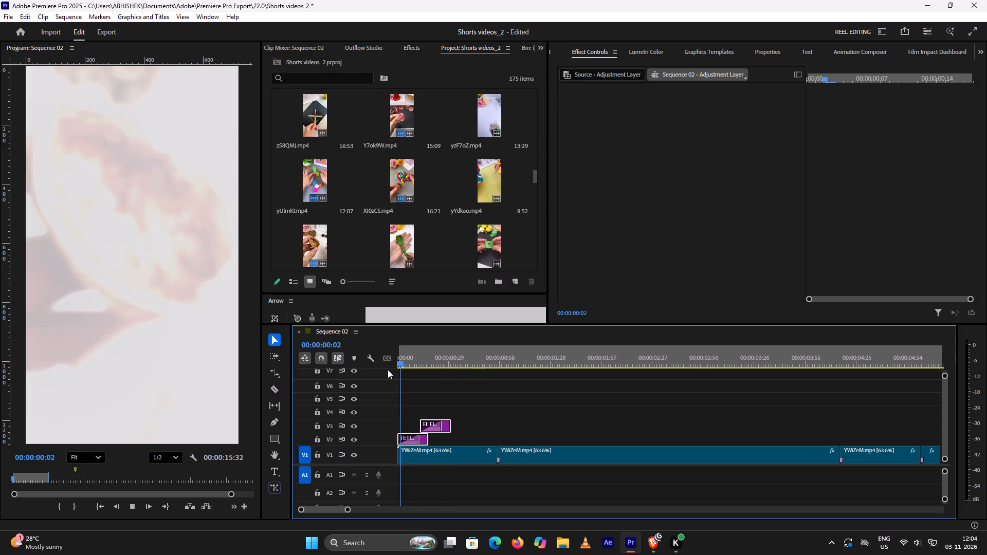
pyautogui.press('space')
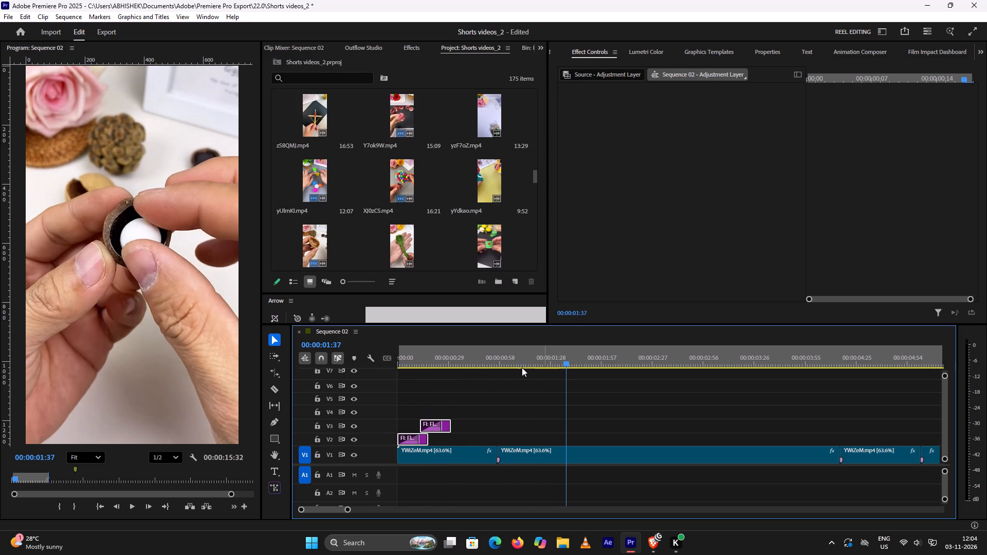
pyautogui.moveTo(561, 363); pyautogui.dragTo(479, 363)
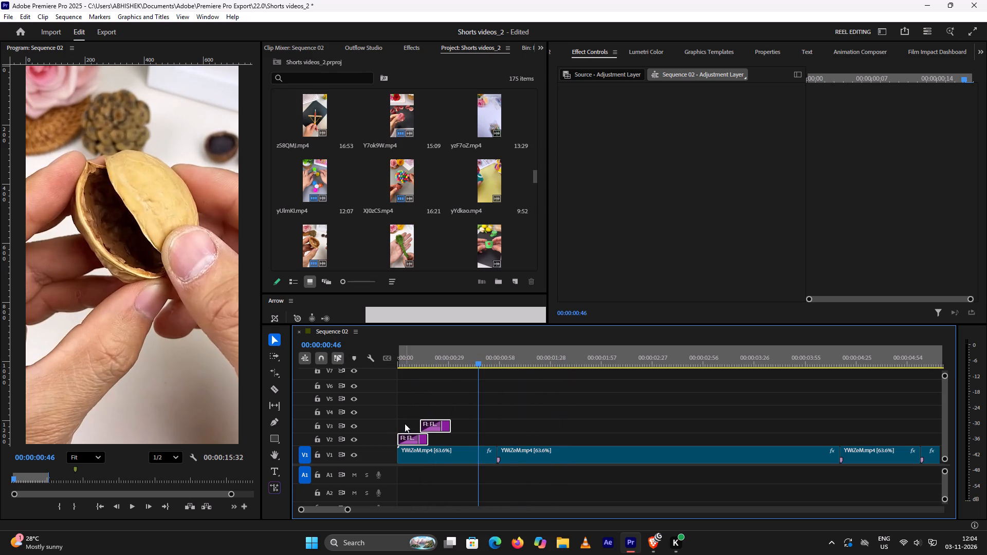
# Shift both Flash Impacts adjustment layers on V2 and V3 about five frames later over the first YWiZeM.mp4 segment.
pyautogui.moveTo(409, 437); pyautogui.dragTo(418, 438)
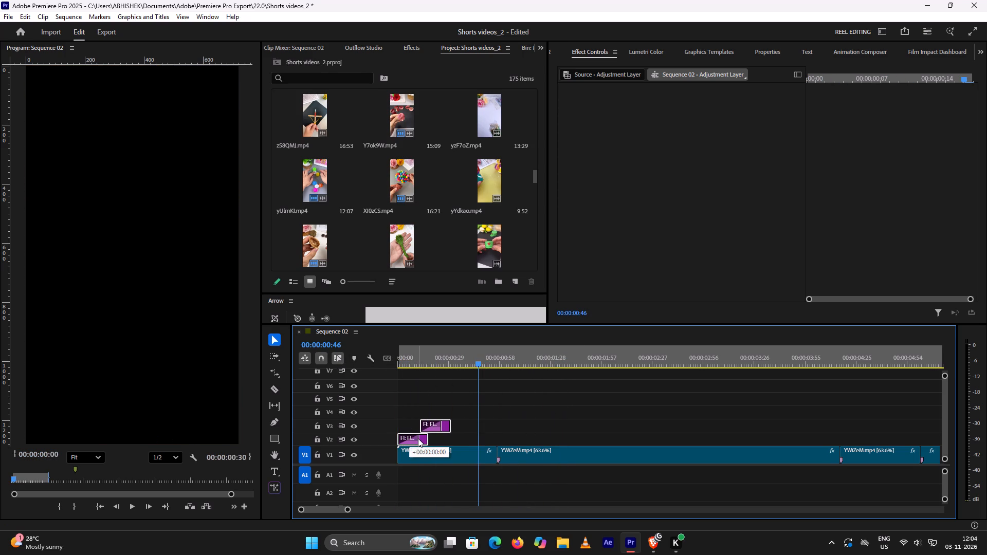
pyautogui.moveTo(418, 438); pyautogui.dragTo(430, 438)
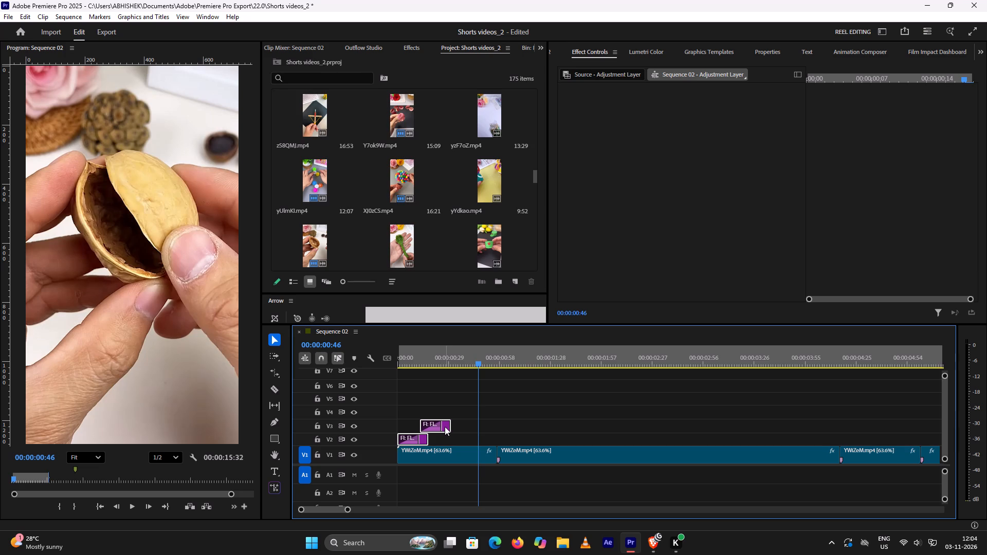
pyautogui.moveTo(445, 427); pyautogui.dragTo(450, 428)
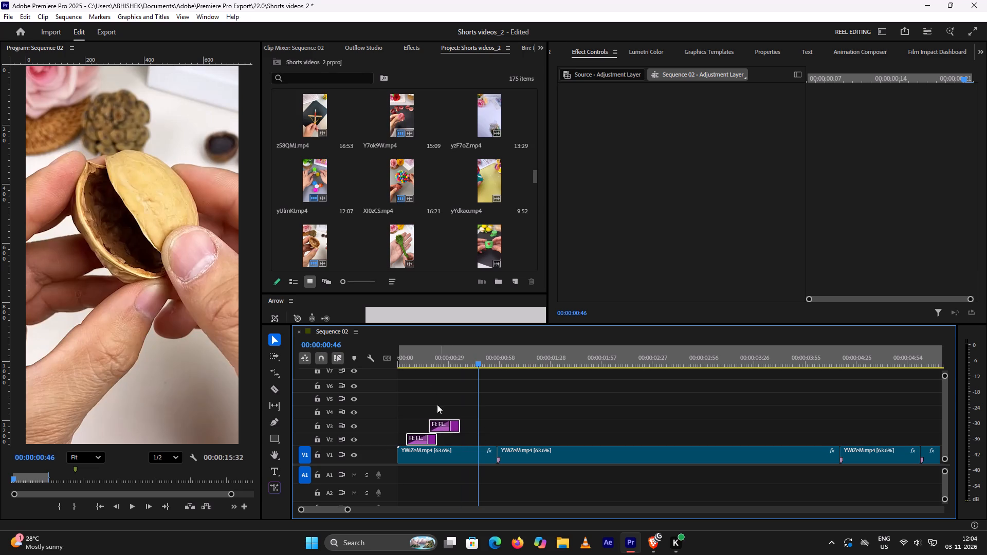
# Shift both Flash Impacts adjustment layers on V2 and V3 three frames earlier, with the V2 layer starting at 00:00:00:02.
pyautogui.click(410, 359)
pyautogui.moveTo(408, 362); pyautogui.dragTo(368, 367)
pyautogui.press('space')
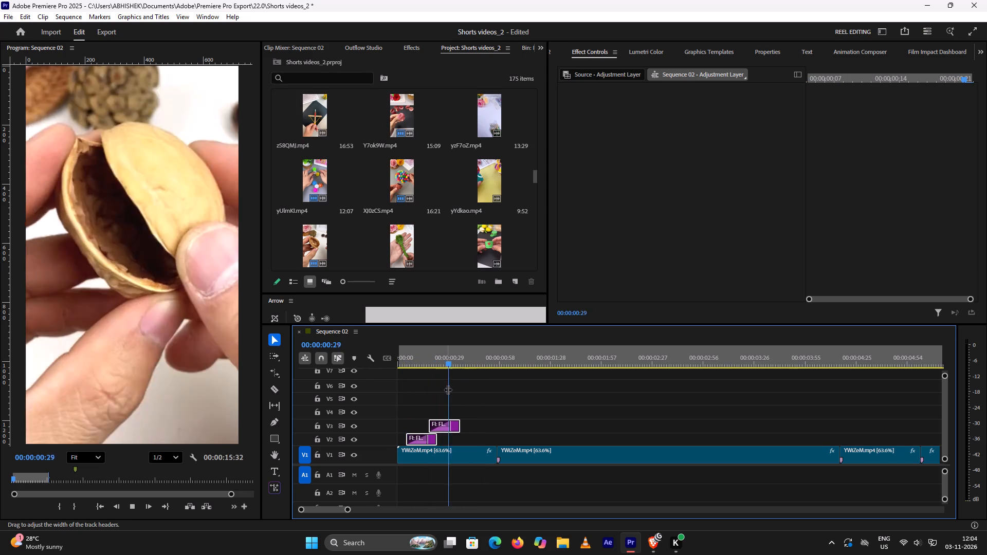
pyautogui.press('space')
pyautogui.keyDown('alt'); pyautogui.scroll(5, 504, 404); pyautogui.keyUp('alt')
pyautogui.scroll(13, 506, 407)
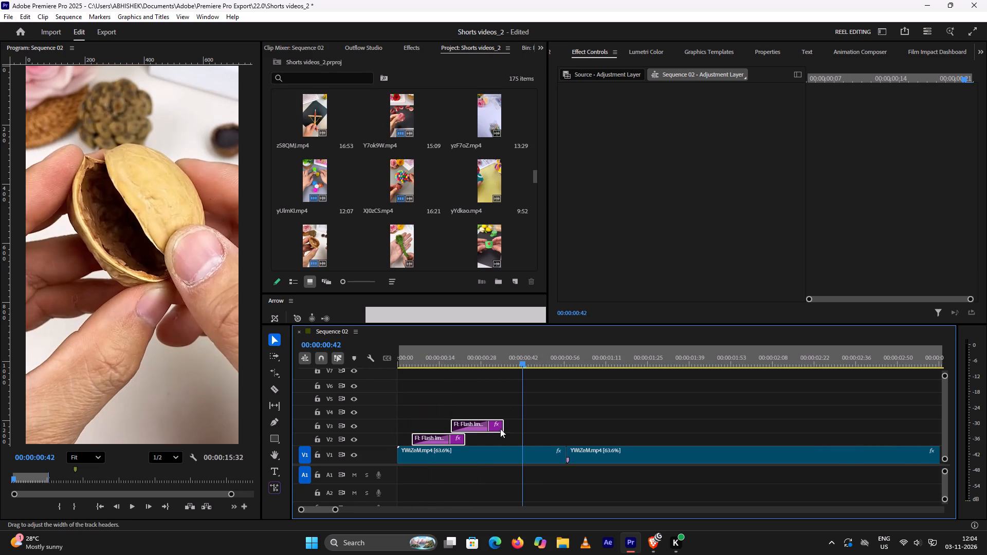
pyautogui.keyDown('alt'); pyautogui.scroll(10, 491, 437); pyautogui.keyUp('alt')
pyautogui.scroll(12, 499, 442)
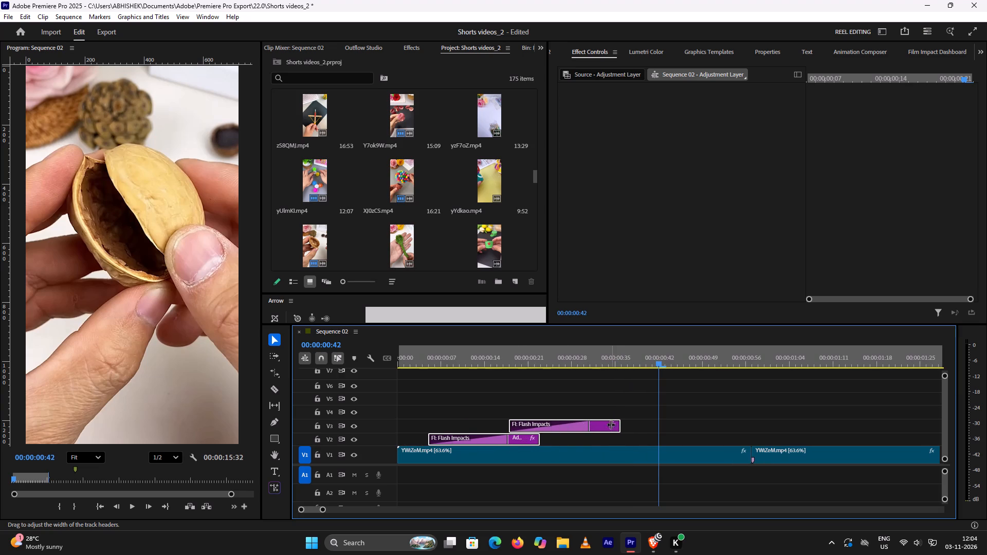
pyautogui.keyDown('alt'); pyautogui.scroll(6, 612, 409); pyautogui.keyUp('alt')
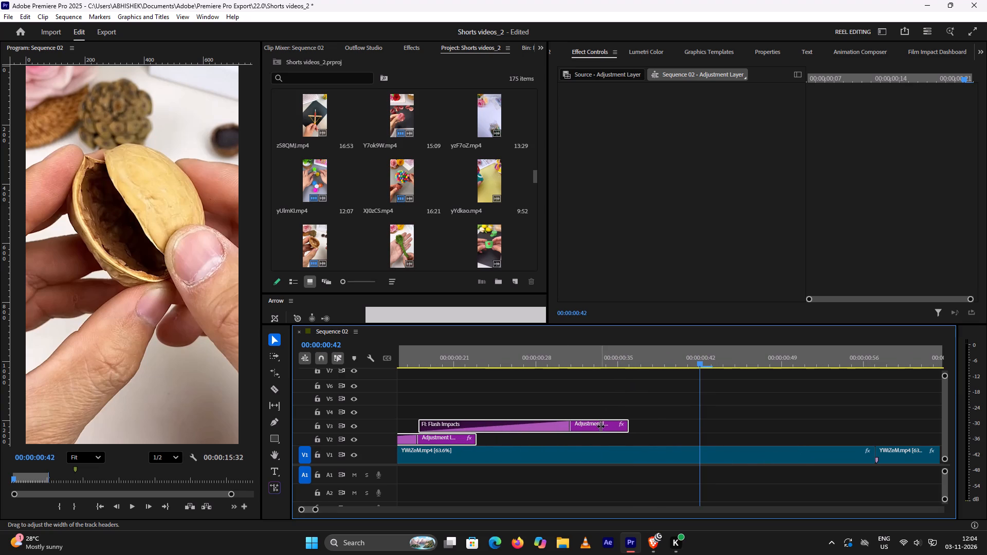
pyautogui.scroll(12, 605, 426)
pyautogui.scroll(7, 649, 435)
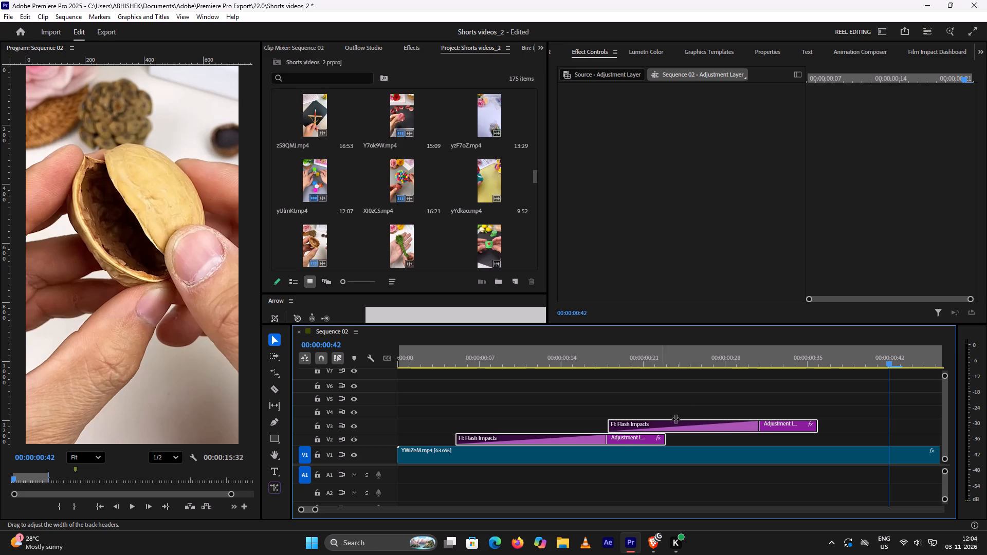
pyautogui.moveTo(786, 425); pyautogui.dragTo(776, 427)
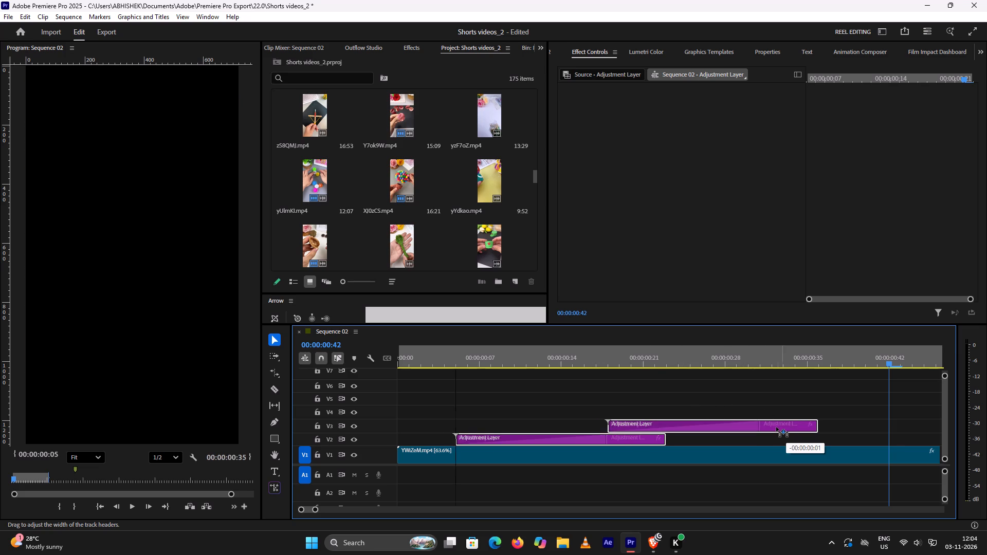
pyautogui.moveTo(776, 427); pyautogui.dragTo(756, 432)
# Play back the opening repeatedly to check the flash timing and the cut from the first to the second YWiZeM.mp4 segment.
pyautogui.click(427, 365)
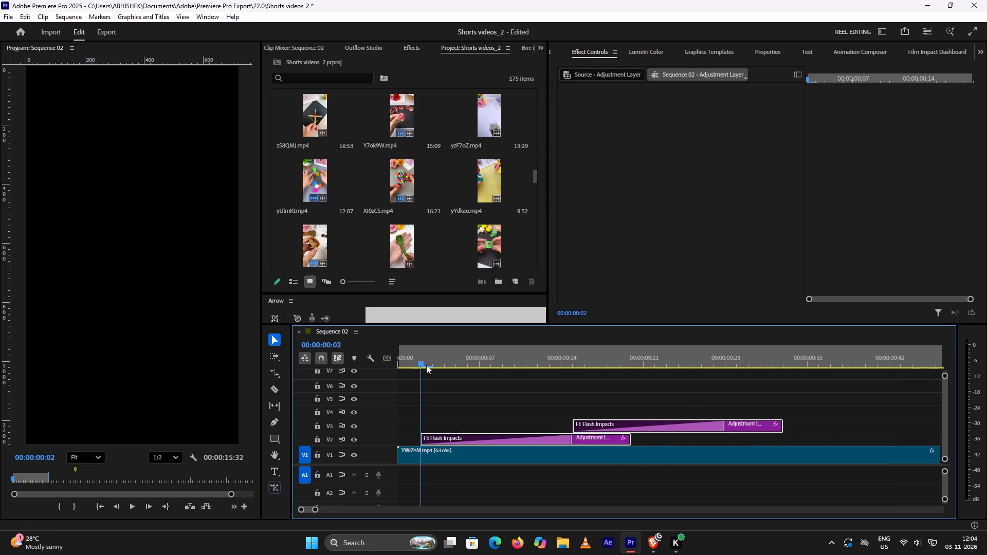
pyautogui.moveTo(419, 364); pyautogui.dragTo(363, 364)
pyautogui.press('space')
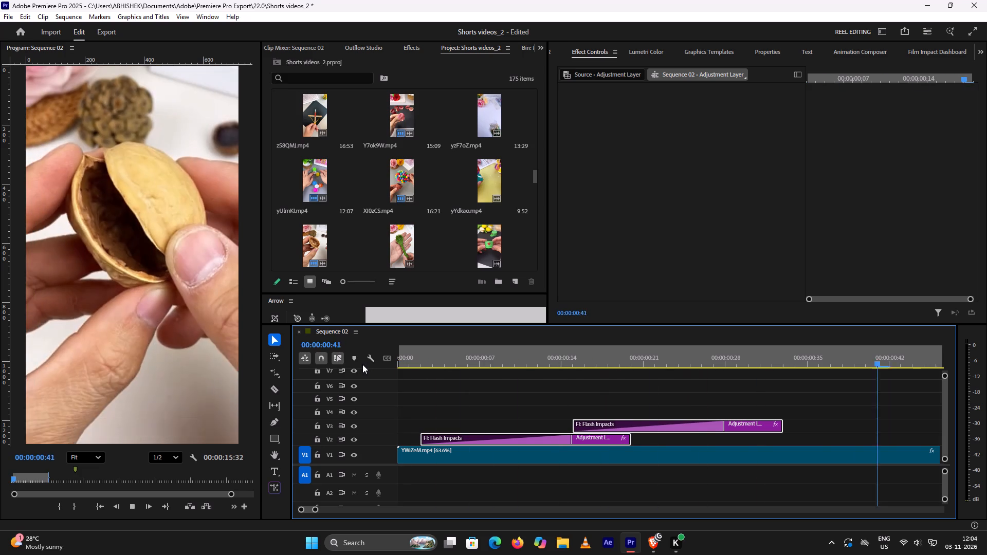
pyautogui.press('space')
pyautogui.keyDown('alt'); pyautogui.scroll(-19, 503, 354); pyautogui.keyUp('alt')
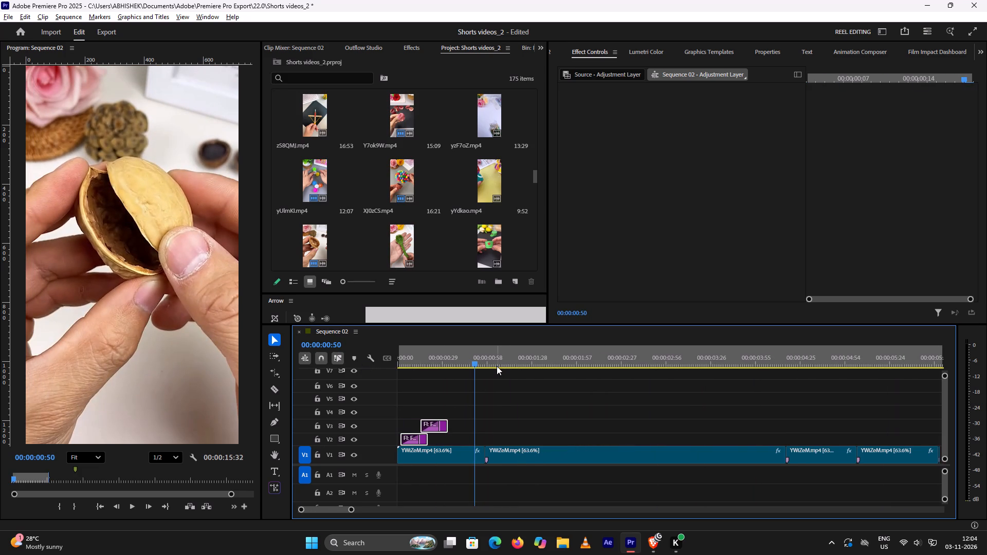
pyautogui.scroll(5, 491, 367)
pyautogui.moveTo(472, 362); pyautogui.dragTo(304, 372)
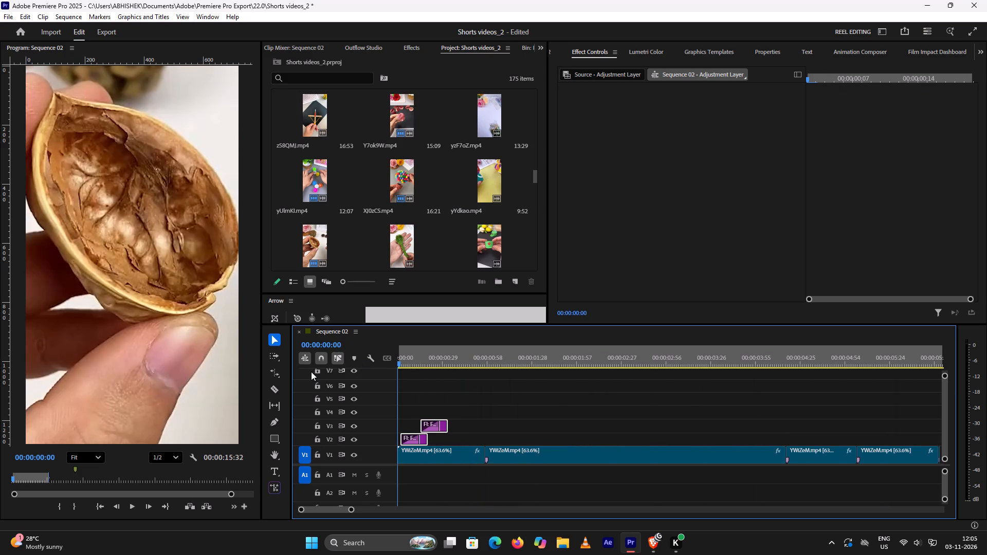
pyautogui.press('space')
pyautogui.press('space')
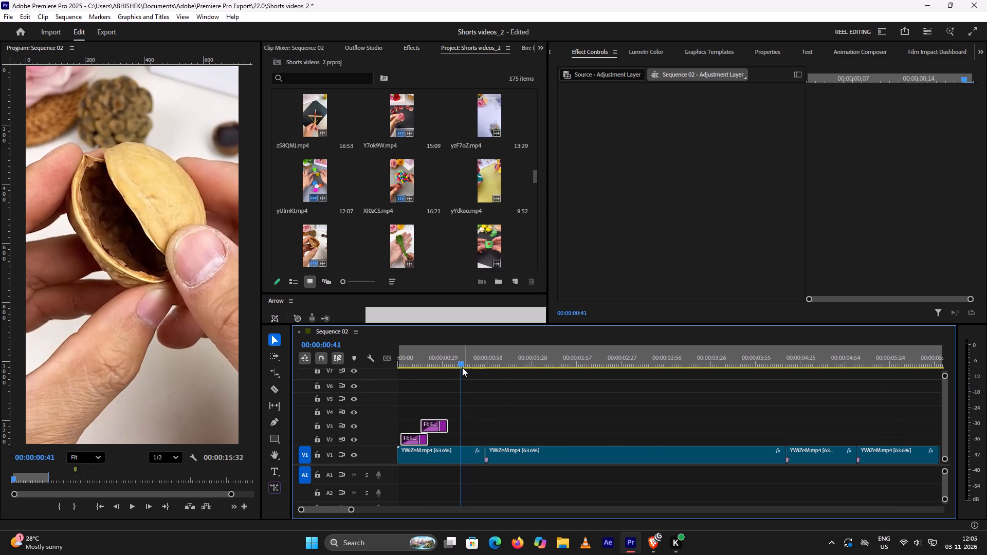
pyautogui.moveTo(458, 364); pyautogui.dragTo(338, 362)
pyautogui.press('space')
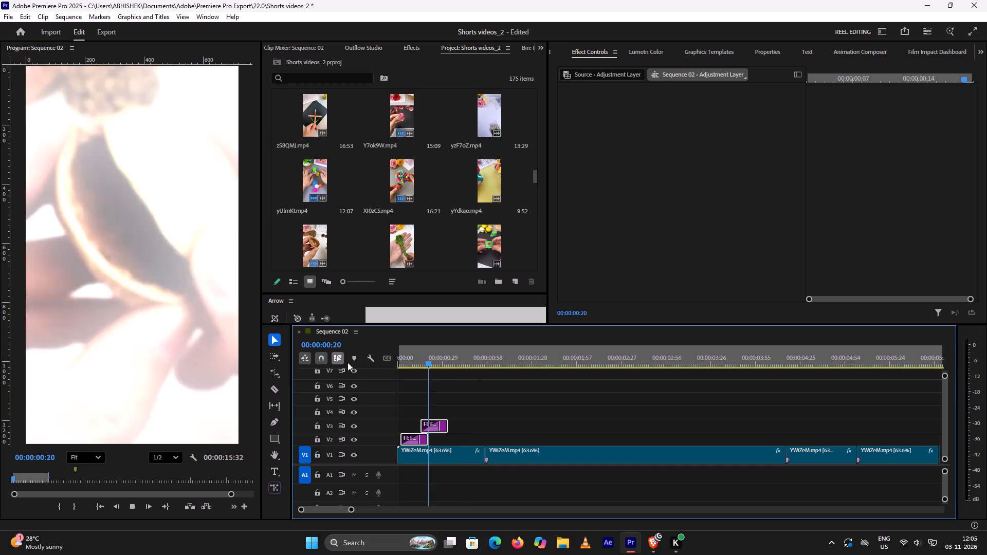
pyautogui.press('space')
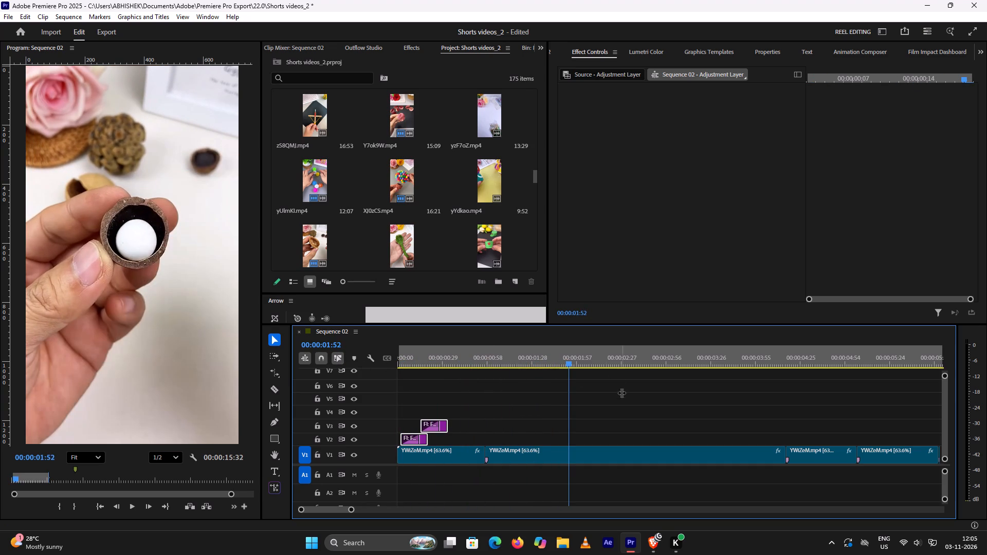
pyautogui.click(469, 365)
pyautogui.press('space')
pyautogui.press('space')
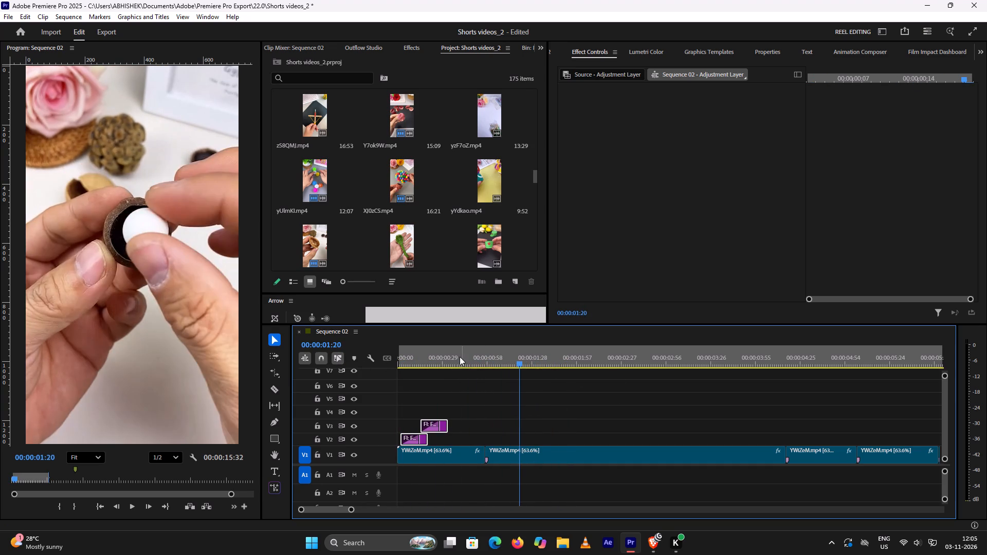
pyautogui.click(460, 357)
pyautogui.press('space')
pyautogui.press('space')
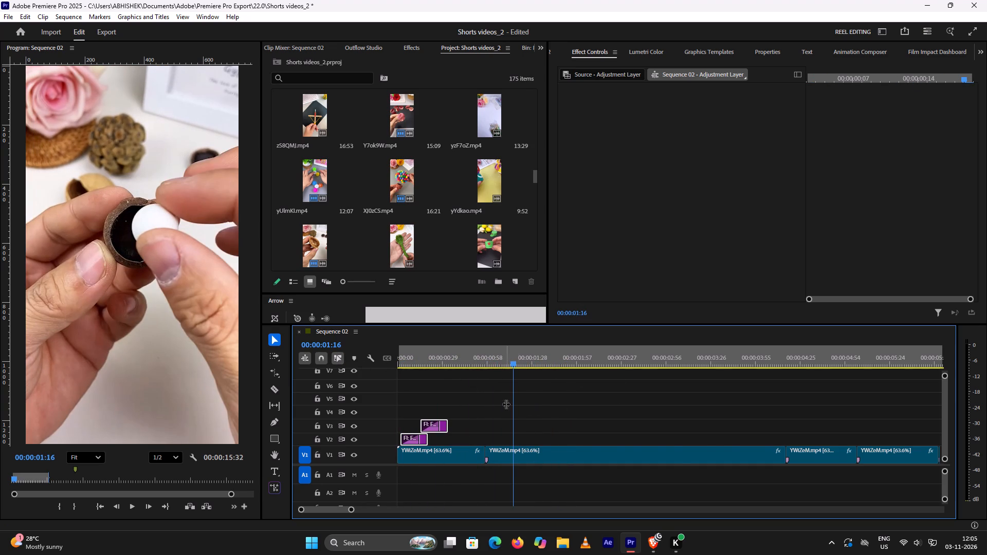
pyautogui.keyDown('alt'); pyautogui.scroll(-14, 545, 405); pyautogui.keyUp('alt')
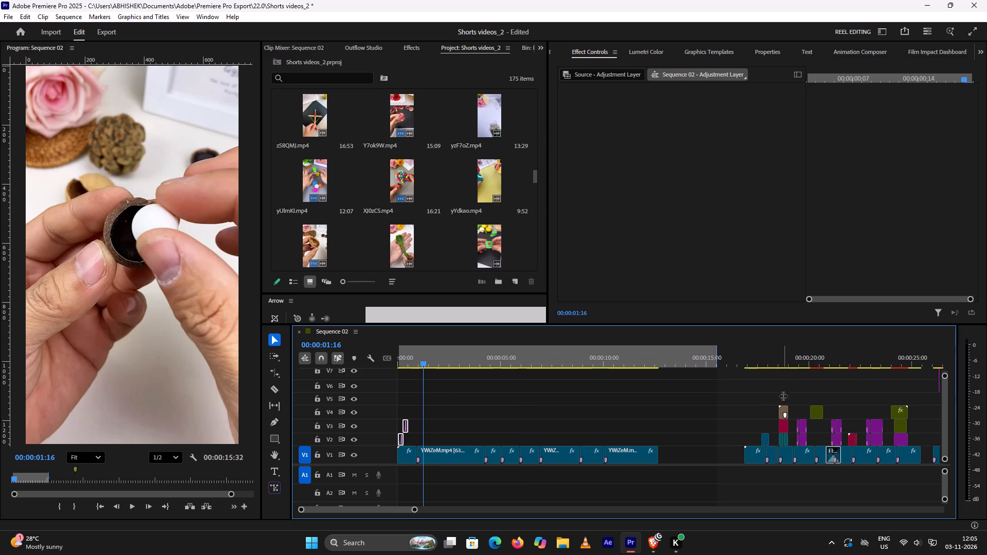
pyautogui.click(758, 359)
pyautogui.press('space')
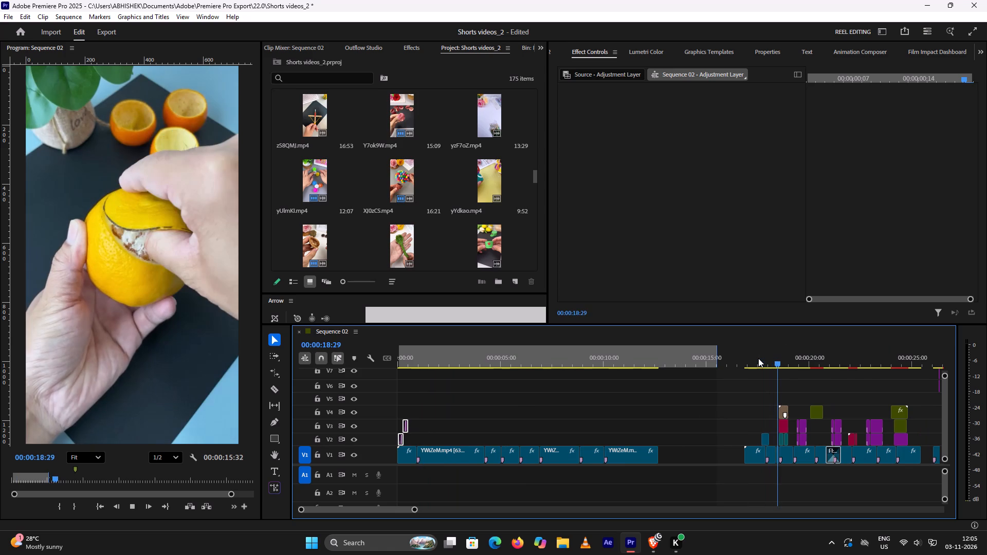
pyautogui.press('space')
pyautogui.scroll(-1, 761, 362)
pyautogui.press('space')
pyautogui.press('space')
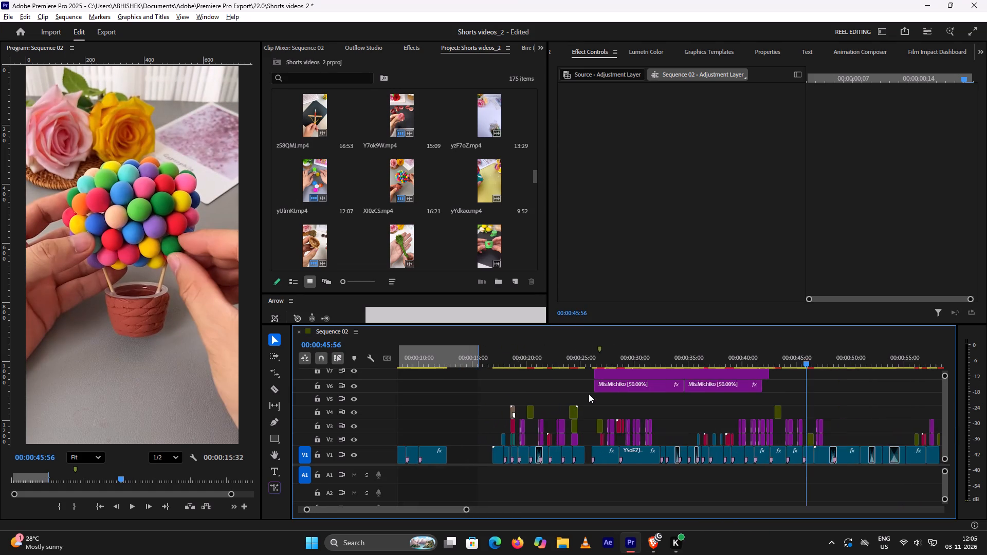
pyautogui.scroll(14, 589, 394)
pyautogui.keyDown('alt'); pyautogui.scroll(-3, 587, 361); pyautogui.keyUp('alt')
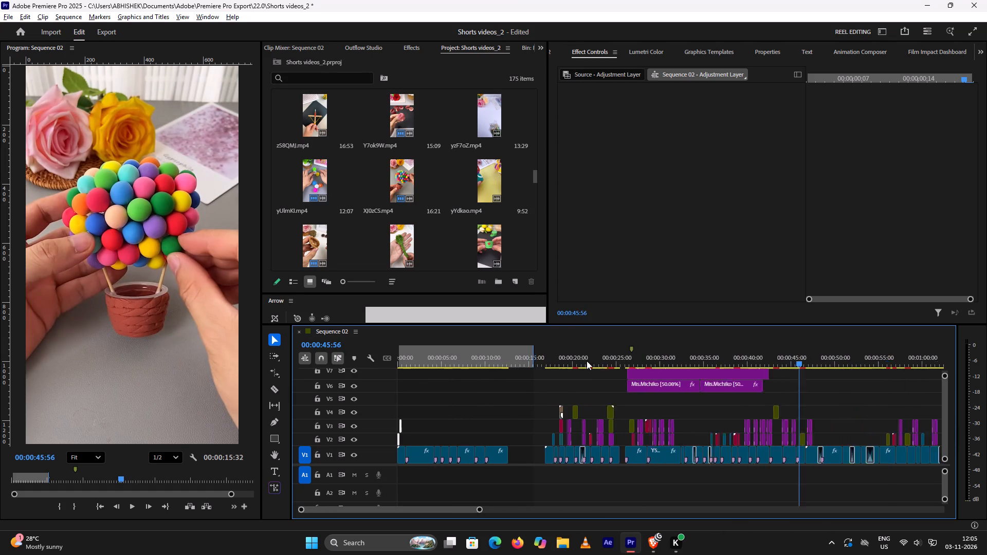
pyautogui.keyDown('alt'); pyautogui.scroll(6, 580, 363); pyautogui.keyUp('alt')
pyautogui.scroll(6, 579, 364)
pyautogui.keyDown('alt'); pyautogui.scroll(2, 578, 366); pyautogui.keyUp('alt')
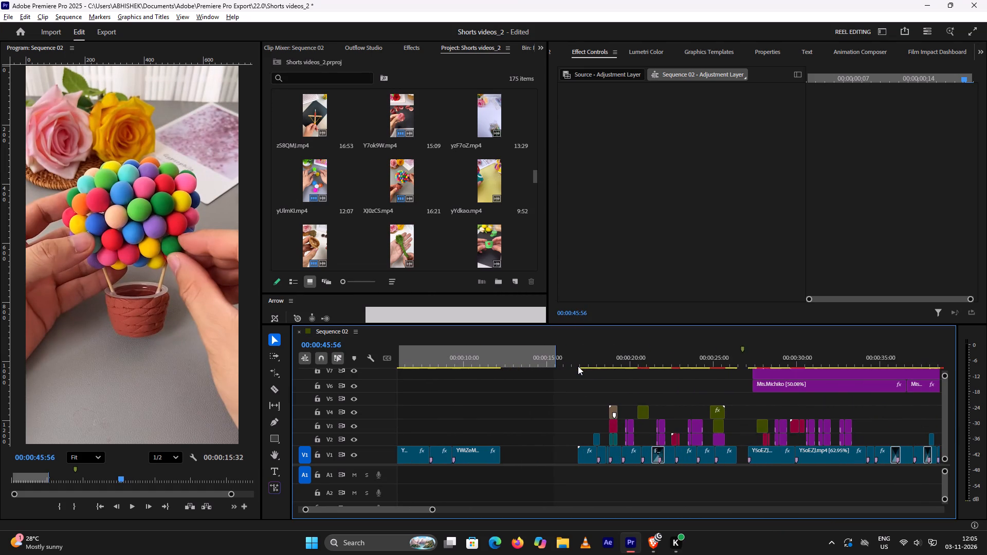
pyautogui.click(582, 362)
pyautogui.press('space')
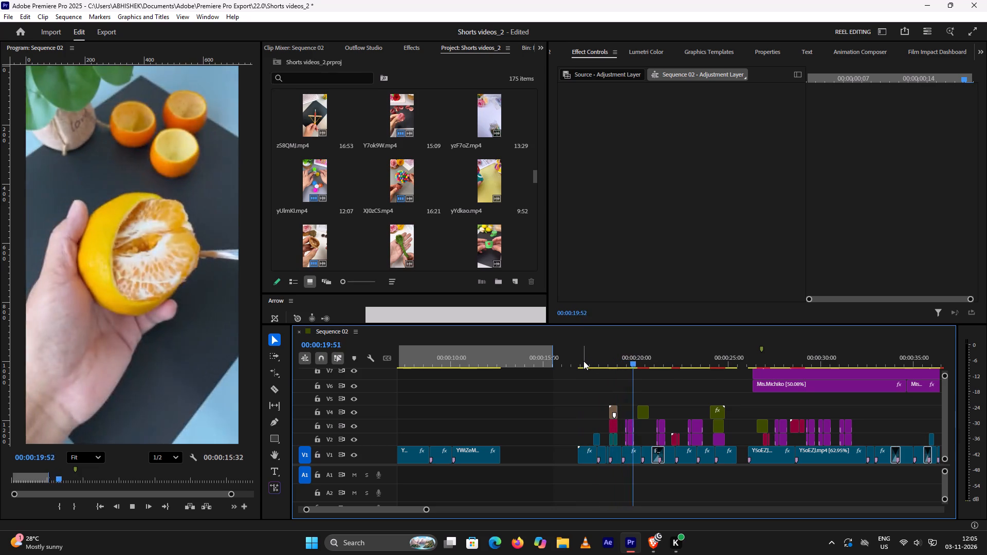
pyautogui.press('space')
pyautogui.press('space')
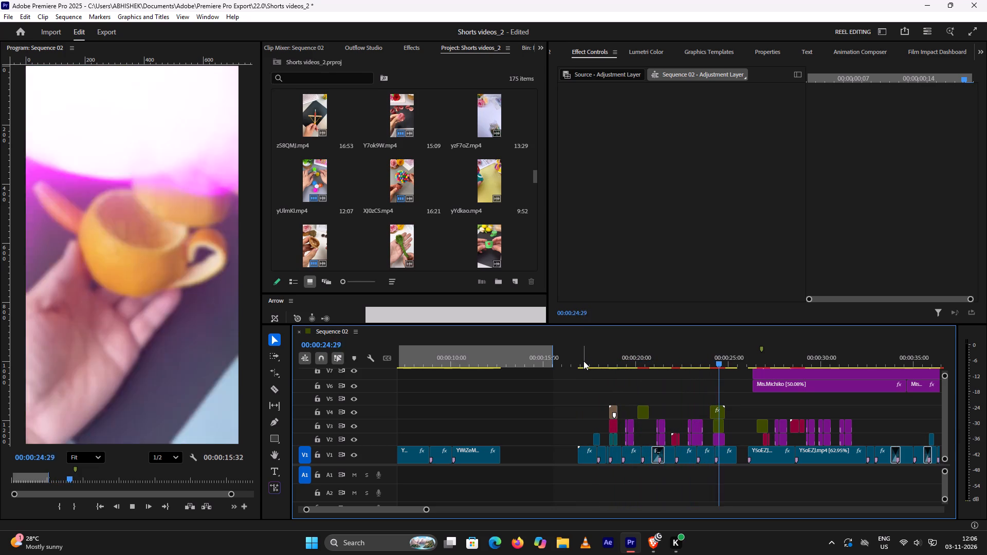
pyautogui.press('space')
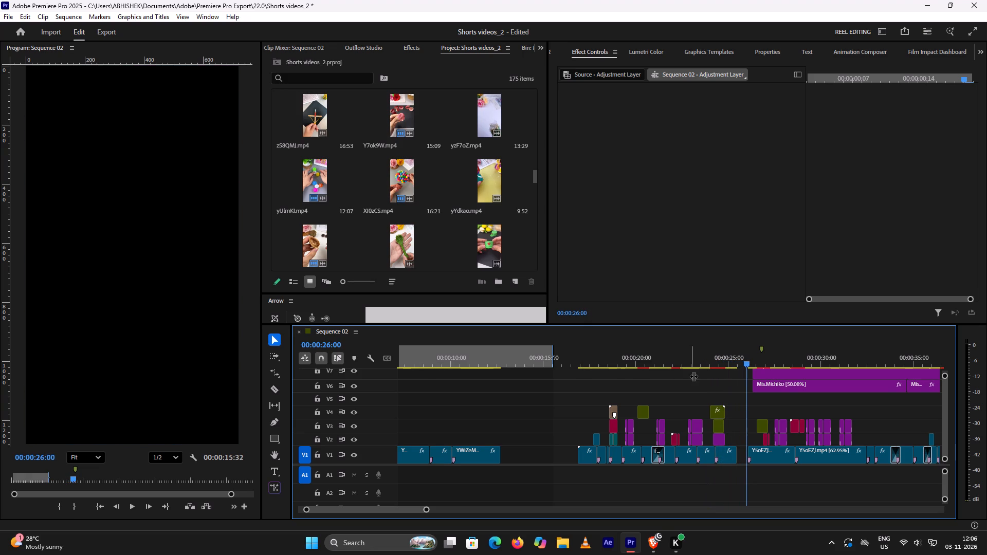
# Play the apple drawing edit and delete the purple transition clips on V2 and V3 around 00:00:31.
pyautogui.press('space')
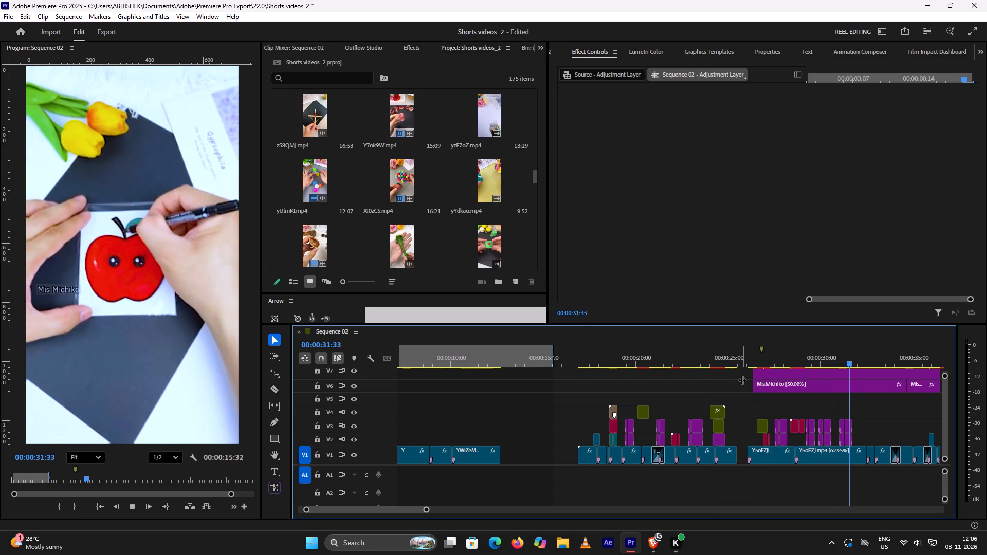
pyautogui.press('space')
pyautogui.click(815, 357)
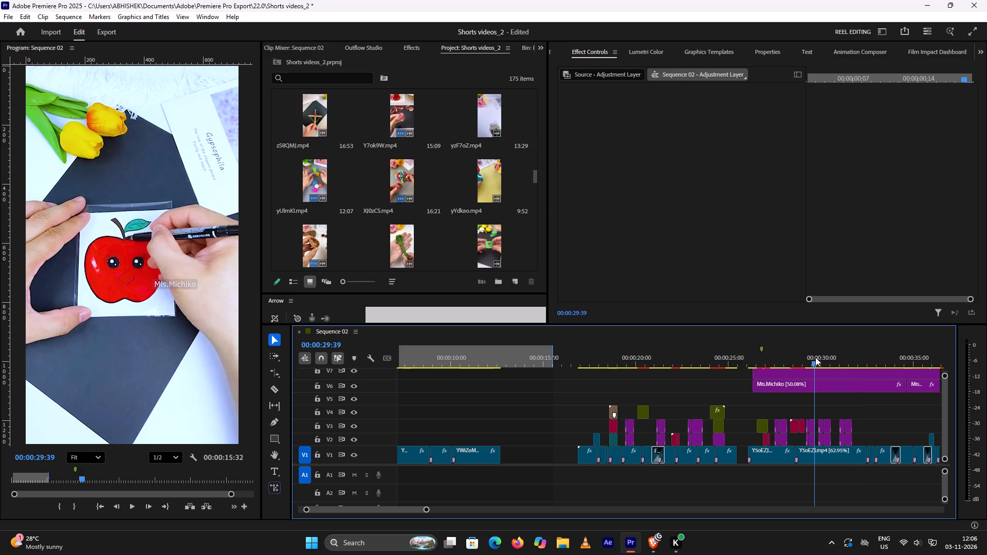
pyautogui.press('space')
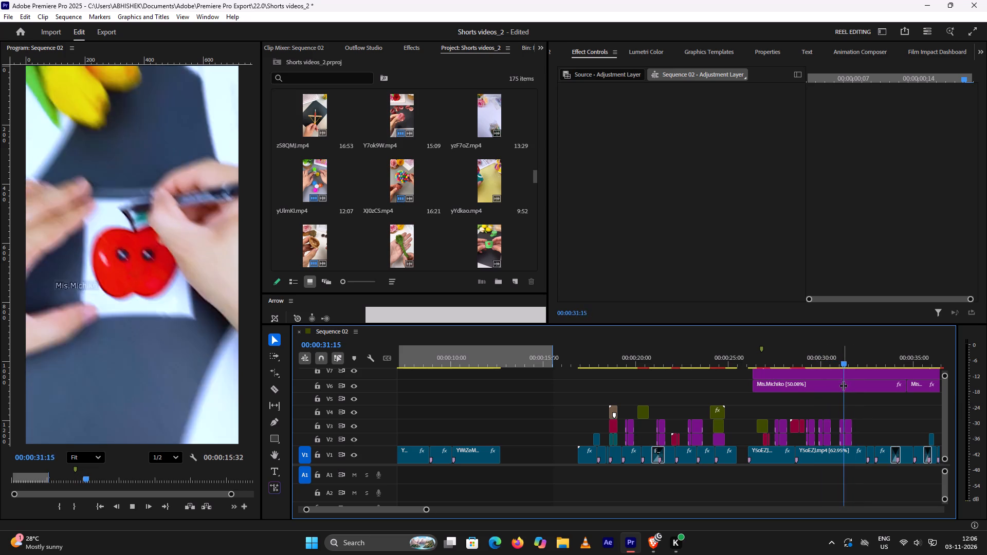
pyautogui.press('space')
pyautogui.moveTo(866, 422); pyautogui.dragTo(840, 447)
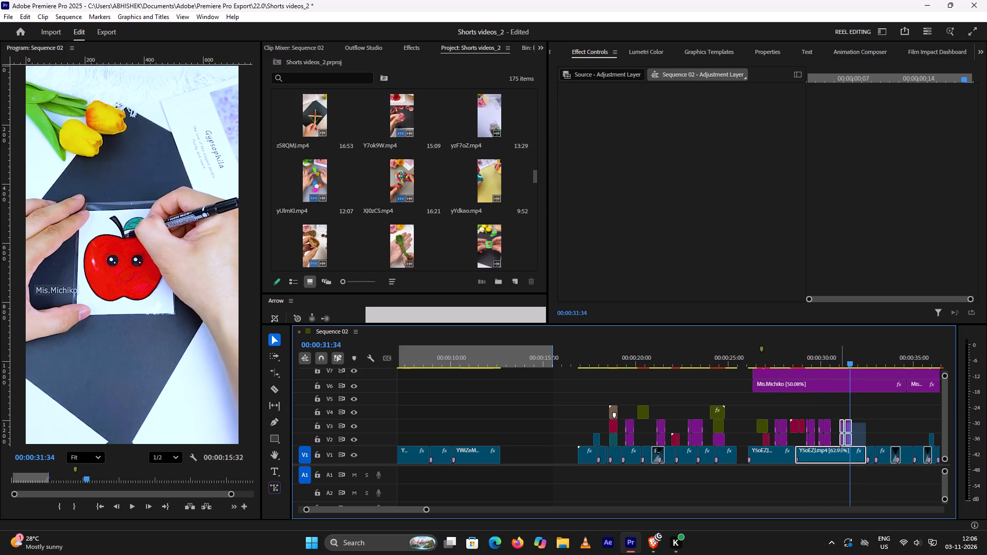
pyautogui.moveTo(840, 447); pyautogui.dragTo(840, 441)
pyautogui.press('Delete')
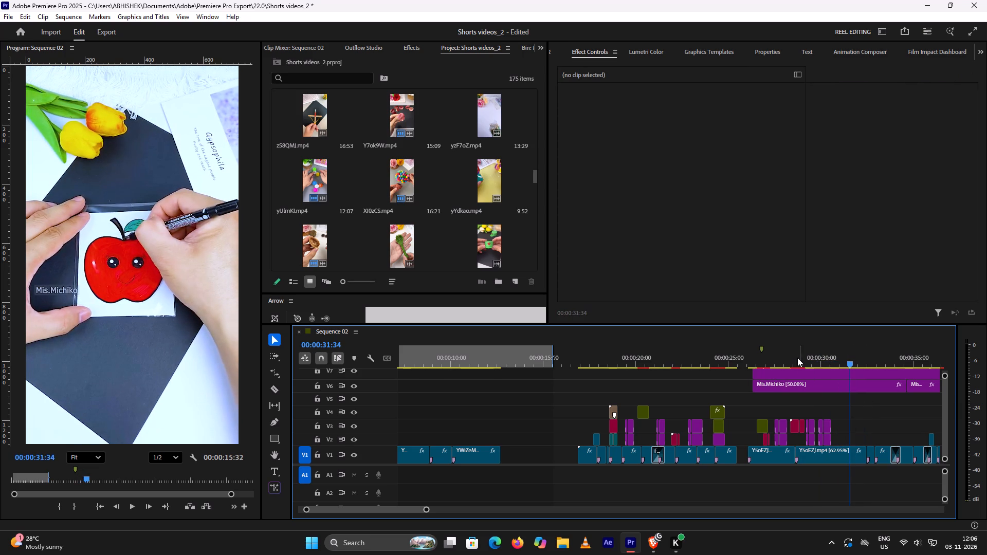
# Play back the rest of the apple edit and the clay basket section to examine the transitions at their cuts.
pyautogui.click(795, 354)
pyautogui.press('space')
pyautogui.press('space')
pyautogui.scroll(-2, 794, 360)
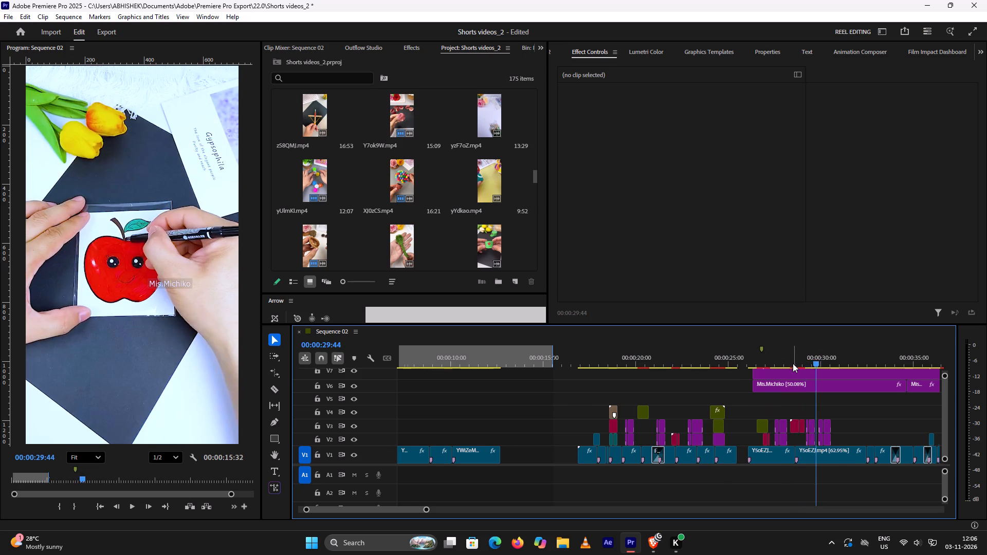
pyautogui.scroll(-4, 793, 363)
pyautogui.click(834, 362)
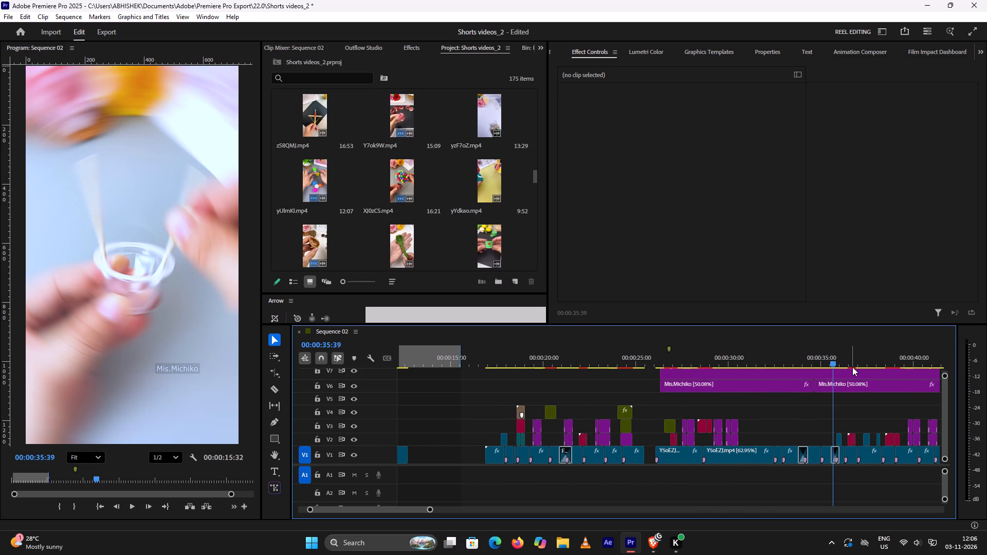
pyautogui.click(846, 365)
pyautogui.press('space')
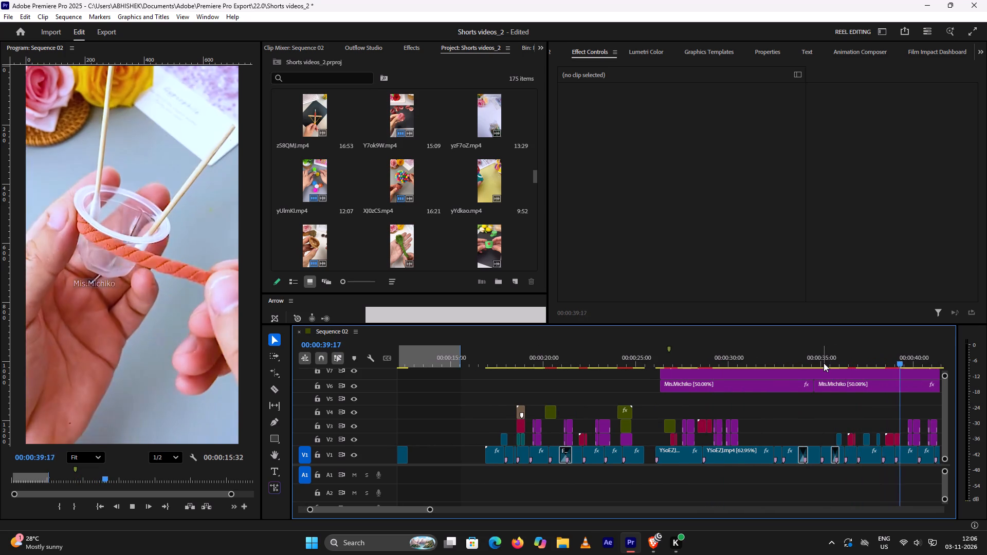
pyautogui.press('space')
pyautogui.press('space')
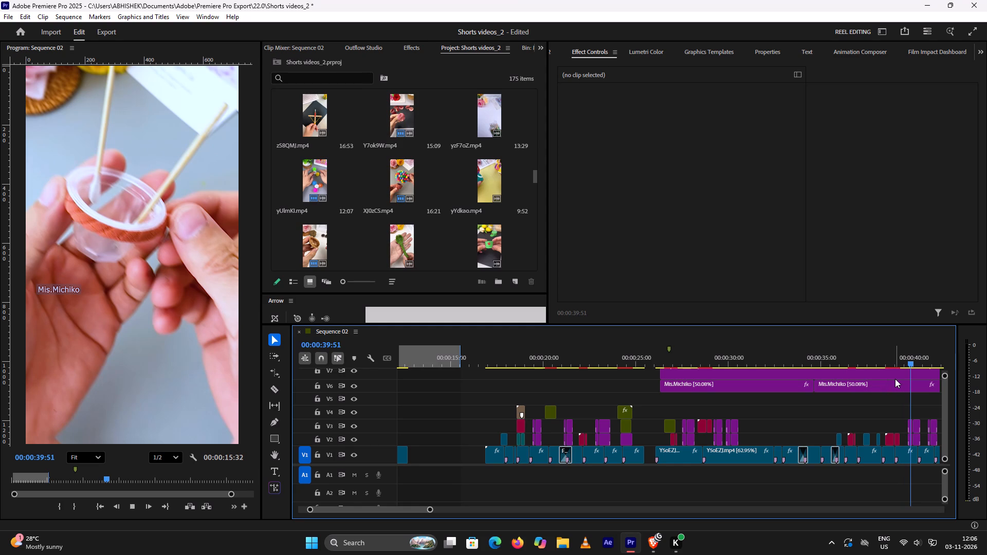
pyautogui.press('space')
# Delete the purple transition clips on V2 and V3 around 00:00:40 in the clay basket section.
pyautogui.scroll(-1, 825, 381)
pyautogui.scroll(4, 642, 385)
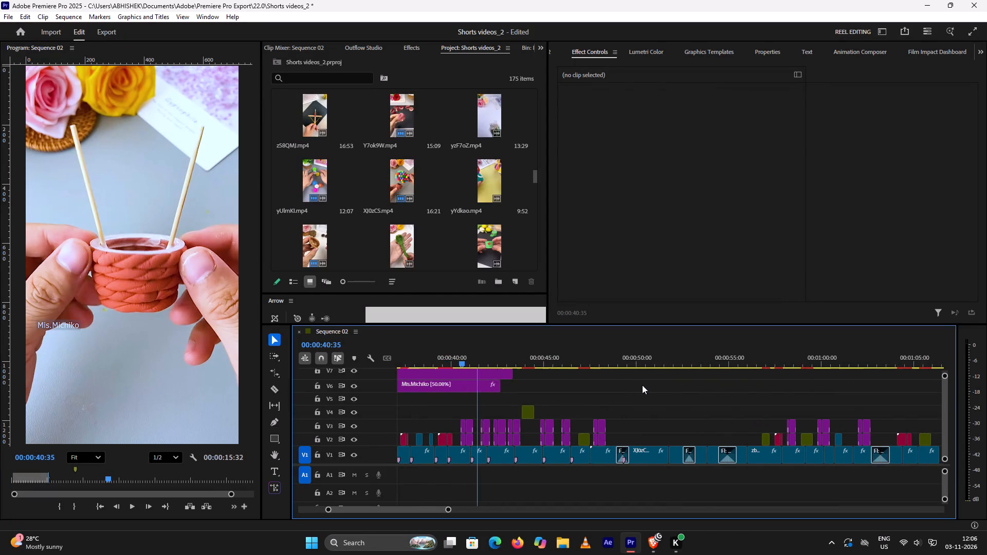
pyautogui.moveTo(463, 410); pyautogui.dragTo(470, 433)
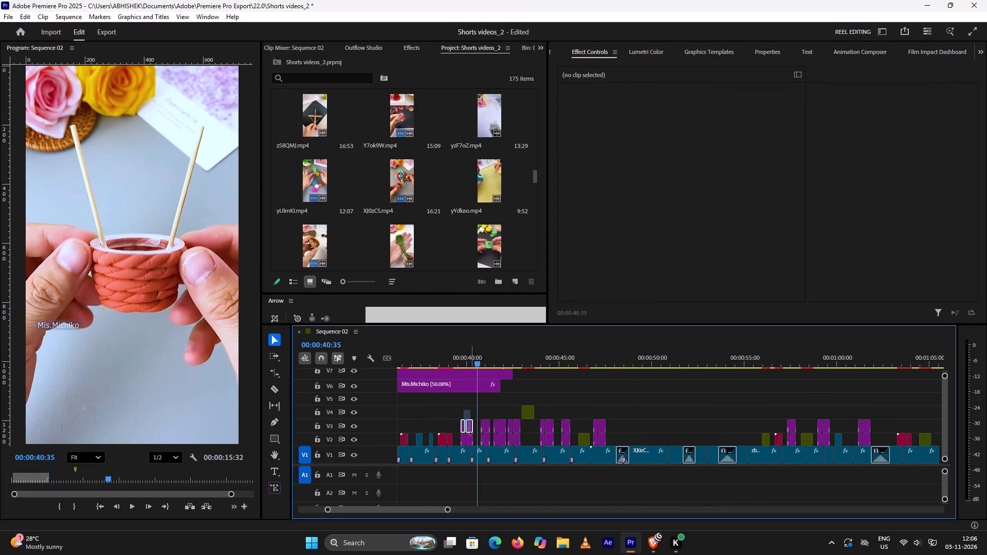
pyautogui.moveTo(470, 433); pyautogui.dragTo(472, 440)
pyautogui.press('Delete')
# Bring the Mister Horse Adjustment transition clips from about 00:00:41 onto V2 and V3 over the cut between the first and second YWiZeM.mp4 segments.
pyautogui.press('space')
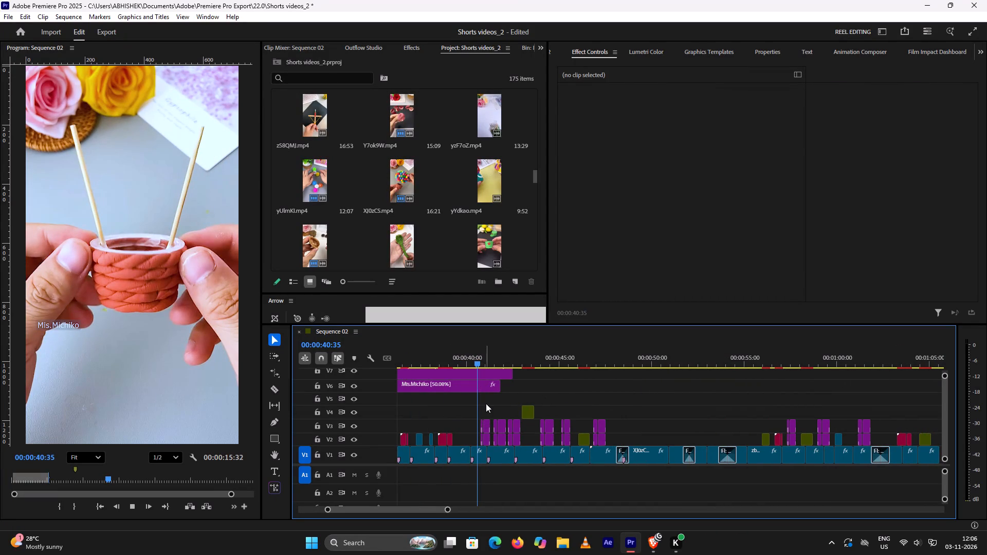
pyautogui.press('space')
pyautogui.moveTo(476, 409); pyautogui.dragTo(488, 432)
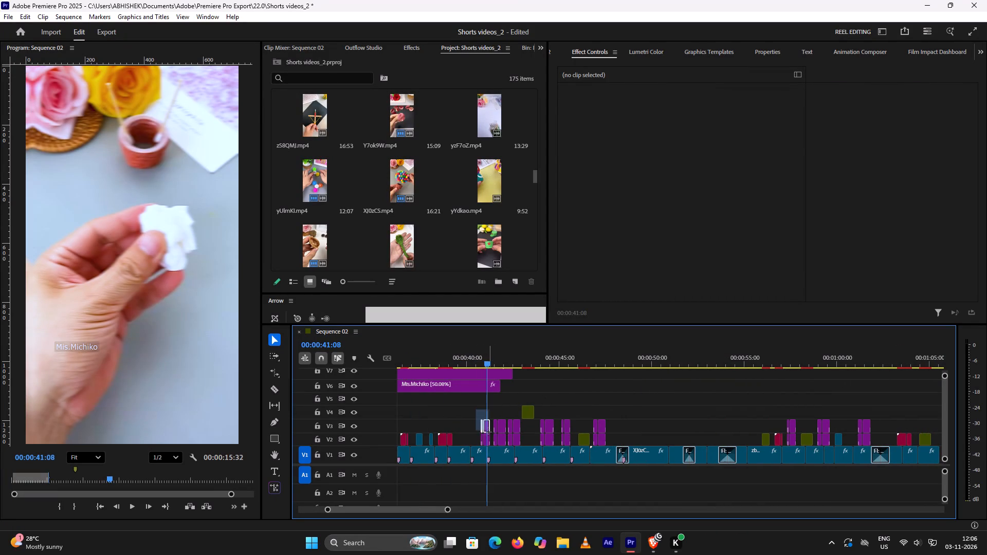
pyautogui.moveTo(488, 432); pyautogui.dragTo(490, 442)
pyautogui.moveTo(489, 425); pyautogui.dragTo(429, 411)
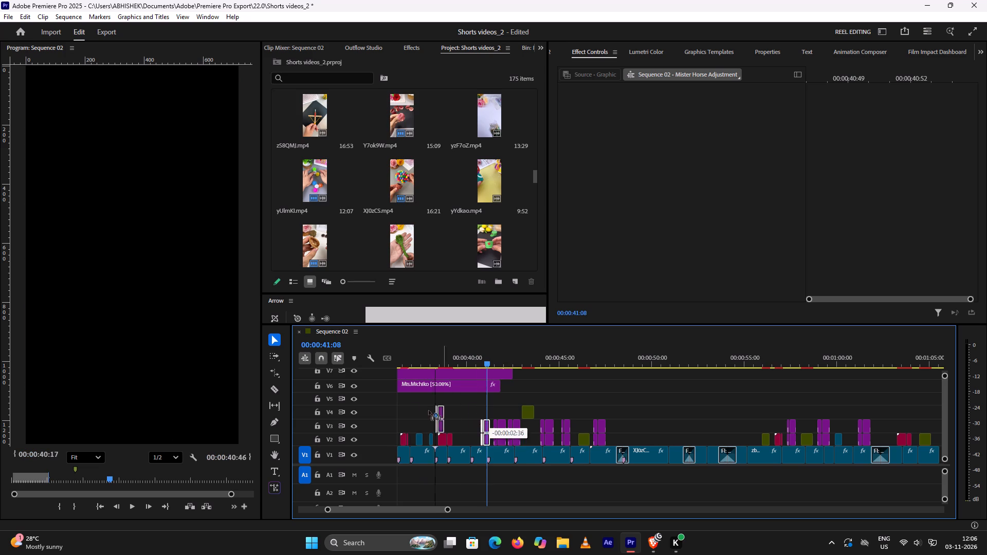
pyautogui.moveTo(429, 411); pyautogui.dragTo(393, 420)
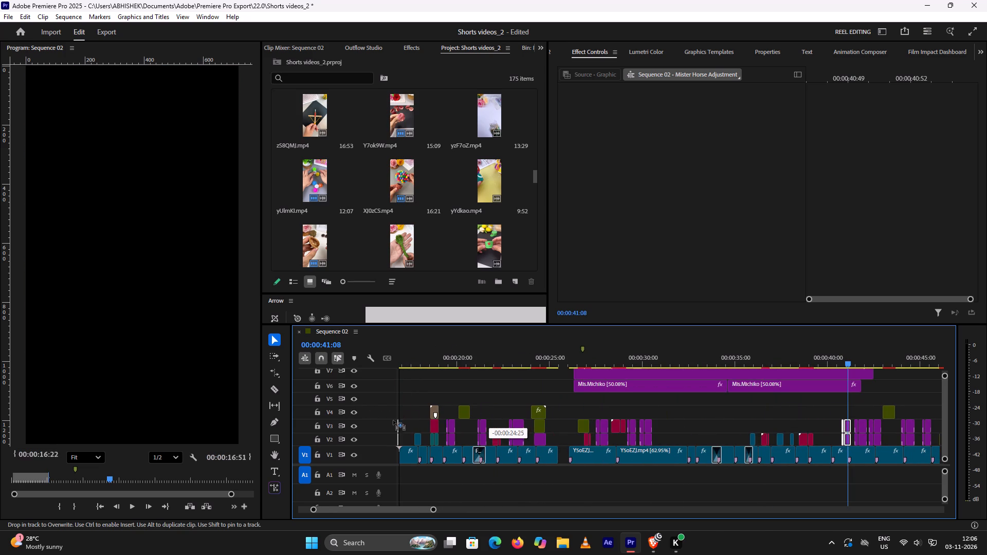
pyautogui.moveTo(393, 420); pyautogui.dragTo(454, 446)
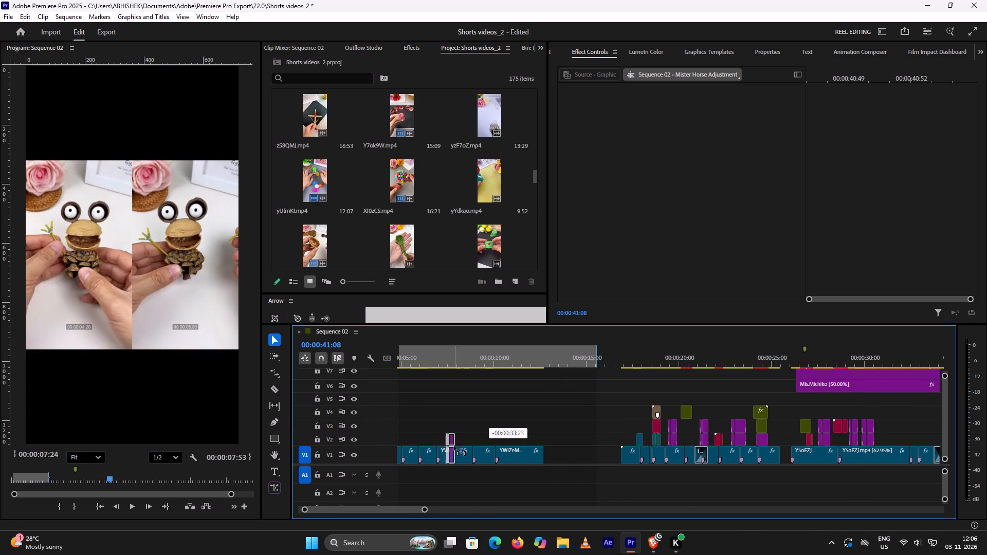
pyautogui.moveTo(454, 446); pyautogui.dragTo(417, 430)
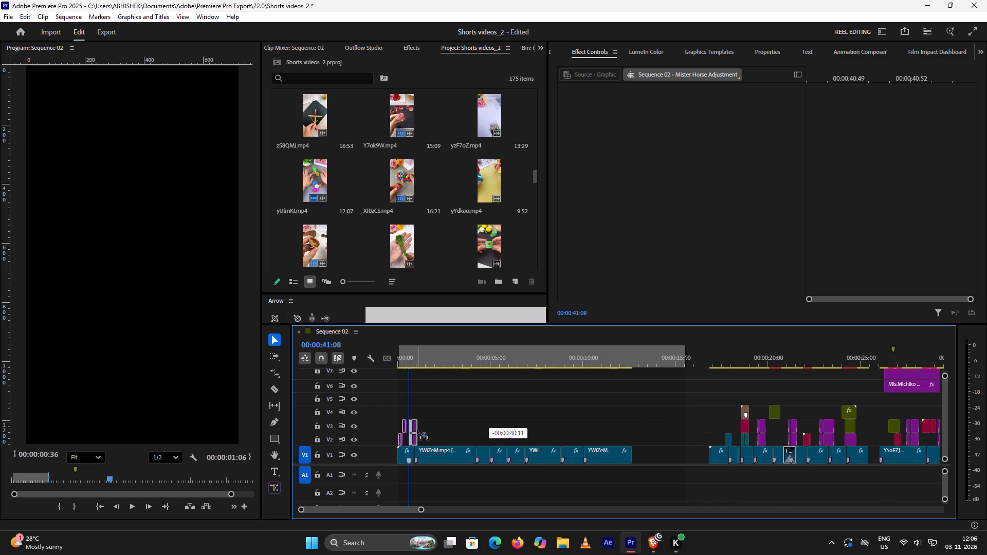
pyautogui.moveTo(417, 430); pyautogui.dragTo(422, 432)
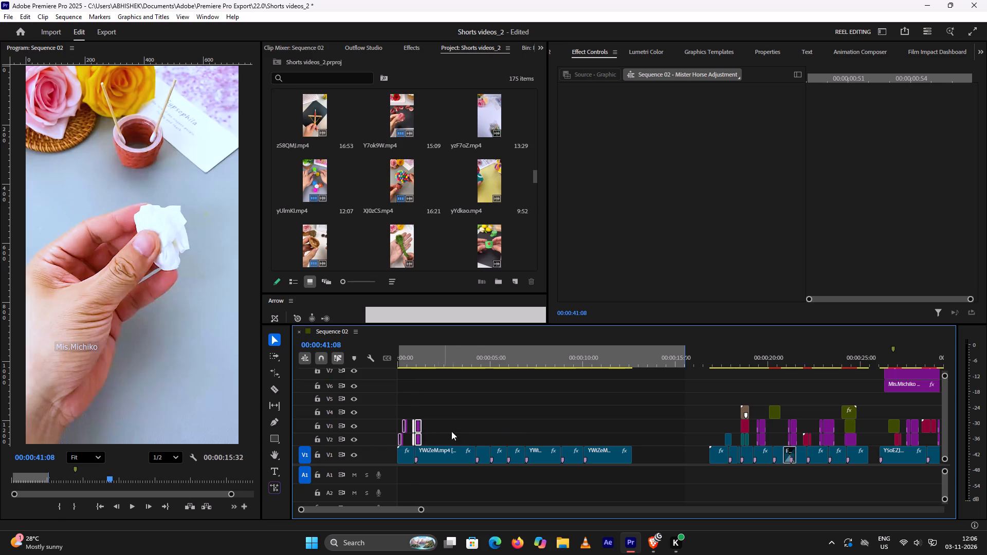
# Play back the opening repeatedly from 00:00:00:00 to check the transition placed at the cut between the first and second YWiZeM.mp4 segments.
pyautogui.keyDown('alt'); pyautogui.scroll(5, 469, 431); pyautogui.keyUp('alt')
pyautogui.scroll(12, 471, 429)
pyautogui.keyDown('alt'); pyautogui.scroll(6, 476, 425); pyautogui.keyUp('alt')
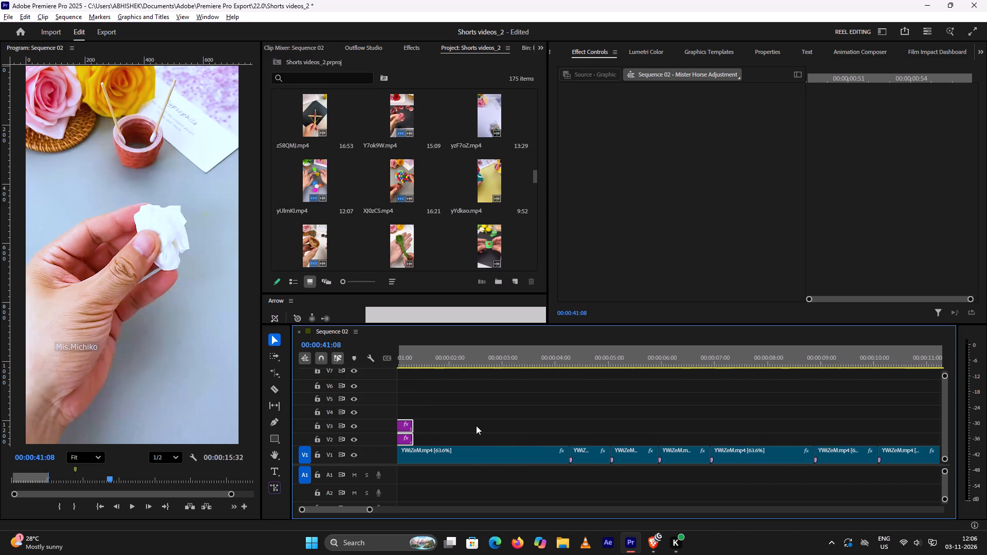
pyautogui.scroll(6, 476, 425)
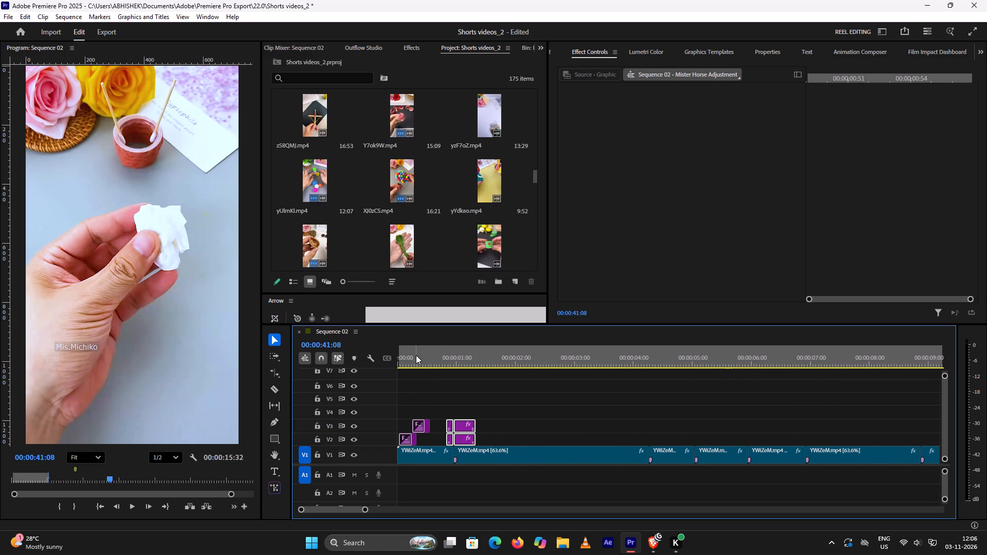
pyautogui.click(416, 355)
pyautogui.moveTo(419, 363); pyautogui.dragTo(378, 365)
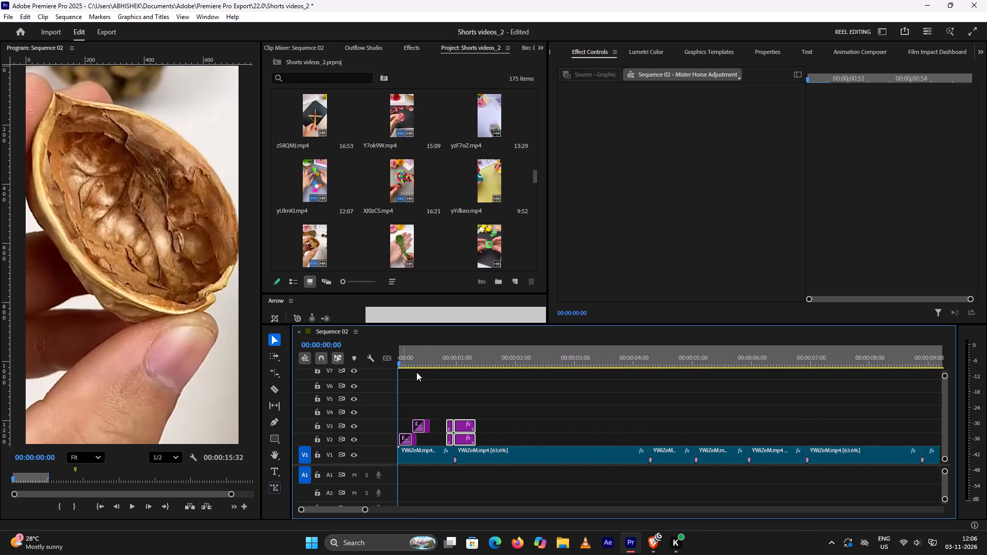
pyautogui.press('space')
pyautogui.press('space')
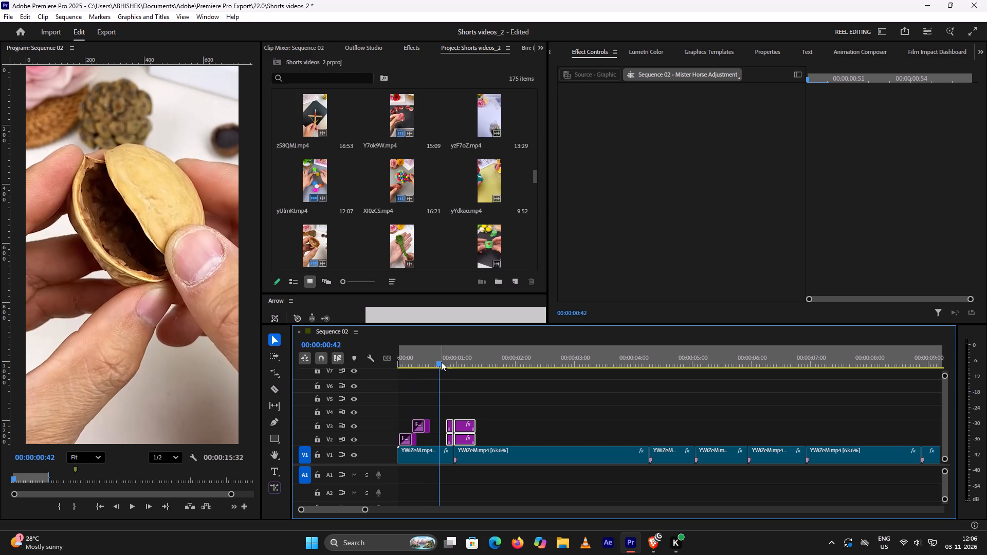
pyautogui.moveTo(440, 362); pyautogui.dragTo(368, 365)
pyautogui.press('space')
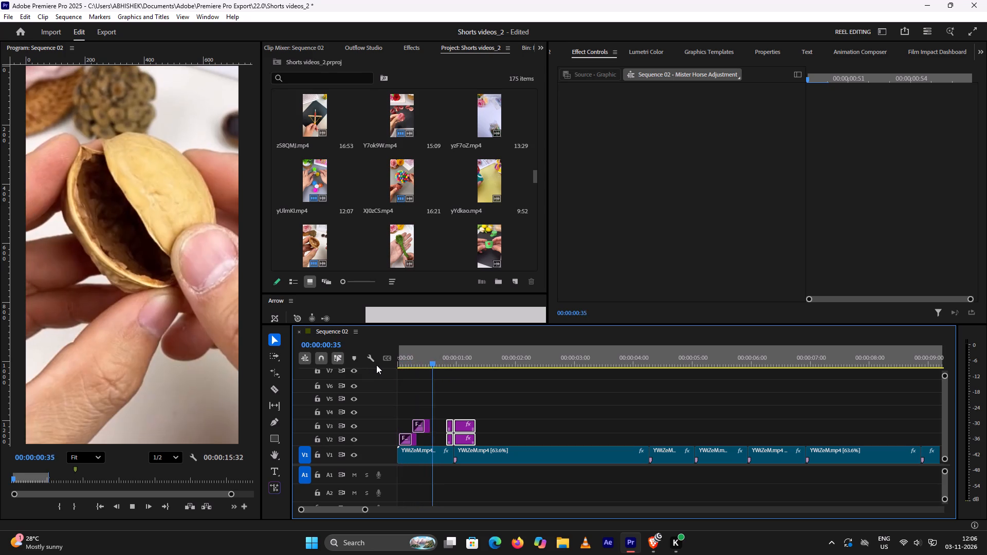
pyautogui.press('space')
pyautogui.press('space')
pyautogui.press('space')
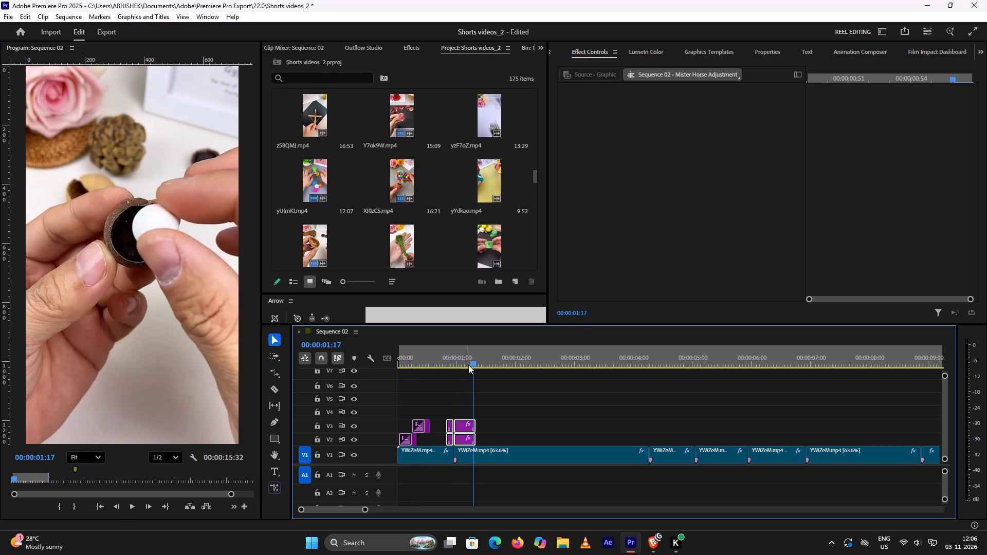
pyautogui.moveTo(473, 364); pyautogui.dragTo(352, 363)
pyautogui.press('space')
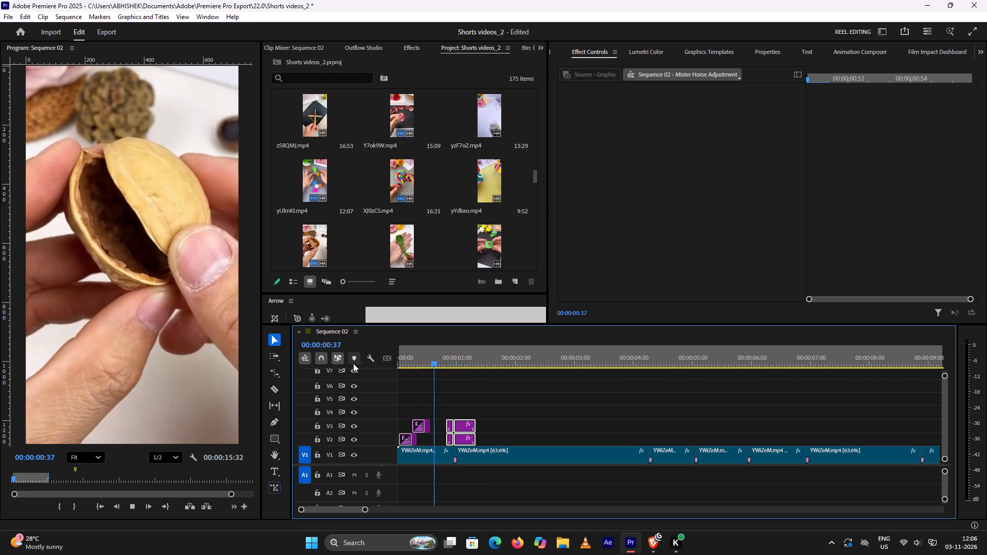
pyautogui.press('space')
pyautogui.moveTo(440, 363); pyautogui.dragTo(358, 365)
pyautogui.press('space')
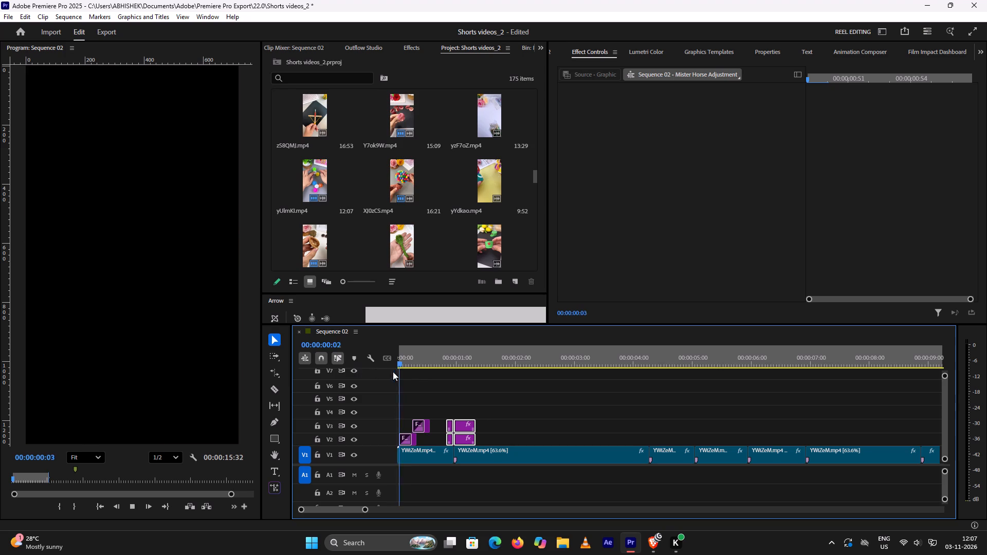
pyautogui.press('space')
pyautogui.moveTo(433, 361); pyautogui.dragTo(360, 362)
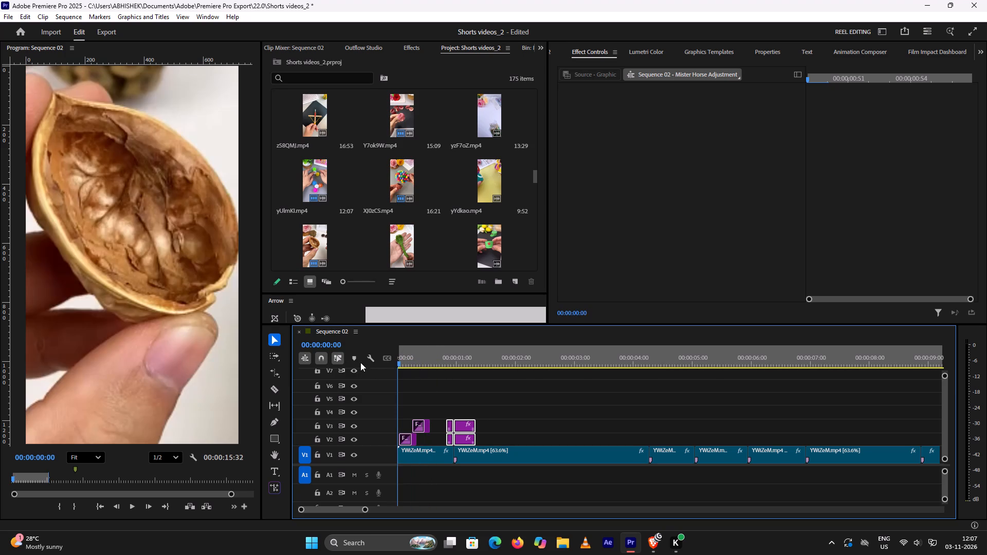
pyautogui.moveTo(360, 362); pyautogui.dragTo(342, 363)
pyautogui.press('space')
pyautogui.press('space')
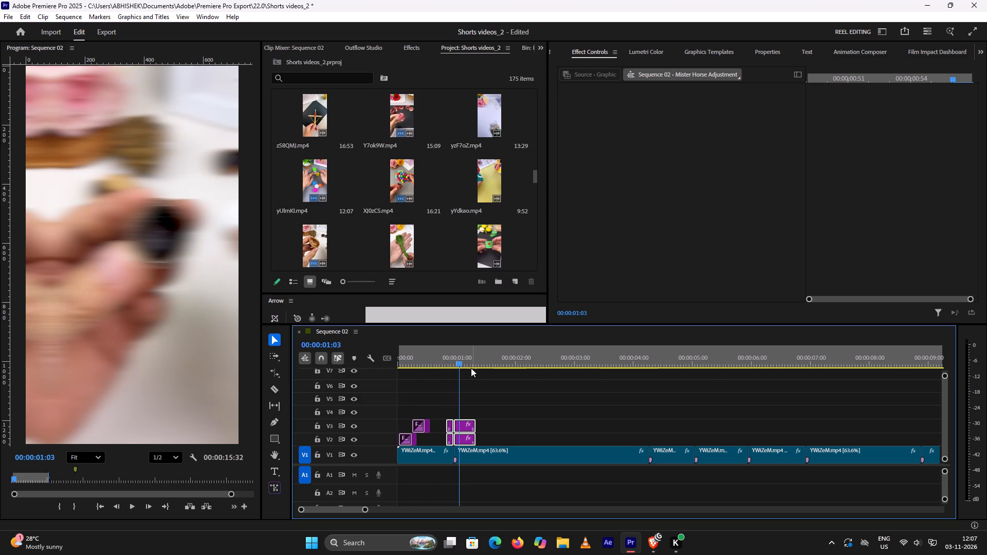
# Play back the opening from 00:00:00:00 to about 00:00:03:04 to check the first transition and the segment following it.
pyautogui.moveTo(460, 362); pyautogui.dragTo(349, 362)
pyautogui.press('space')
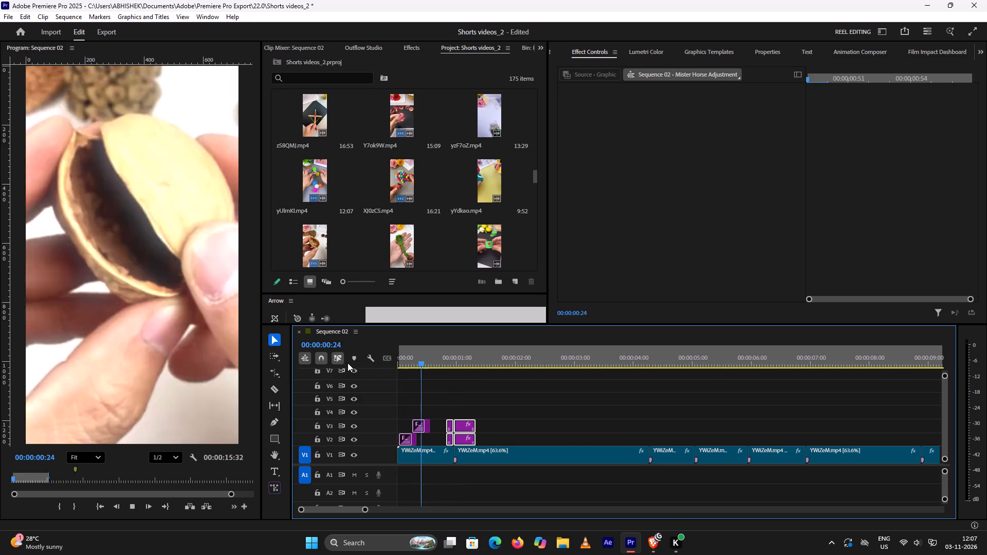
pyautogui.press('space')
pyautogui.click(443, 365)
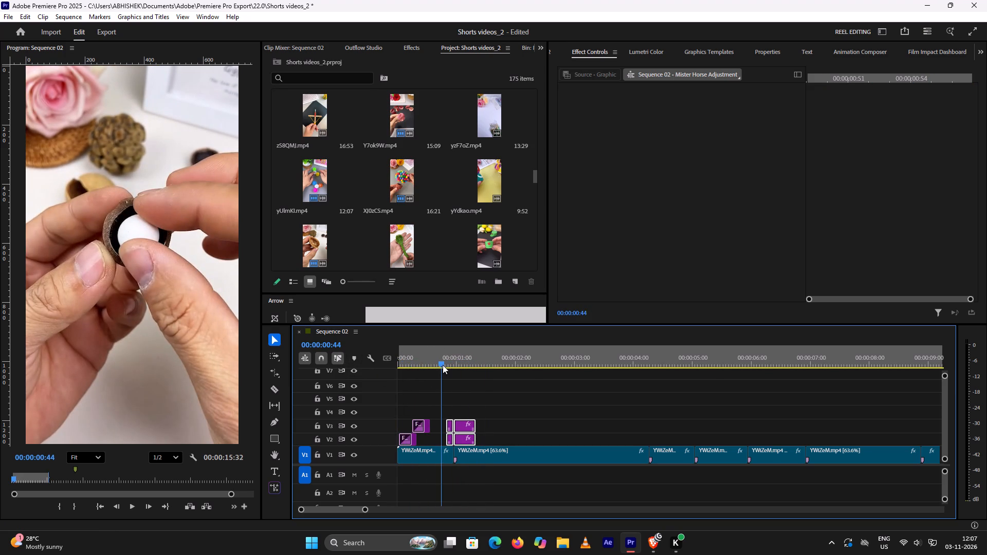
pyautogui.press('space')
pyautogui.press('space')
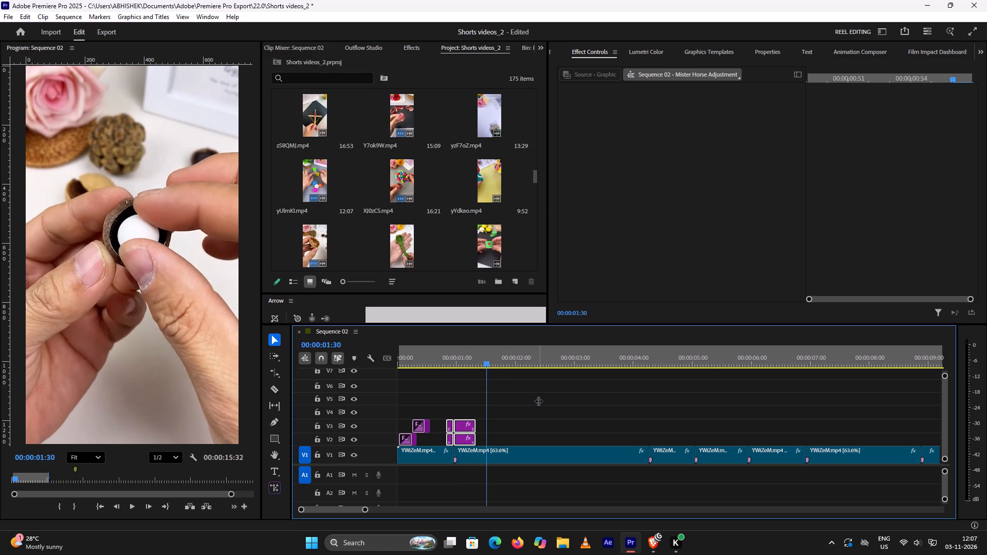
pyautogui.press('space')
pyautogui.press('space')
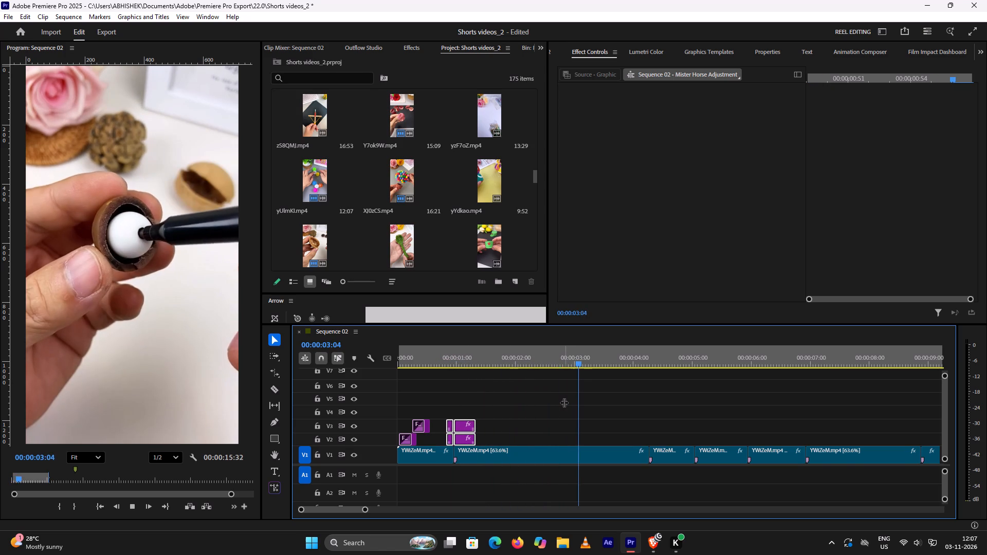
pyautogui.press('space')
pyautogui.press('space')
# Split the second YWiZeM.mp4 segment on V1 at 00:00:02:27, just before the pen appears over the white ball.
pyautogui.click(541, 358)
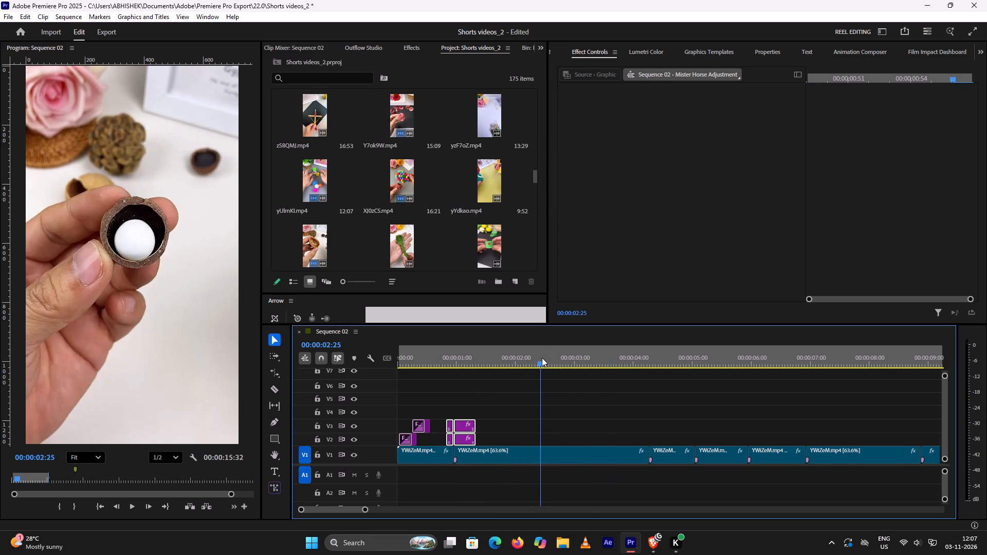
pyautogui.moveTo(538, 363); pyautogui.dragTo(515, 378)
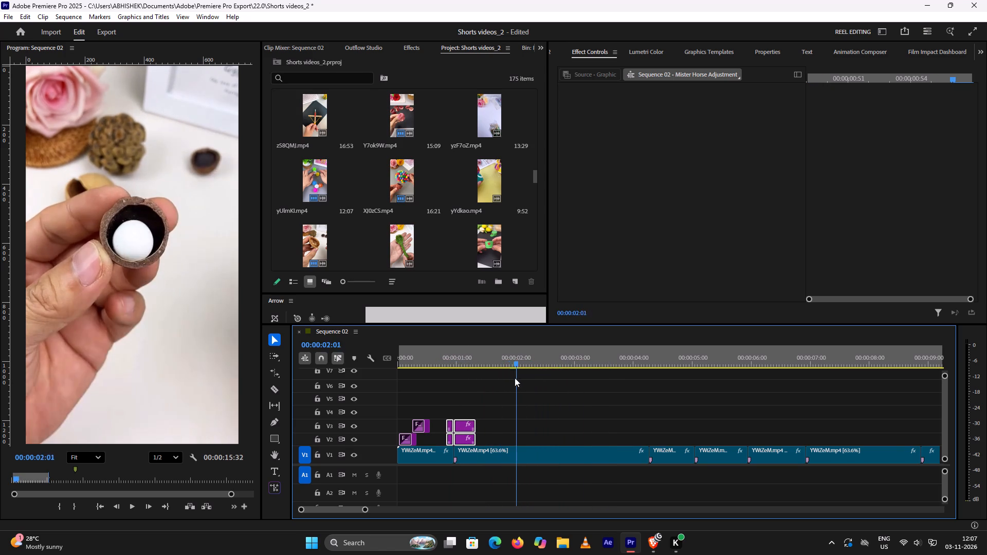
pyautogui.moveTo(515, 378); pyautogui.dragTo(478, 382)
pyautogui.press('space')
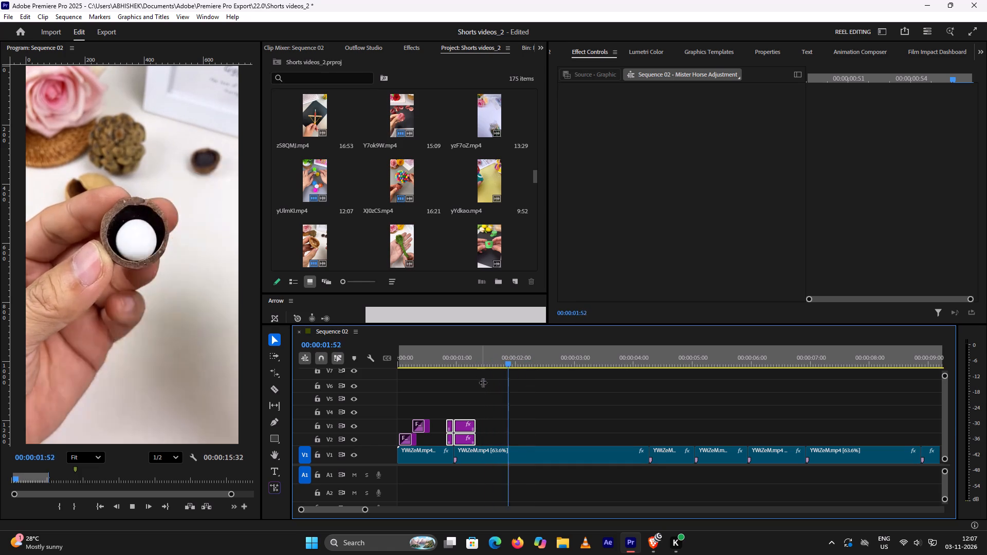
pyautogui.press('space')
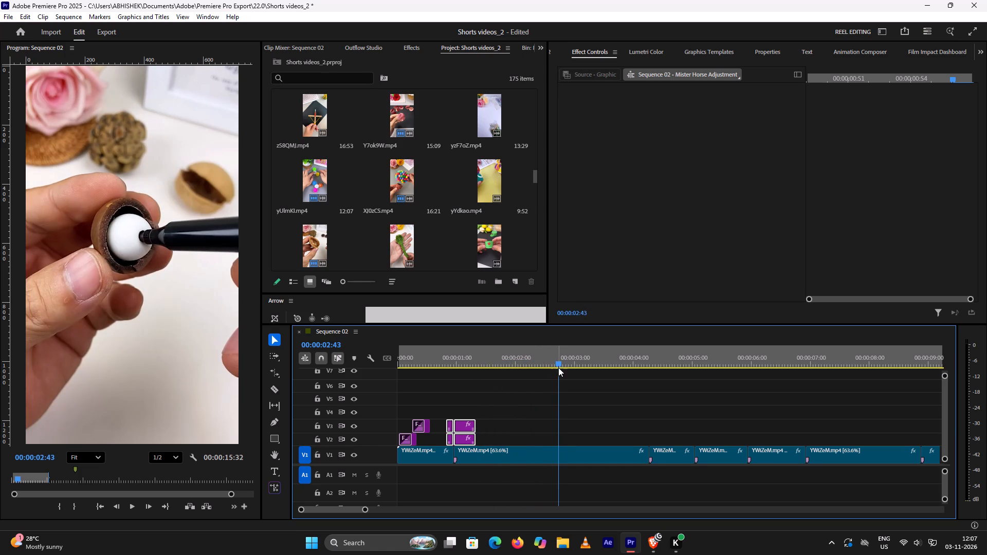
pyautogui.moveTo(559, 364); pyautogui.dragTo(547, 374)
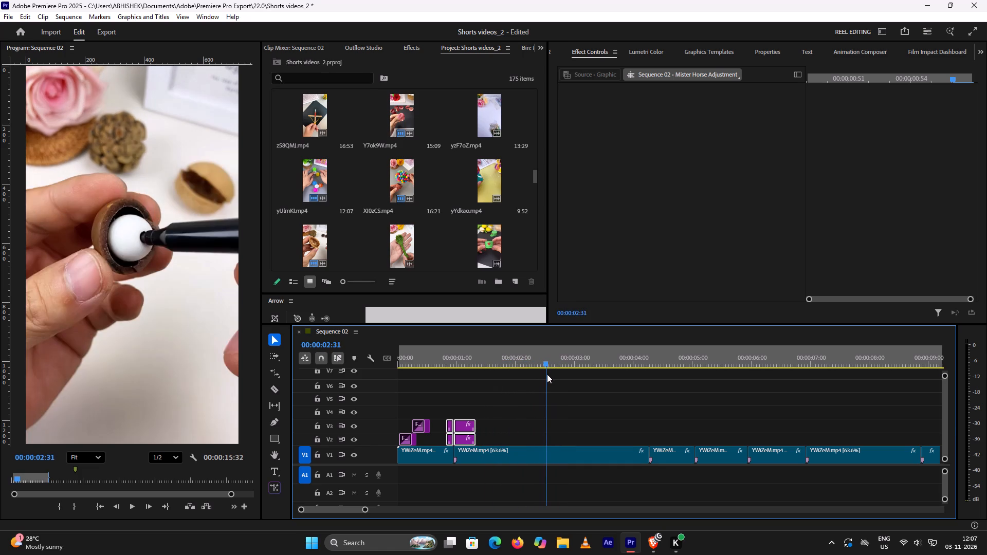
pyautogui.moveTo(547, 374); pyautogui.dragTo(543, 374)
pyautogui.click(554, 454)
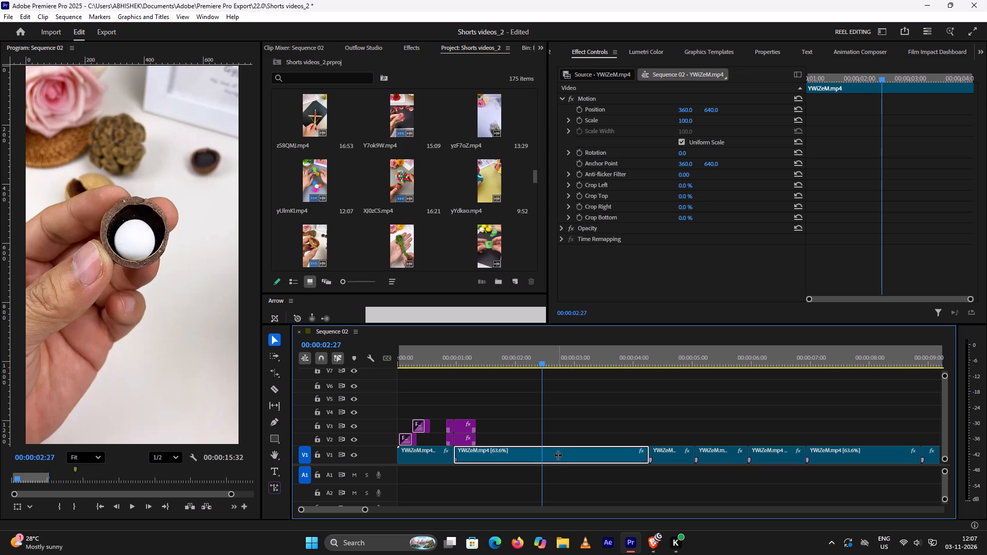
pyautogui.hotkey('ctrl', 'k')
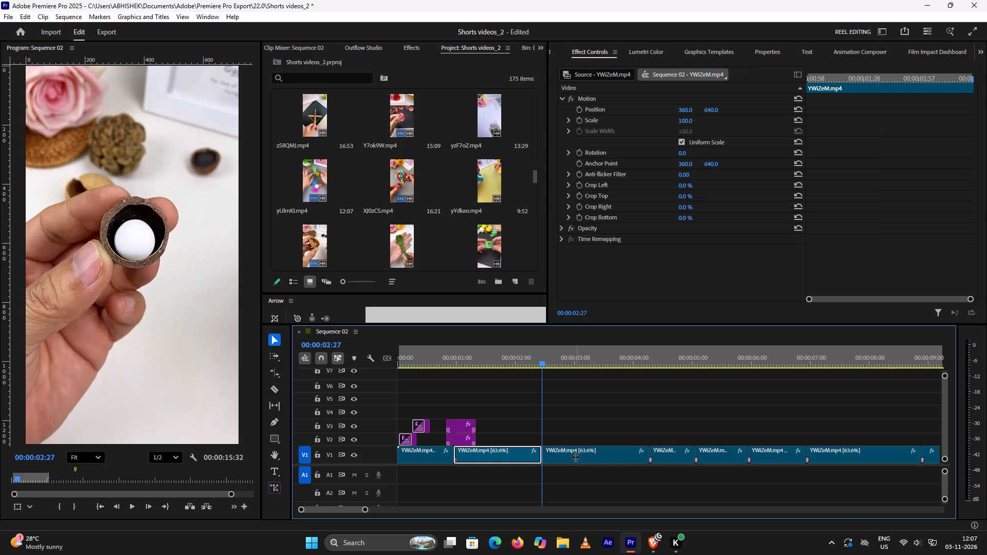
pyautogui.click(575, 457)
# Play back the orange teapot and apple drawing sections to examine the transitions and effects at their cuts.
pyautogui.keyDown('alt'); pyautogui.scroll(-5, 577, 456); pyautogui.keyUp('alt')
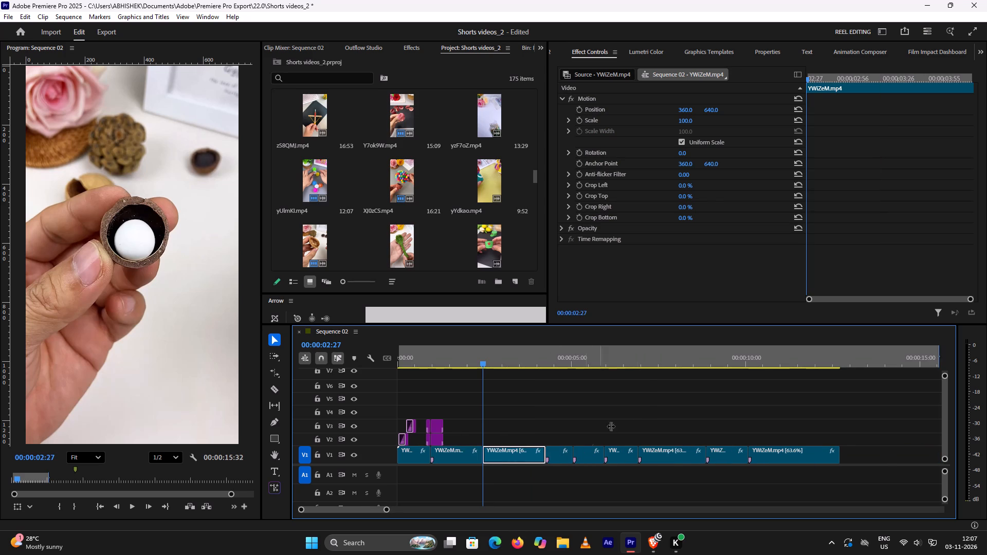
pyautogui.keyDown('alt'); pyautogui.scroll(-7, 655, 411); pyautogui.keyUp('alt')
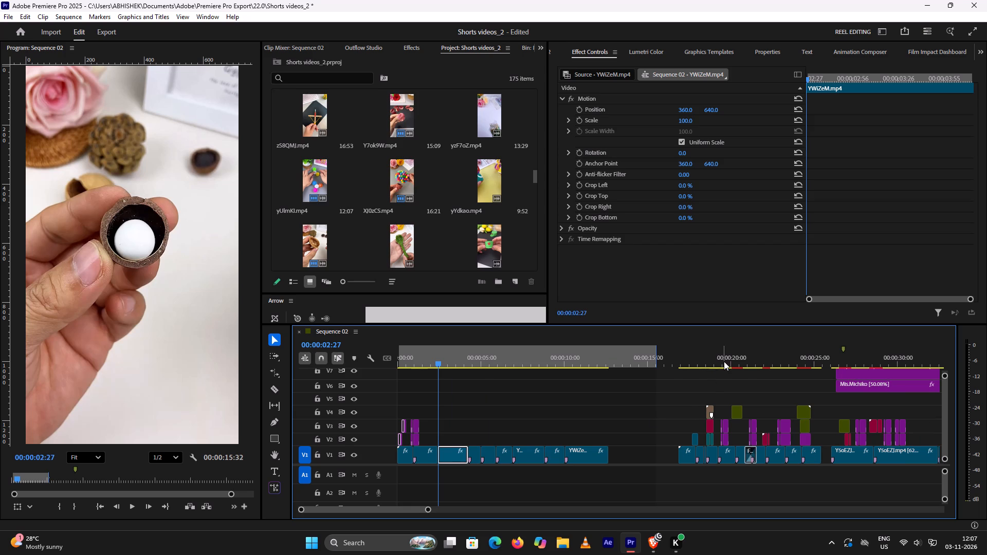
pyautogui.click(720, 358)
pyautogui.press('space')
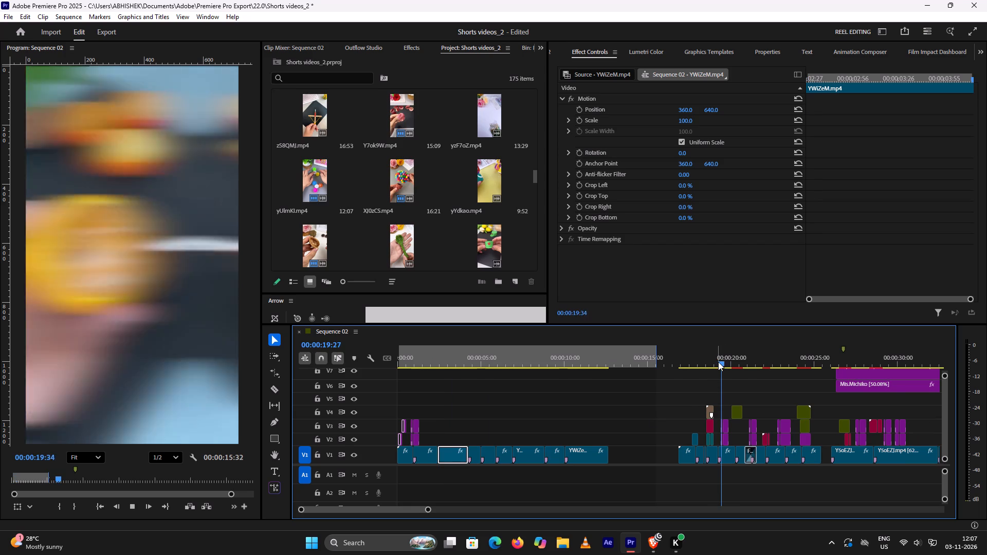
pyautogui.press('space')
pyautogui.keyDown('alt'); pyautogui.scroll(3, 721, 371); pyautogui.keyUp('alt')
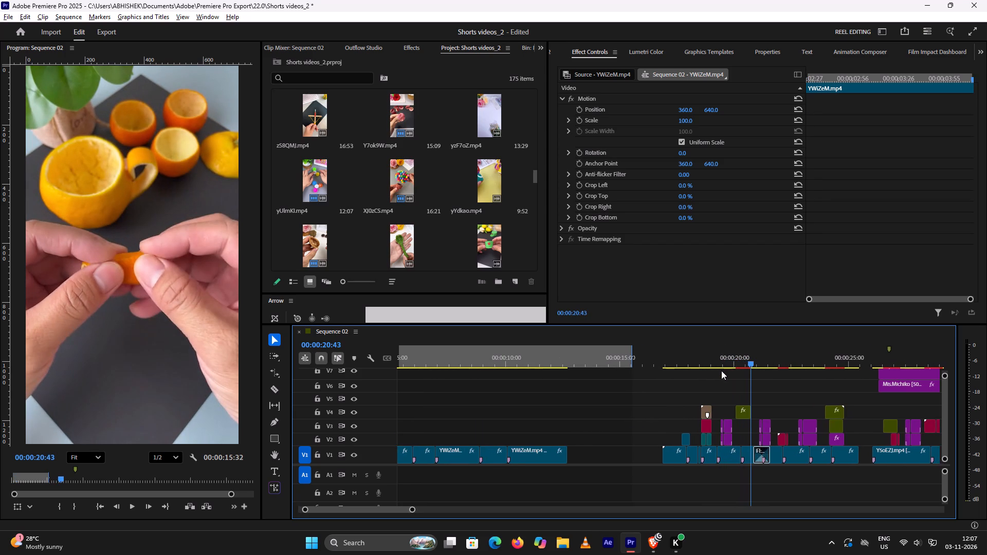
pyautogui.click(719, 359)
pyautogui.click(717, 358)
pyautogui.press('space')
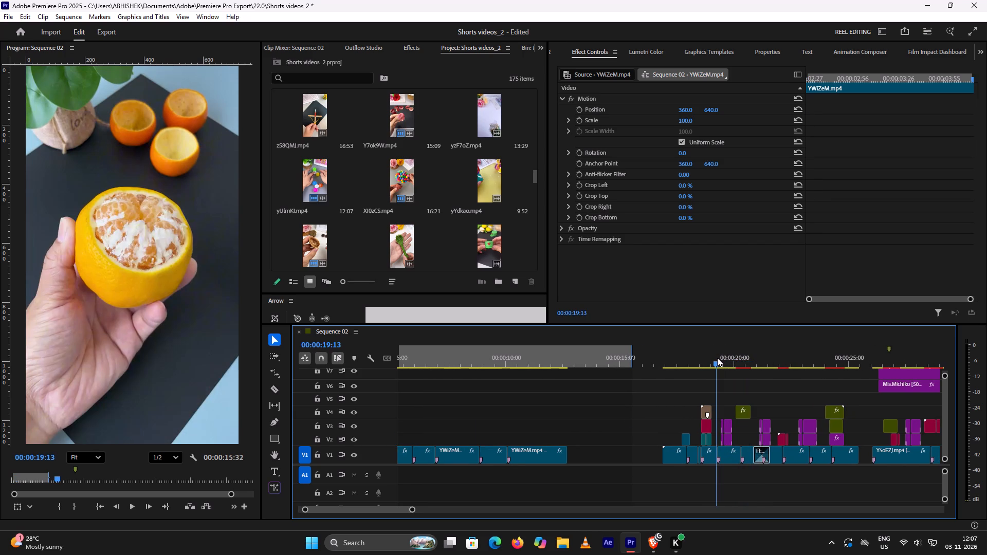
pyautogui.press('space')
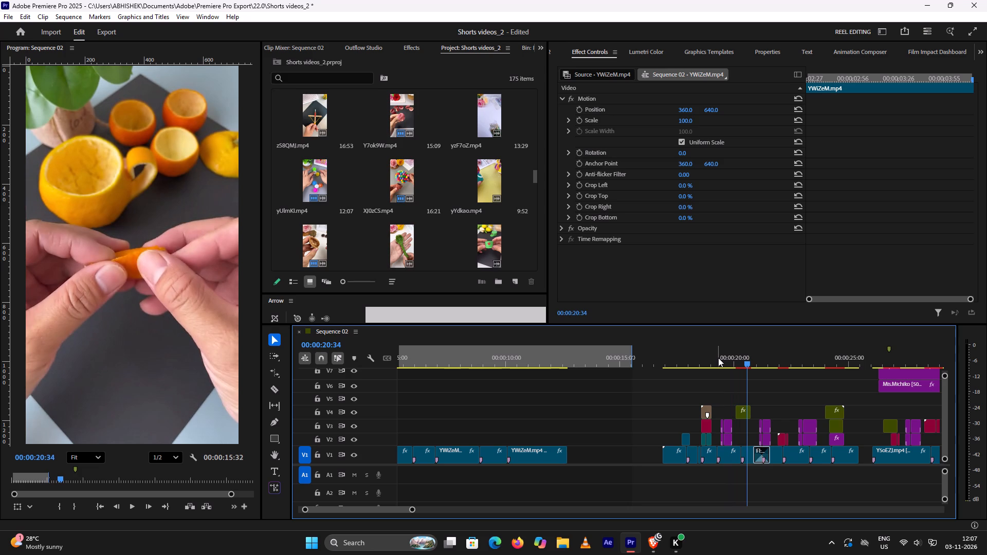
pyautogui.press('space')
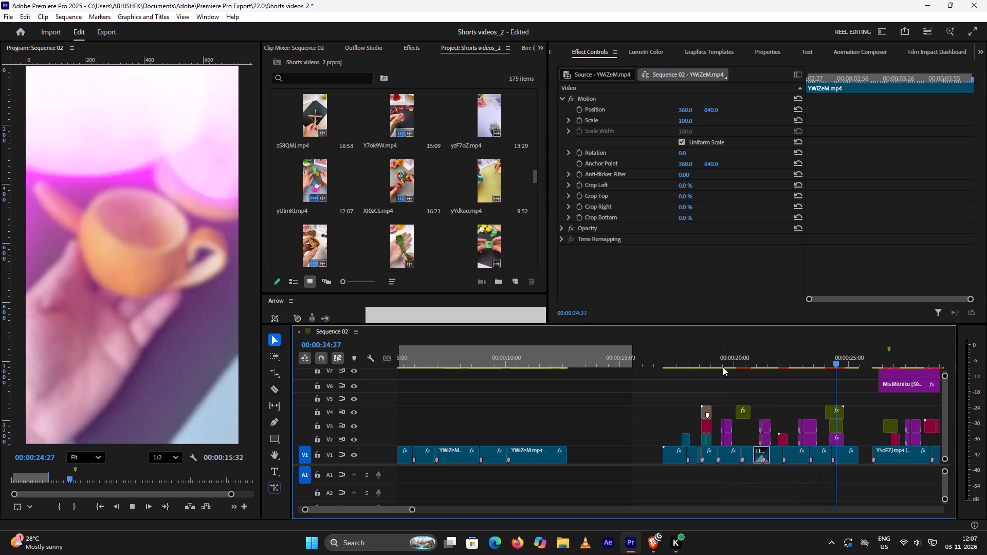
pyautogui.press('space')
pyautogui.press('space')
pyautogui.scroll(-6, 723, 367)
pyautogui.press('space')
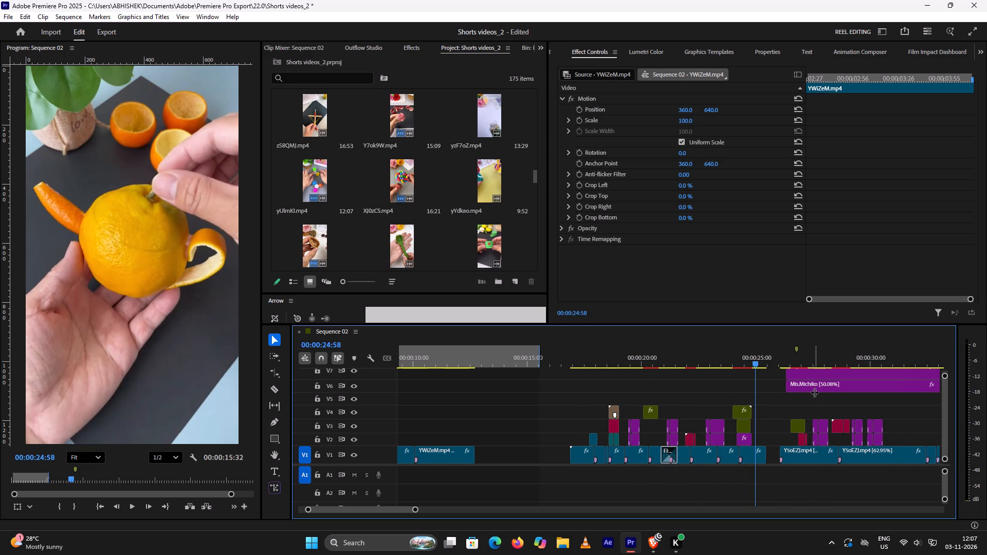
pyautogui.click(796, 361)
pyautogui.press('space')
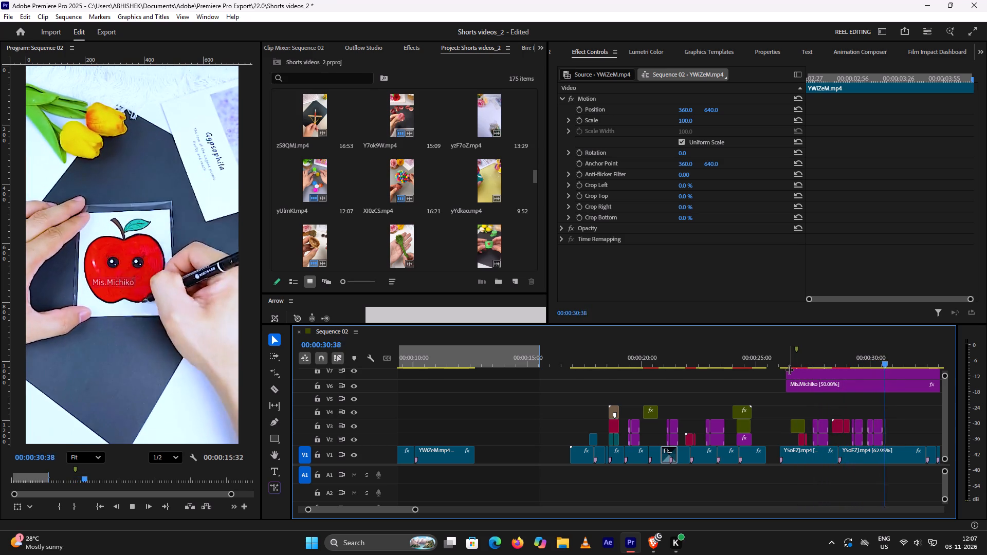
pyautogui.press('space')
# Delete the short YSoEZJ.mp4 segment on V1 around 00:00:32:30 and try to close the gap it leaves.
pyautogui.scroll(-11, 789, 371)
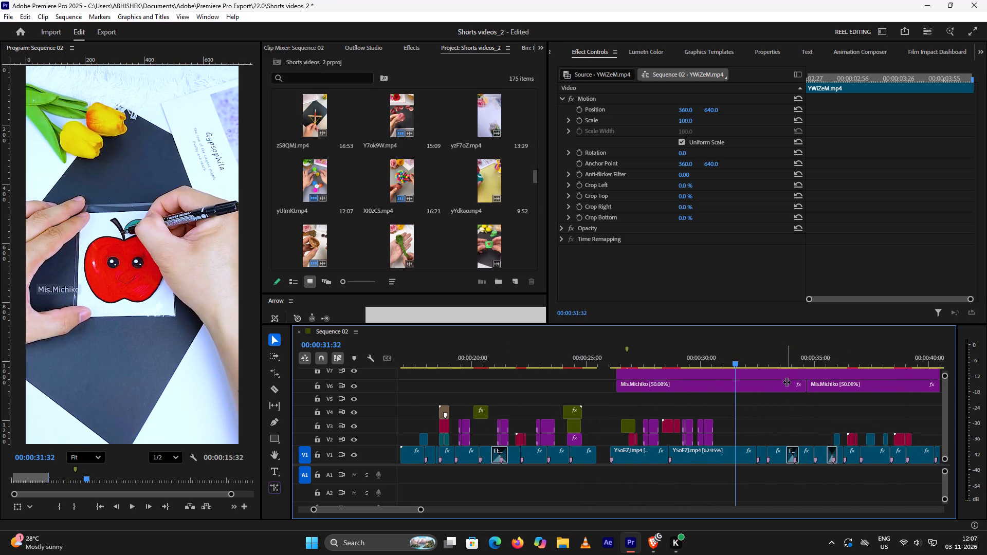
pyautogui.click(750, 462)
pyautogui.click(762, 462)
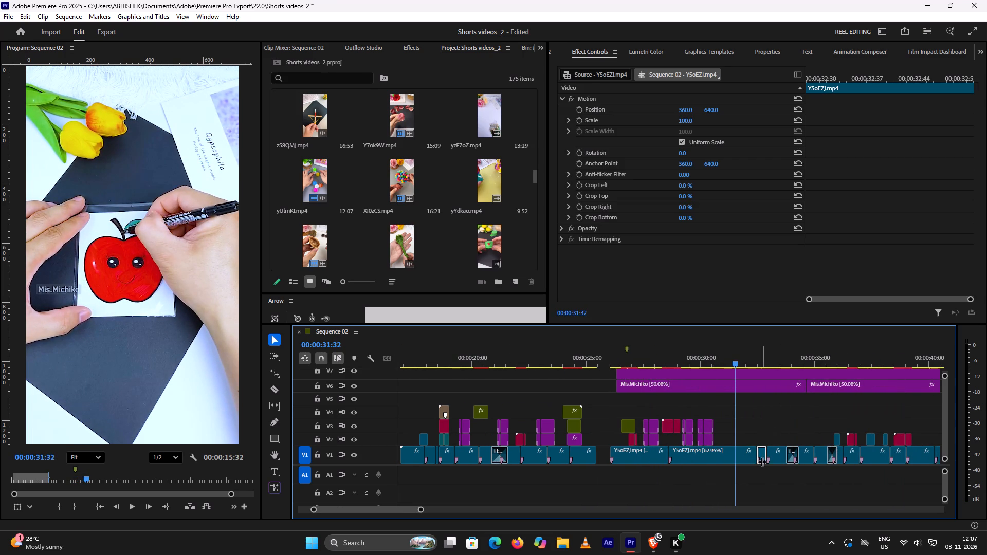
pyautogui.press('Delete')
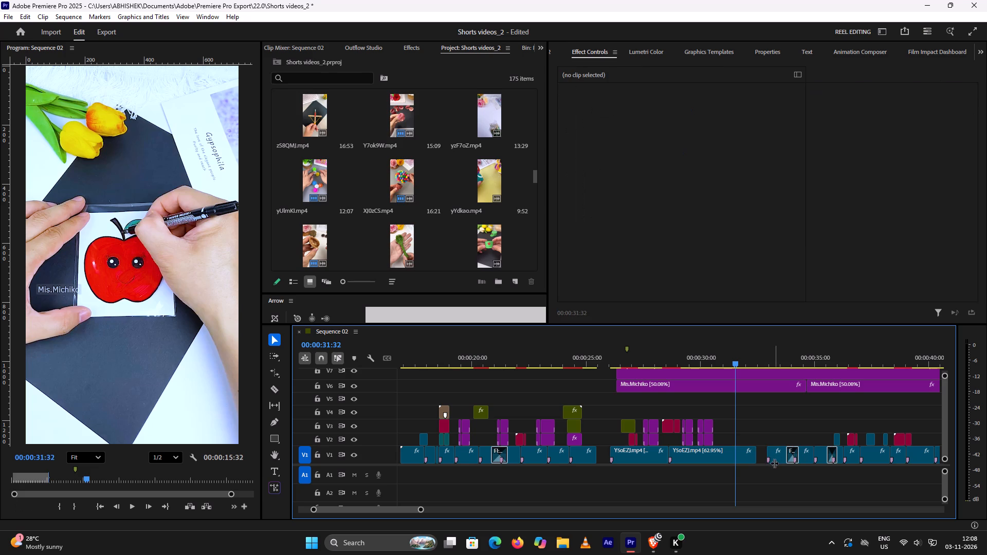
pyautogui.click(760, 452)
pyautogui.press('Delete')
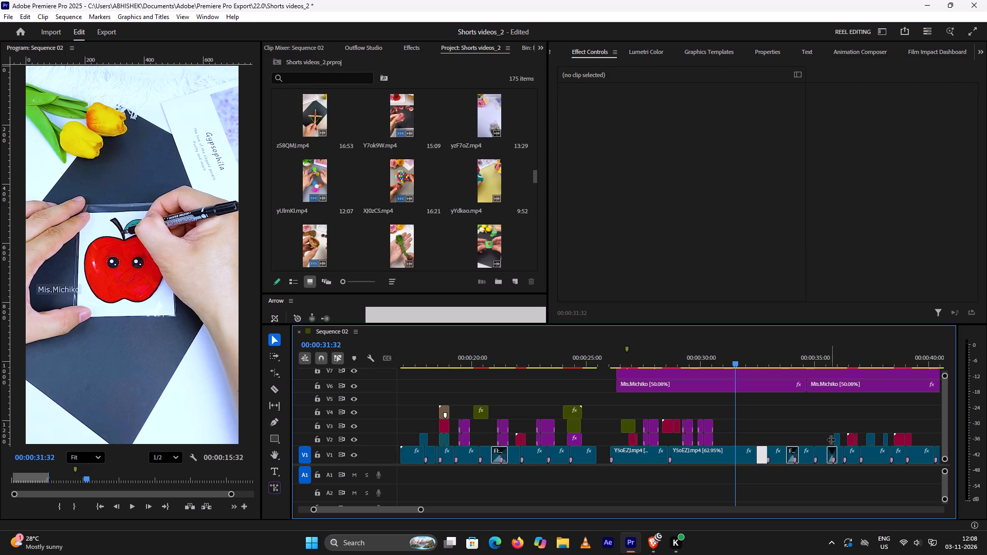
# Bring the Generated Light Leak 4 transition clips from about 00:00:36:31 onto V2 over the YWiZeM.mp4 cut at 00:00:02:27.
pyautogui.click(848, 367)
pyautogui.click(847, 364)
pyautogui.press('space')
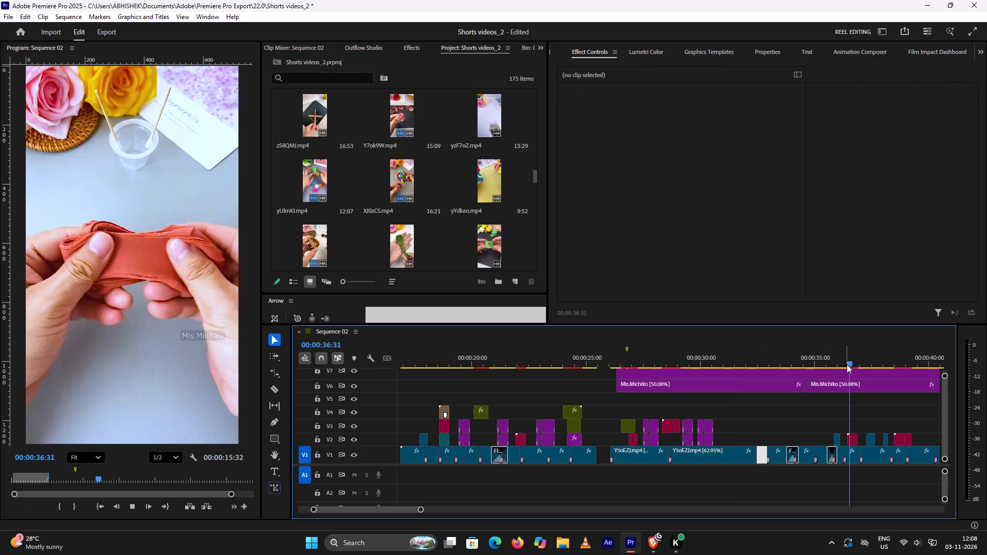
pyautogui.press('space')
pyautogui.moveTo(847, 422); pyautogui.dragTo(854, 438)
pyautogui.moveTo(853, 438); pyautogui.dragTo(345, 416)
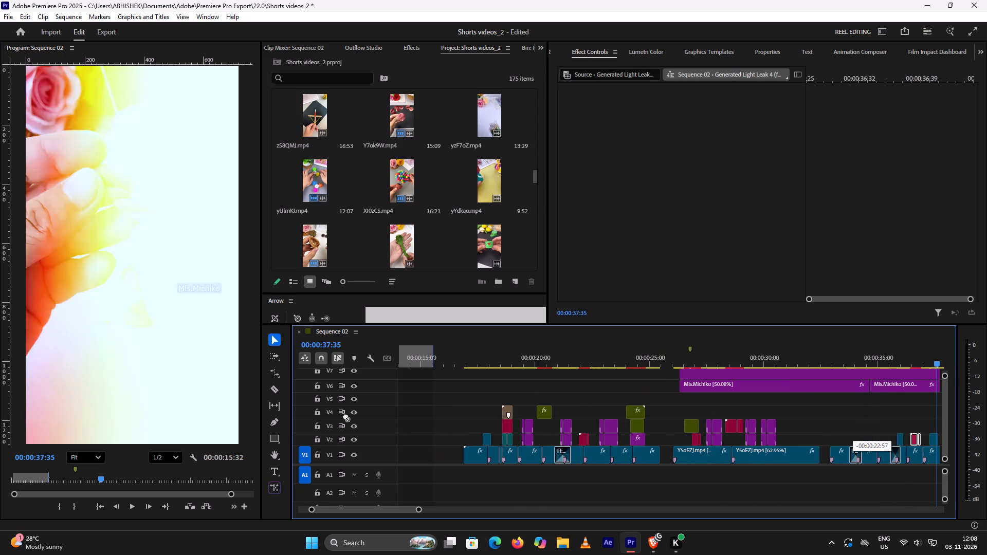
pyautogui.moveTo(345, 416); pyautogui.dragTo(363, 429)
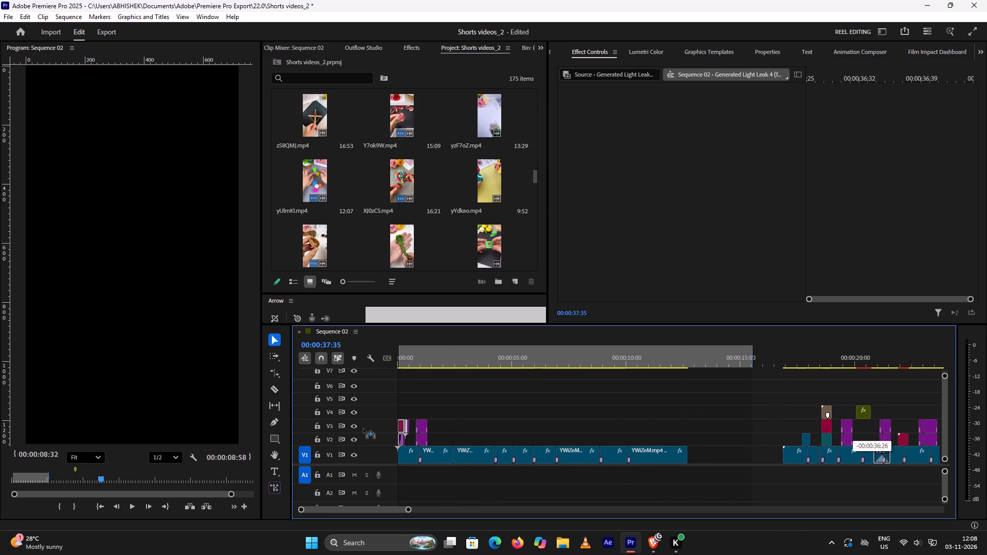
pyautogui.moveTo(363, 429); pyautogui.dragTo(451, 435)
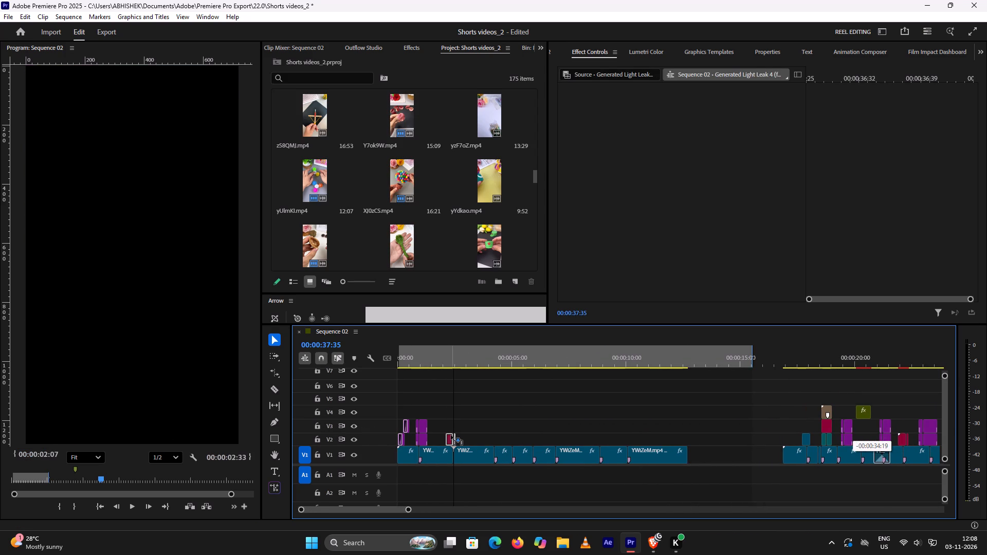
pyautogui.moveTo(451, 435); pyautogui.dragTo(452, 435)
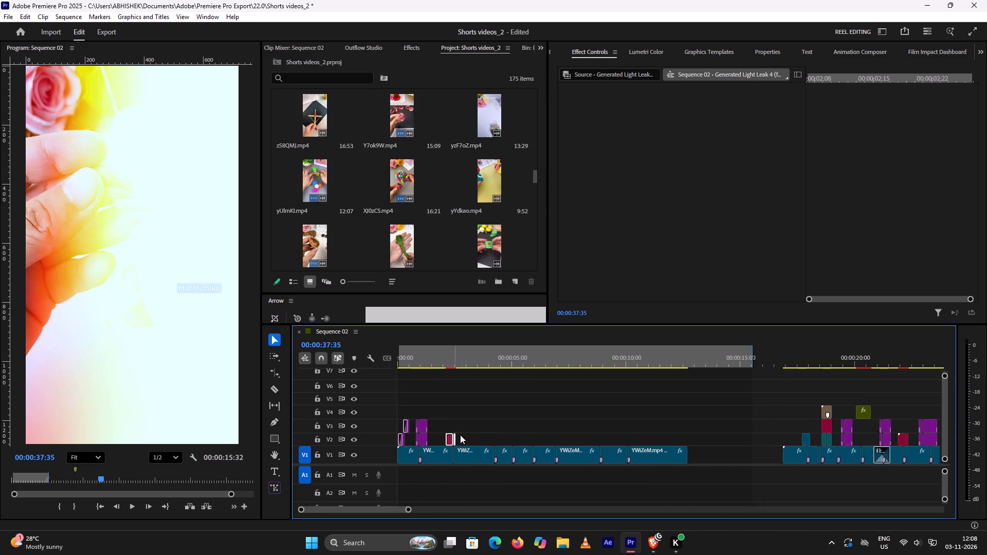
# Play back the light leak transition repeatedly from about 00:00:01:50 to check how it lines up with the 00:00:02:27 cut.
pyautogui.keyDown('alt'); pyautogui.scroll(5, 495, 422); pyautogui.keyUp('alt')
pyautogui.scroll(6, 496, 421)
pyautogui.keyDown('alt'); pyautogui.scroll(6, 496, 421); pyautogui.keyUp('alt')
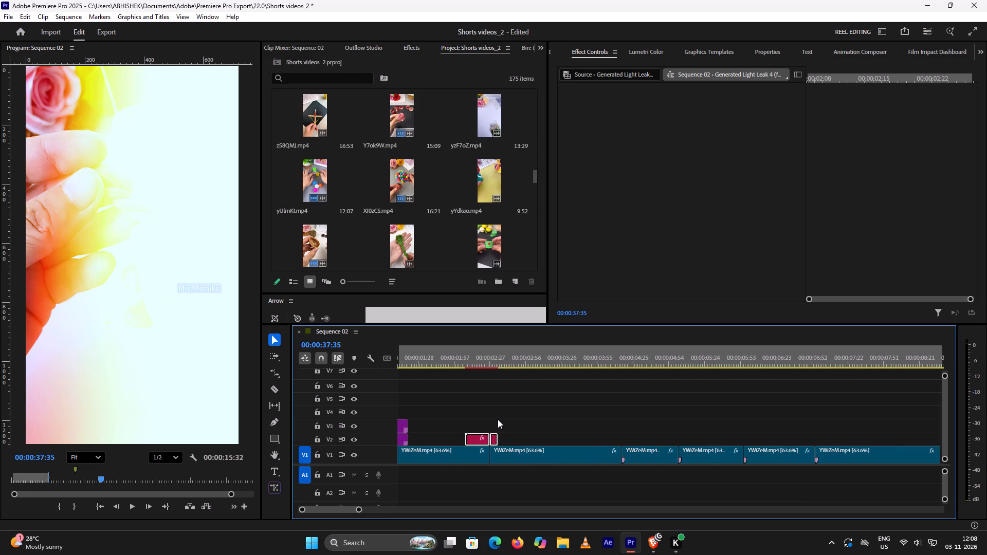
pyautogui.click(444, 354)
pyautogui.press('space')
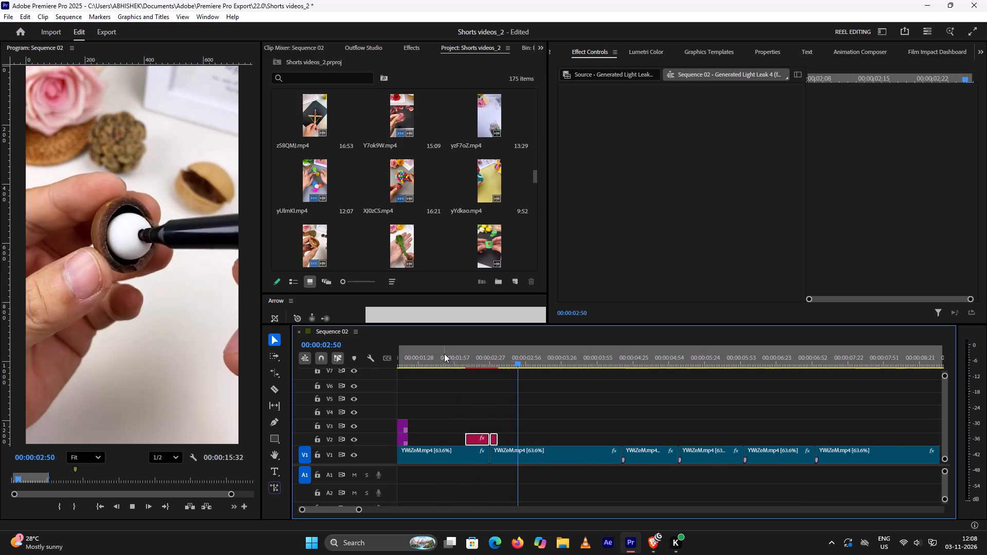
pyautogui.press('space')
pyautogui.click(445, 354)
pyautogui.press('space')
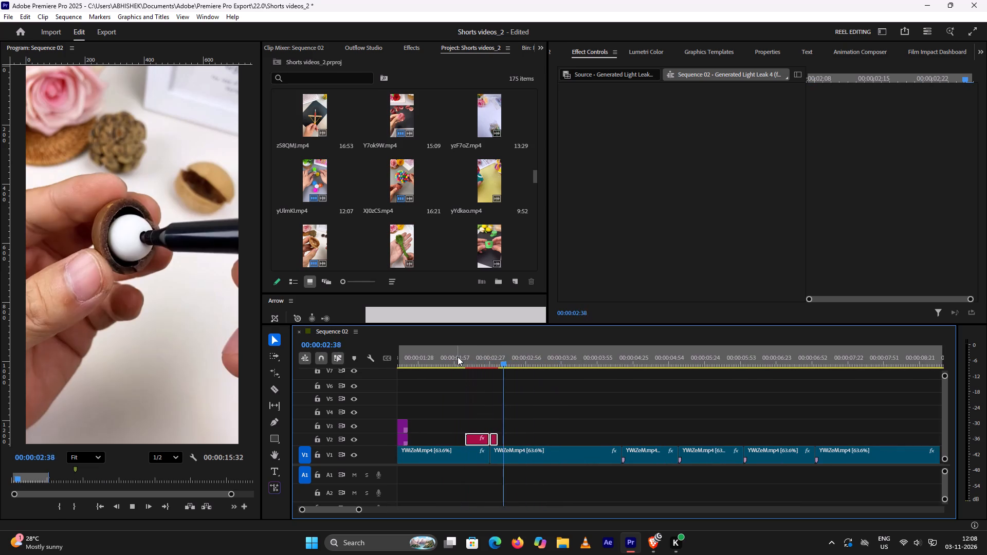
pyautogui.press('space')
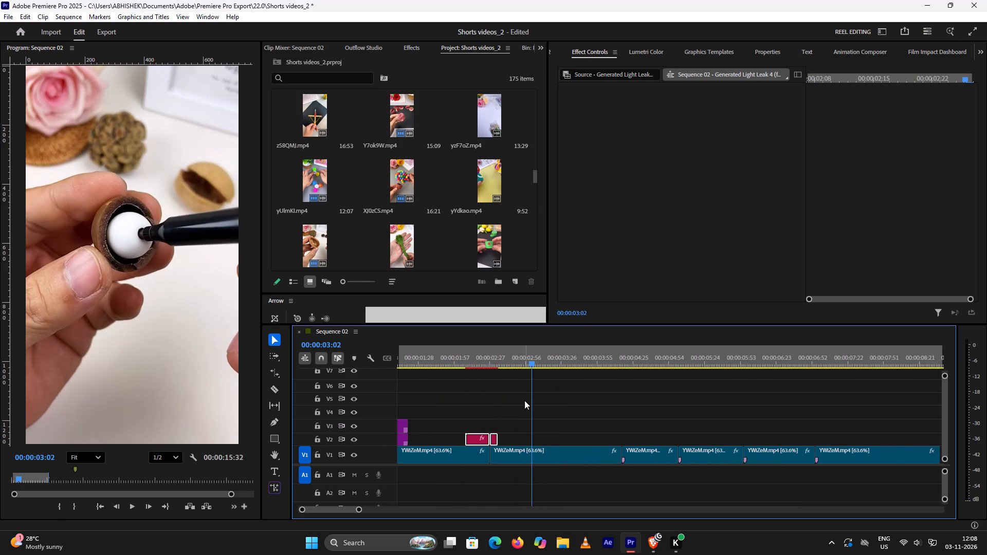
# Shift the Generated Light Leak 4 clips on V2 a few frames later over the 00:00:02:27 cut and preview the timing.
pyautogui.keyDown('alt'); pyautogui.scroll(5, 524, 400); pyautogui.keyUp('alt')
pyautogui.moveTo(447, 438); pyautogui.dragTo(454, 439)
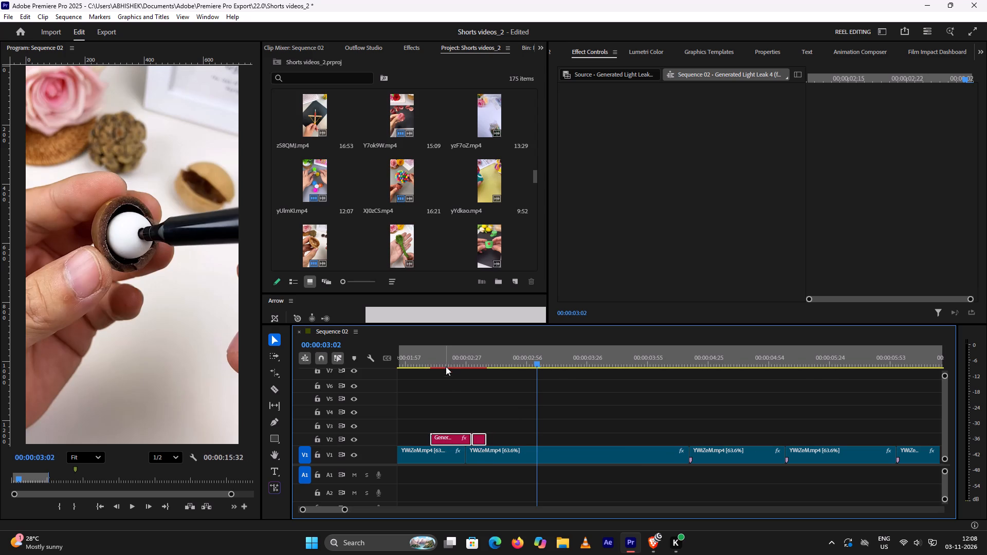
pyautogui.click(445, 362)
pyautogui.press('space')
pyautogui.press('space')
pyautogui.click(424, 359)
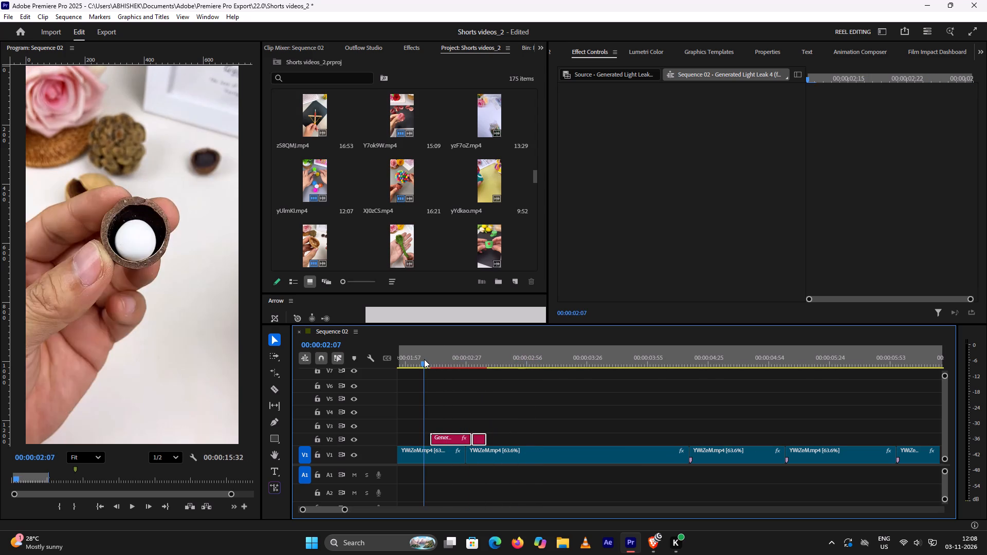
# Play back the light leak transition over the 00:00:02:27 cut again from about 00:00:02:07 to check its timing.
pyautogui.press('space')
pyautogui.press('space')
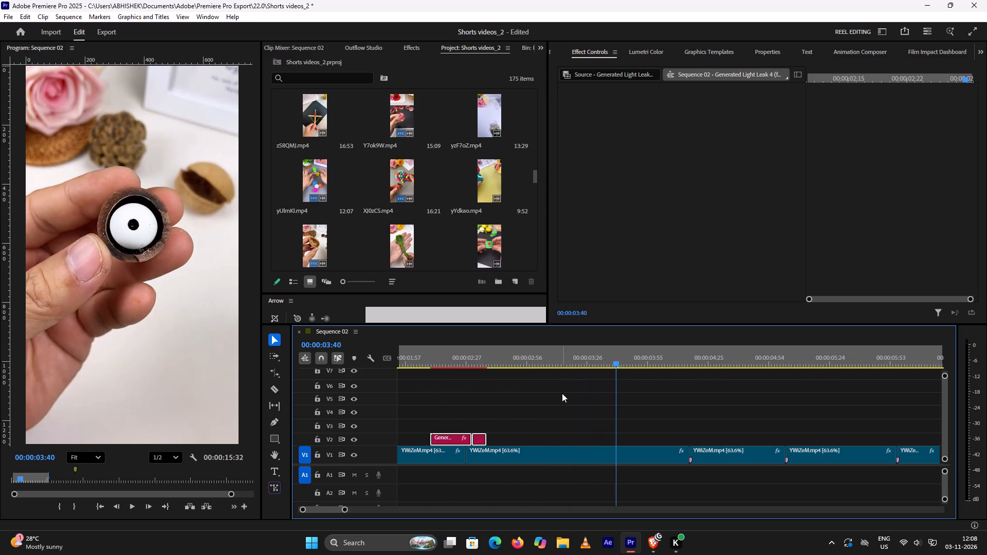
pyautogui.click(418, 360)
pyautogui.press('space')
pyautogui.press('space')
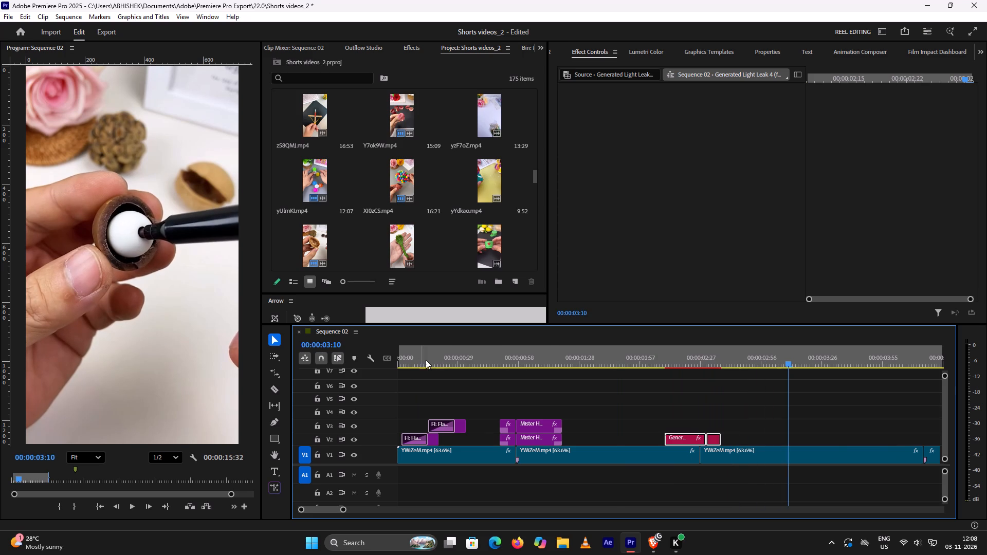
# Play back the YWiZeM.mp4 footage repeatedly around the cut at about 00:00:04:15 to examine where the next transition belongs.
pyautogui.keyDown('alt'); pyautogui.scroll(-10, 596, 395); pyautogui.keyUp('alt')
pyautogui.press('space')
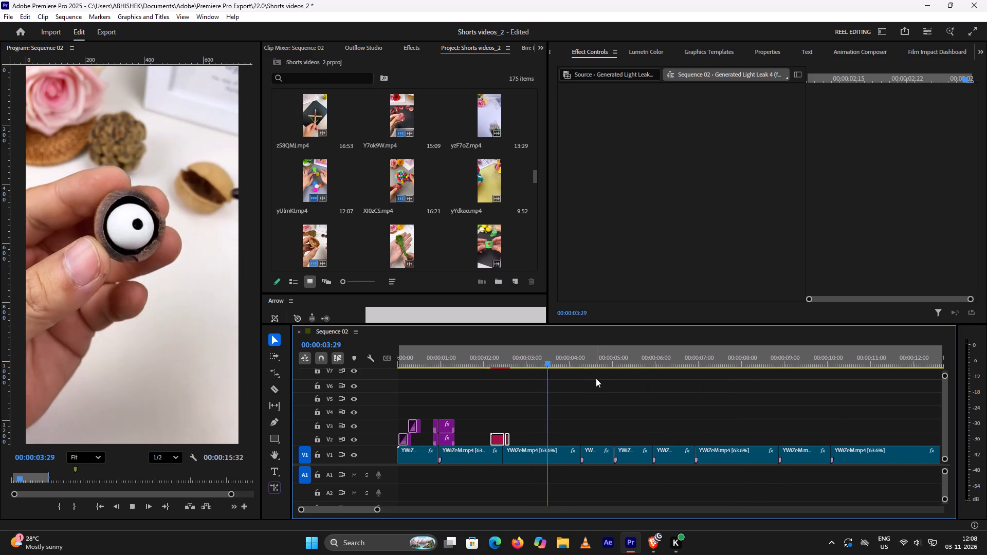
pyautogui.press('space')
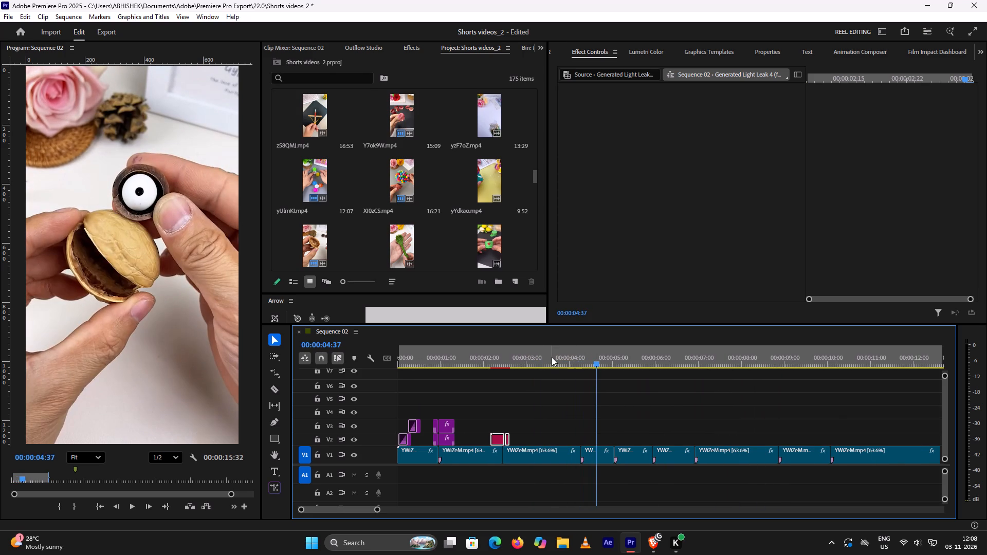
pyautogui.click(552, 357)
pyautogui.press('space')
pyautogui.press('space')
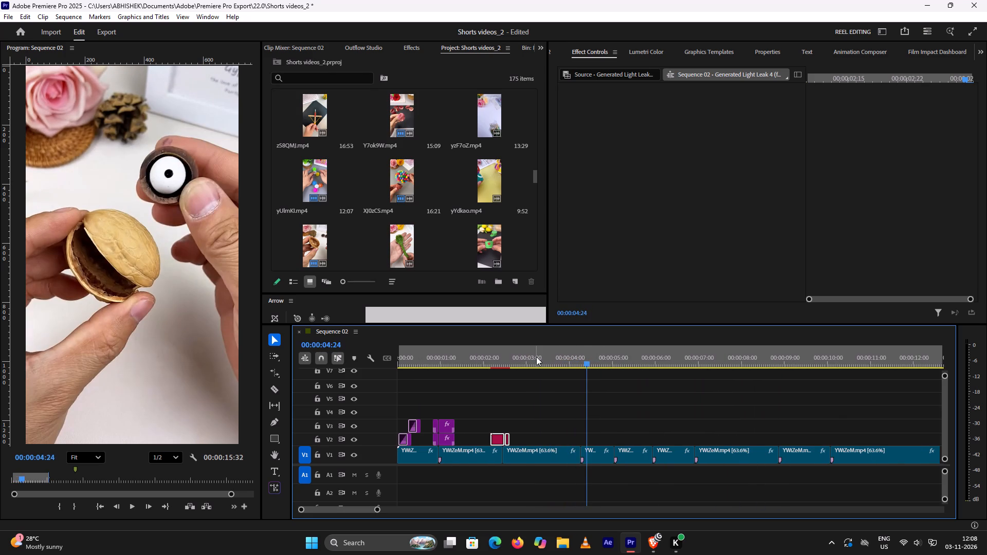
pyautogui.click(536, 357)
pyautogui.press('space')
pyautogui.press('space')
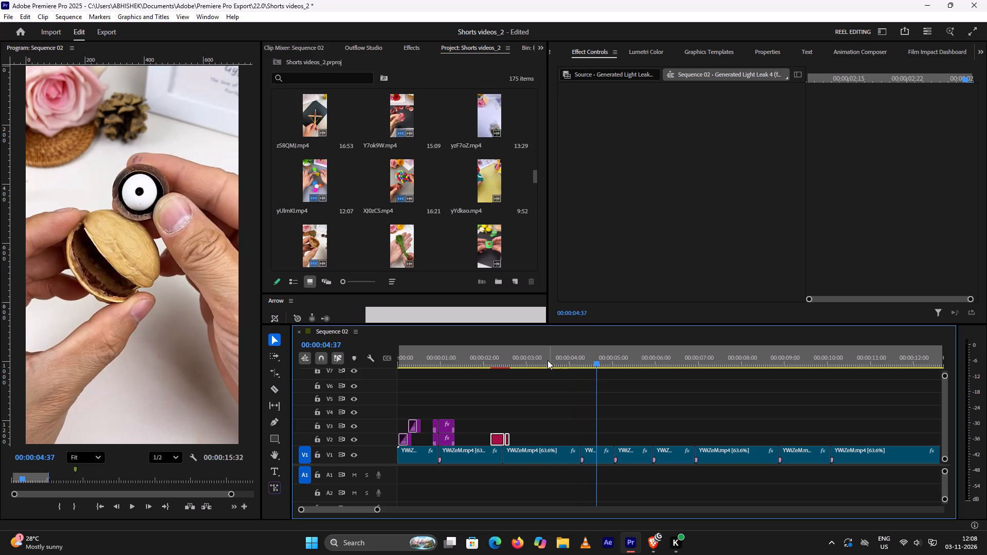
pyautogui.click(547, 360)
pyautogui.press('space')
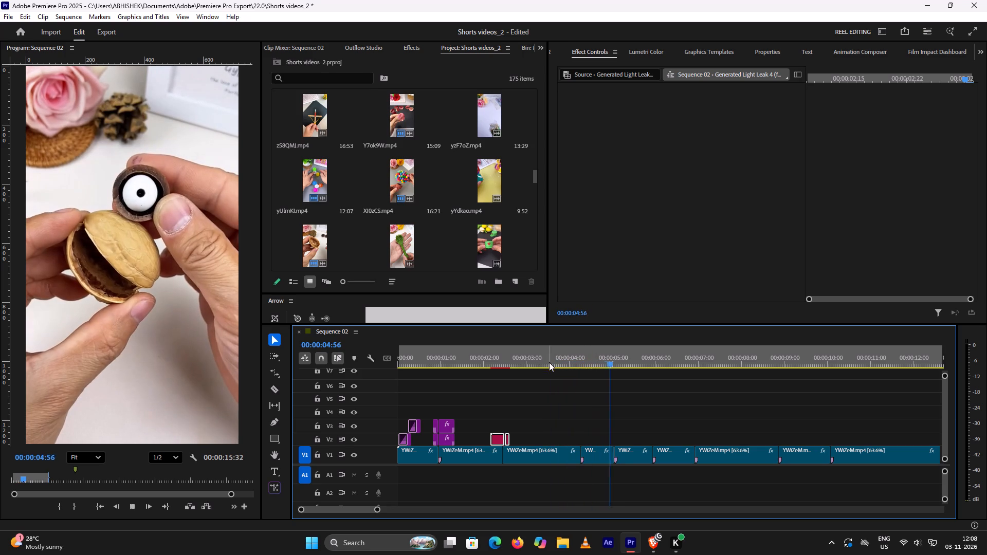
pyautogui.press('space')
pyautogui.keyDown('alt'); pyautogui.scroll(-5, 689, 416); pyautogui.keyUp('alt')
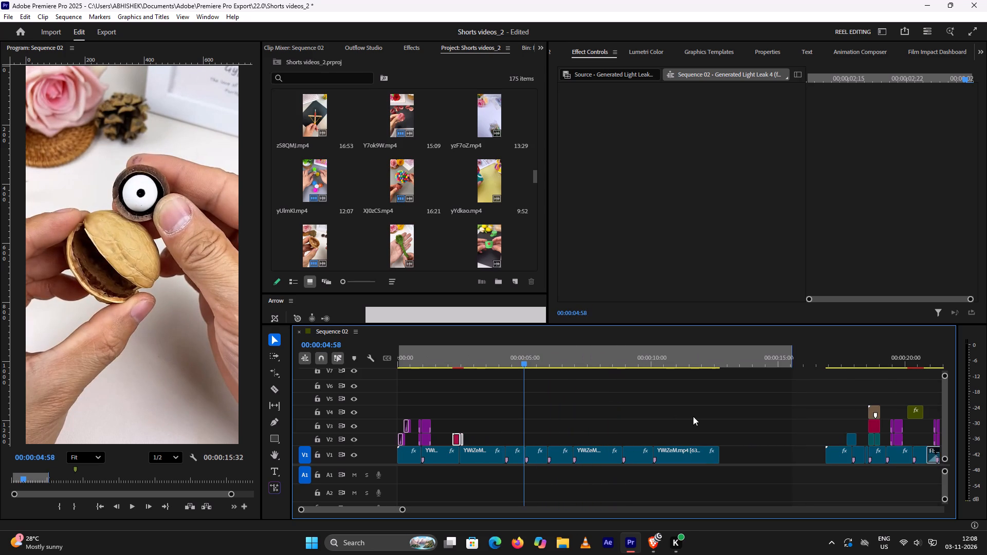
# Play back the earlier orange and apple craft edits from 00:00:17:24 and 00:00:27:10 to look for a reusable transition.
pyautogui.click(841, 359)
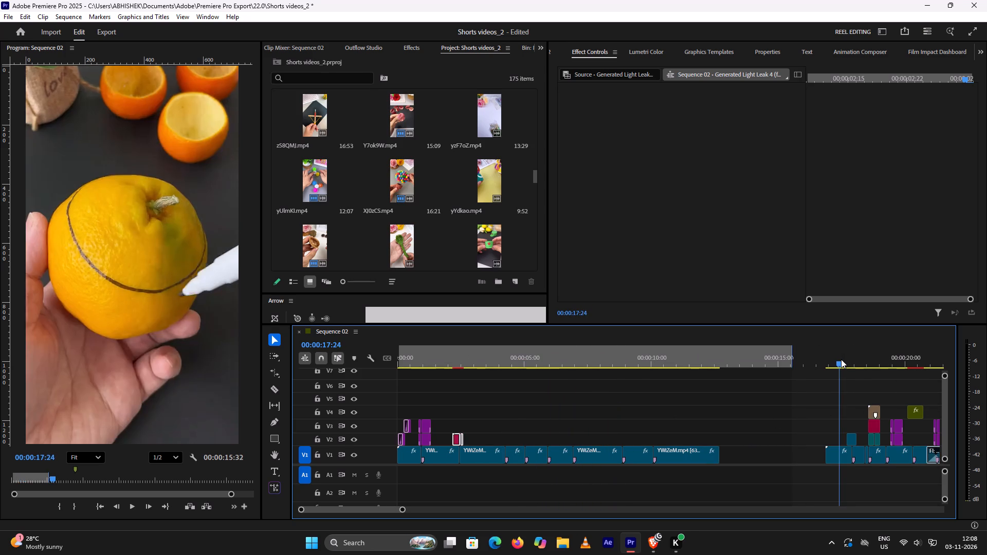
pyautogui.press('space')
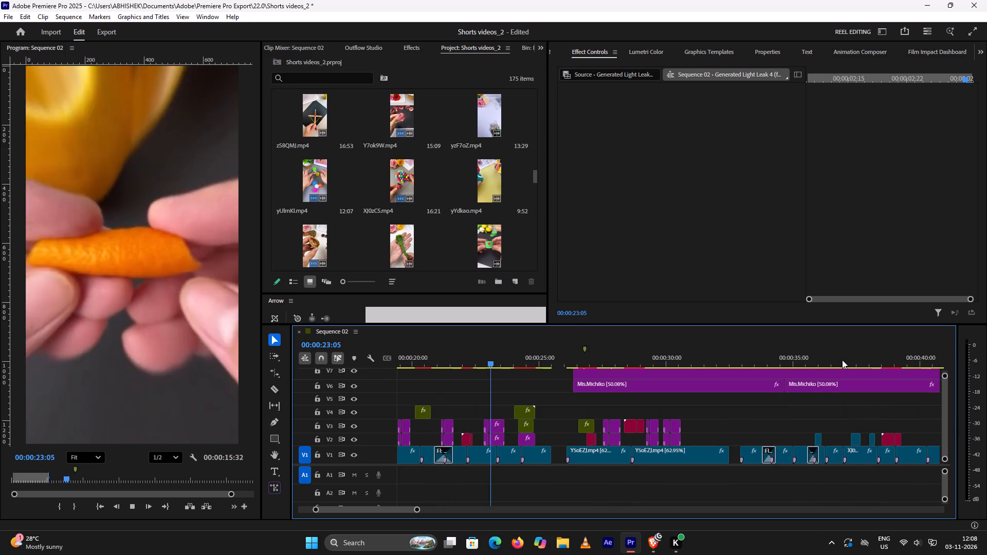
pyautogui.press('space')
pyautogui.scroll(-6, 842, 360)
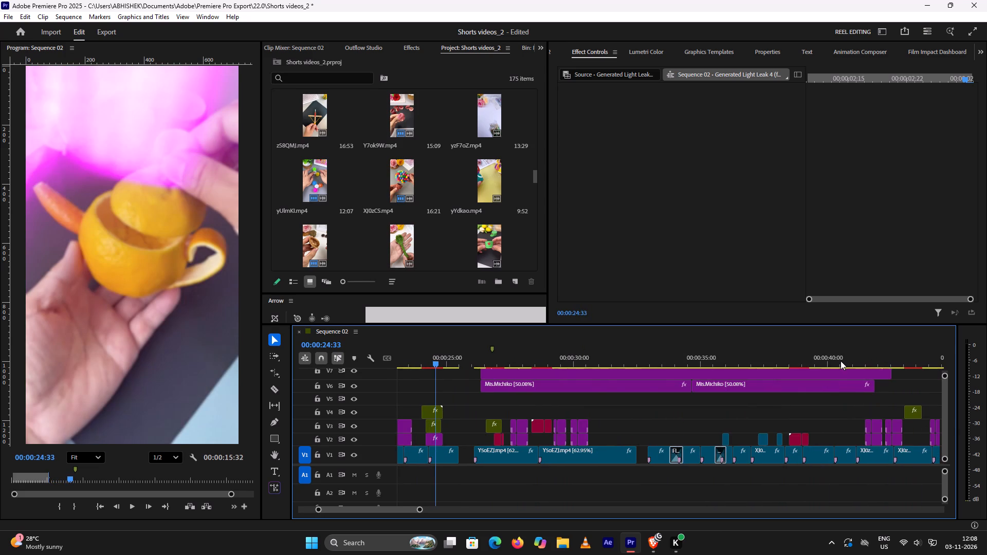
pyautogui.scroll(-6, 839, 362)
pyautogui.scroll(6, 836, 365)
pyautogui.click(503, 364)
pyautogui.press('space')
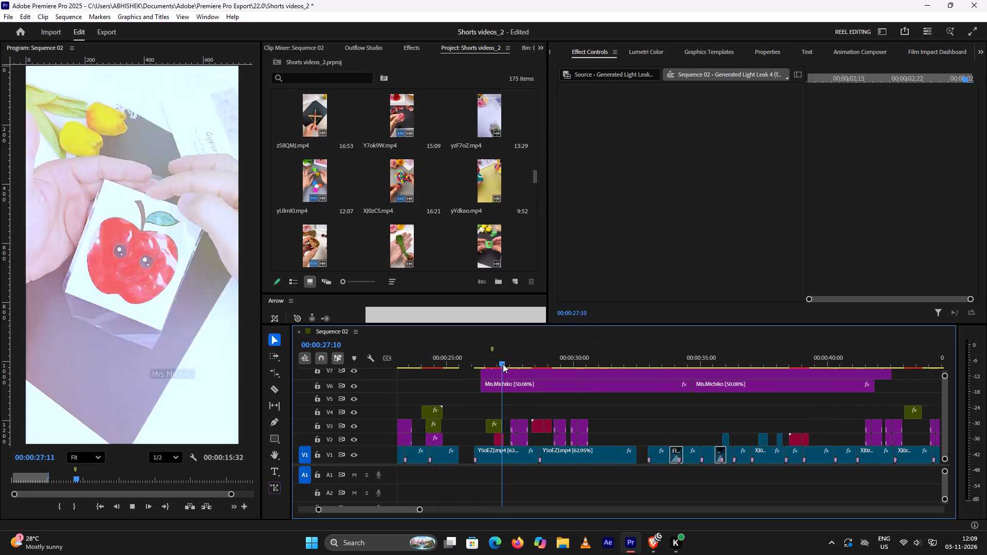
pyautogui.press('space')
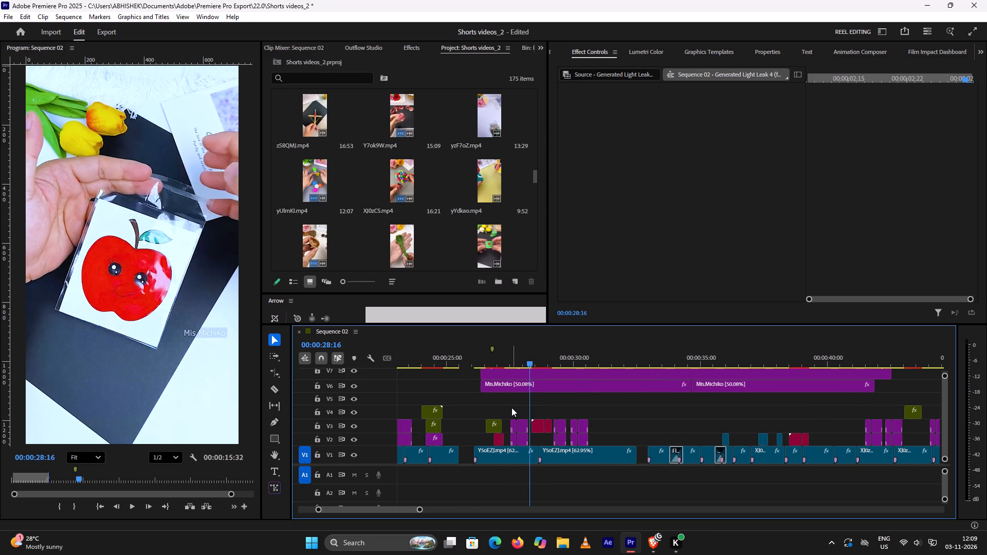
# Move the Mister Horse Adjustment transition clips from about 00:00:27:30 onto V2 and V3 over the YWiZeM.mp4 cut at about 00:00:04:15.
pyautogui.moveTo(510, 409); pyautogui.dragTo(522, 438)
pyautogui.moveTo(522, 428); pyautogui.dragTo(514, 421)
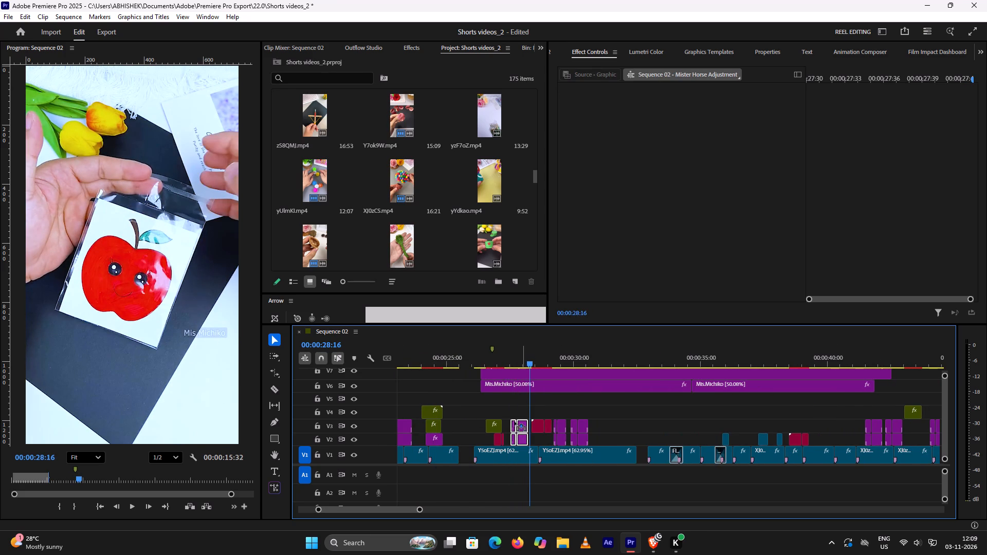
pyautogui.moveTo(514, 421); pyautogui.dragTo(358, 414)
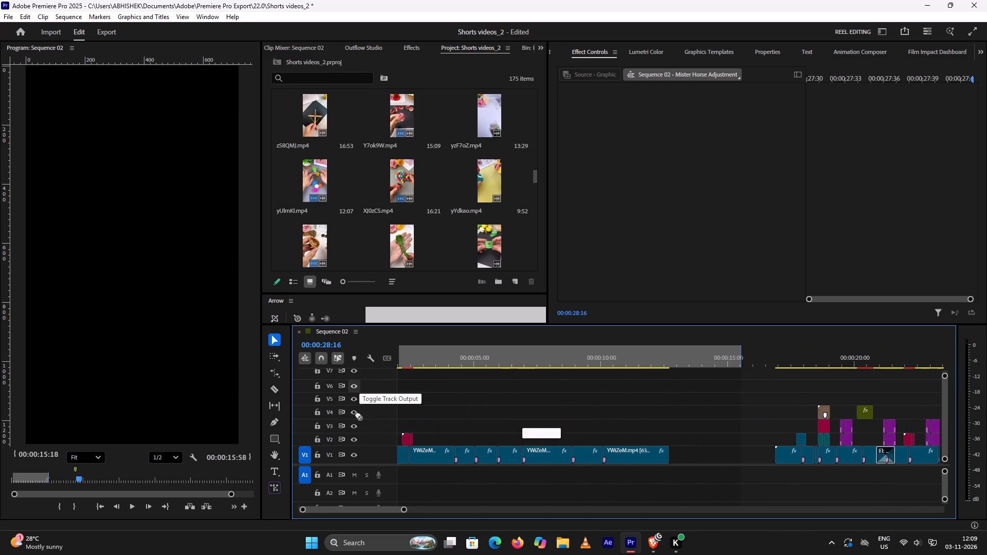
pyautogui.moveTo(358, 414); pyautogui.dragTo(484, 426)
# Play back the Mister Horse transition repeatedly around the 00:00:04:15 cut to check how it lines up.
pyautogui.click(469, 358)
pyautogui.press('space')
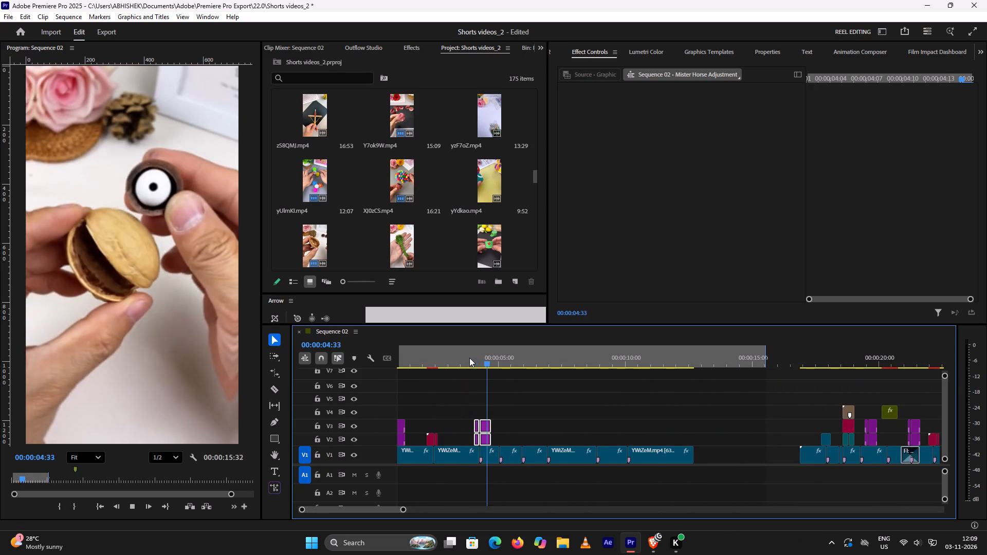
pyautogui.press('space')
pyautogui.click(469, 358)
pyautogui.press('space')
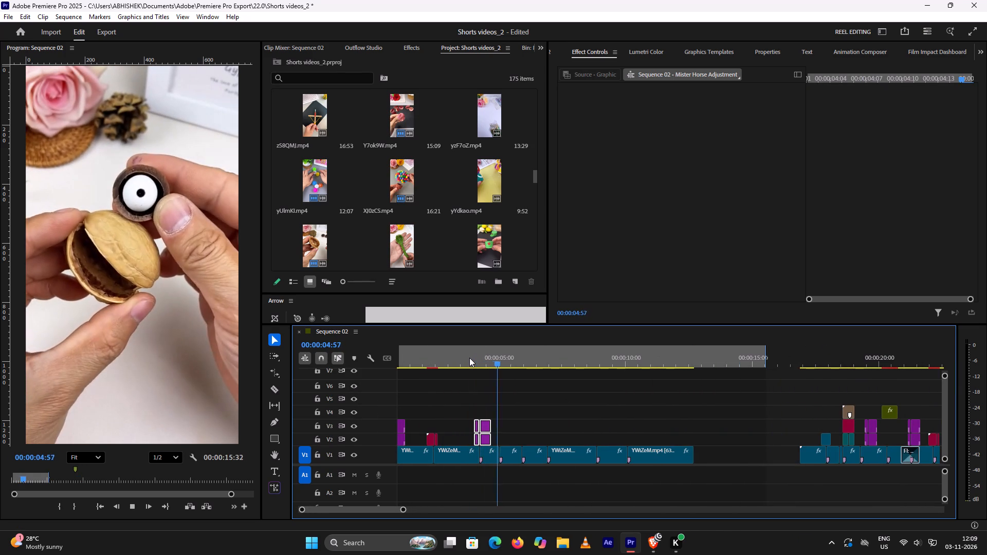
pyautogui.press('space')
pyautogui.click(450, 355)
pyautogui.press('space')
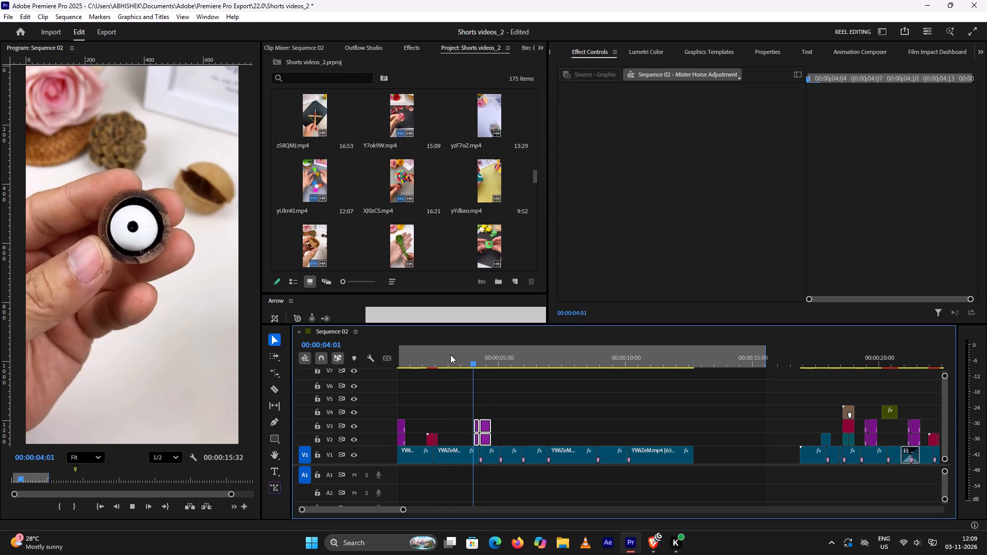
pyautogui.press('space')
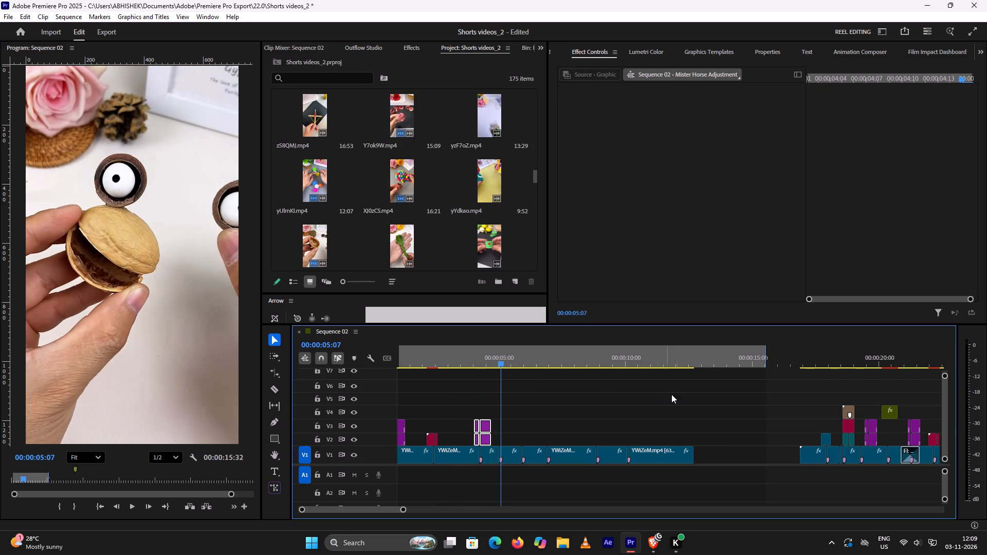
# Copy the Mister Horse Adjustment transition clips from about 00:00:00:50 onto V2 and V3 over the YWiZeM.mp4 cut at about 00:00:05:02.
pyautogui.scroll(1, 742, 409)
pyautogui.scroll(-3, 742, 409)
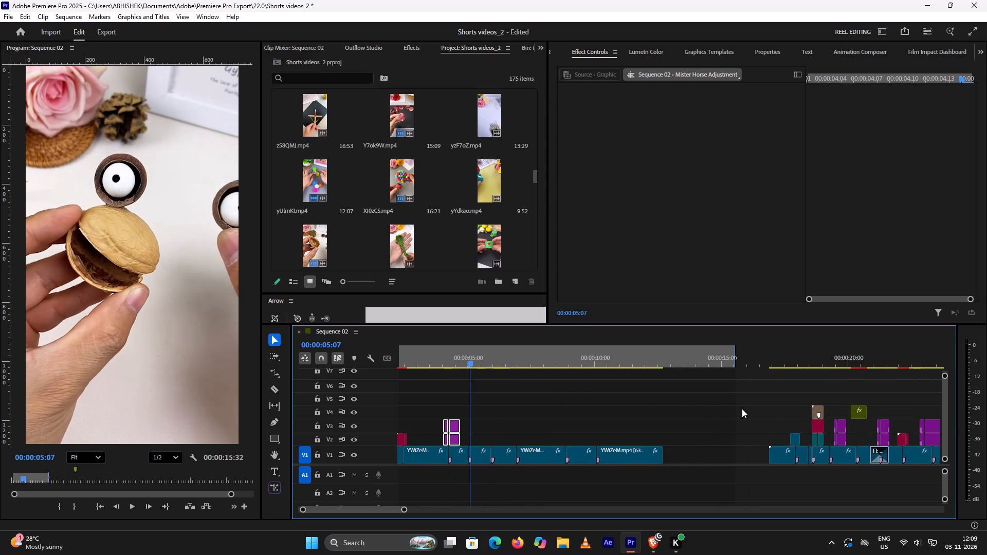
pyautogui.scroll(-4, 742, 409)
pyautogui.scroll(10, 545, 388)
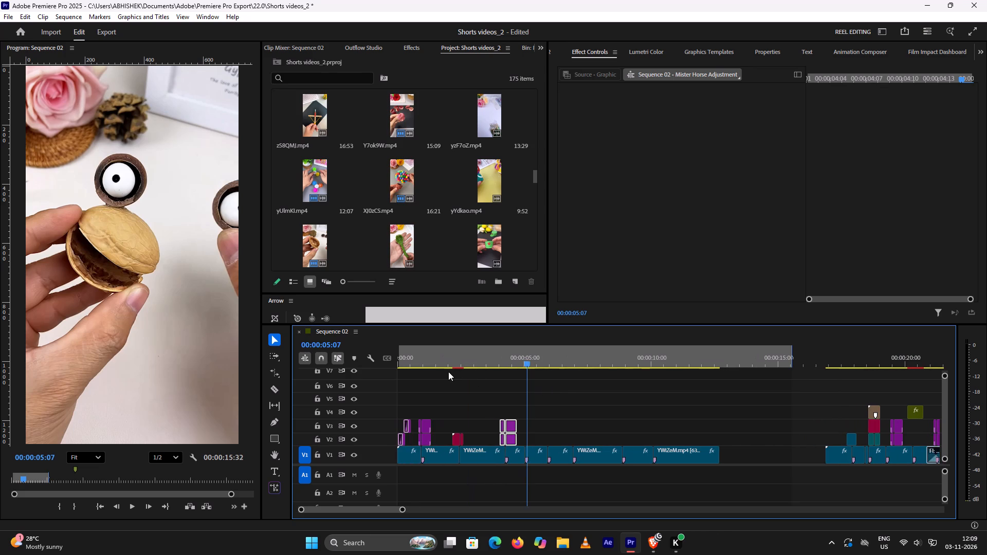
pyautogui.scroll(5, 448, 371)
pyautogui.click(418, 358)
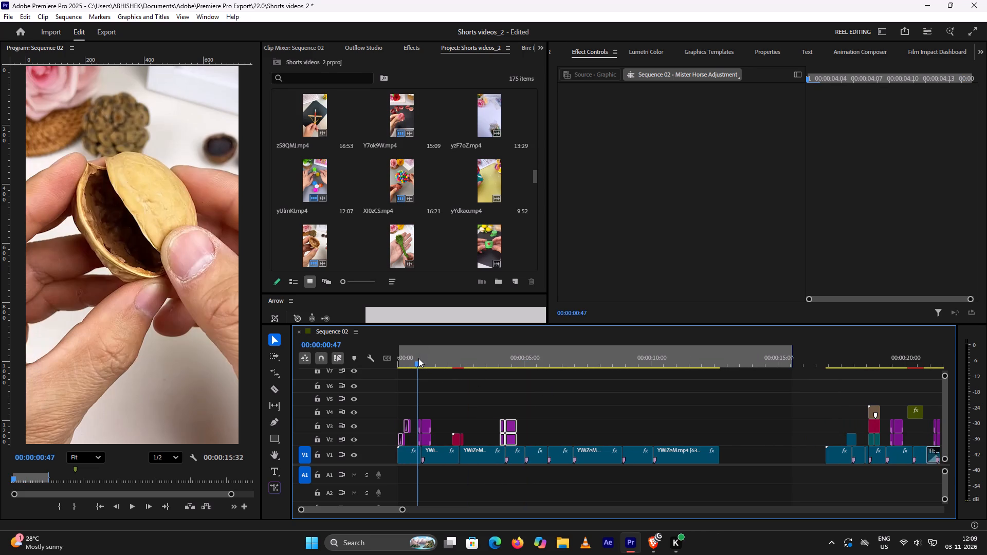
pyautogui.press('space')
pyautogui.press('space')
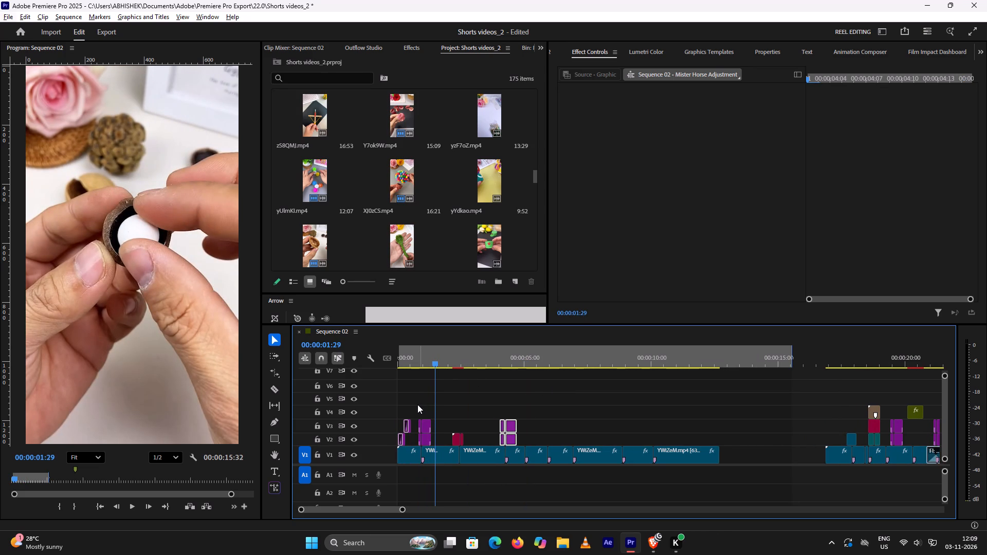
pyautogui.moveTo(417, 404); pyautogui.dragTo(429, 439)
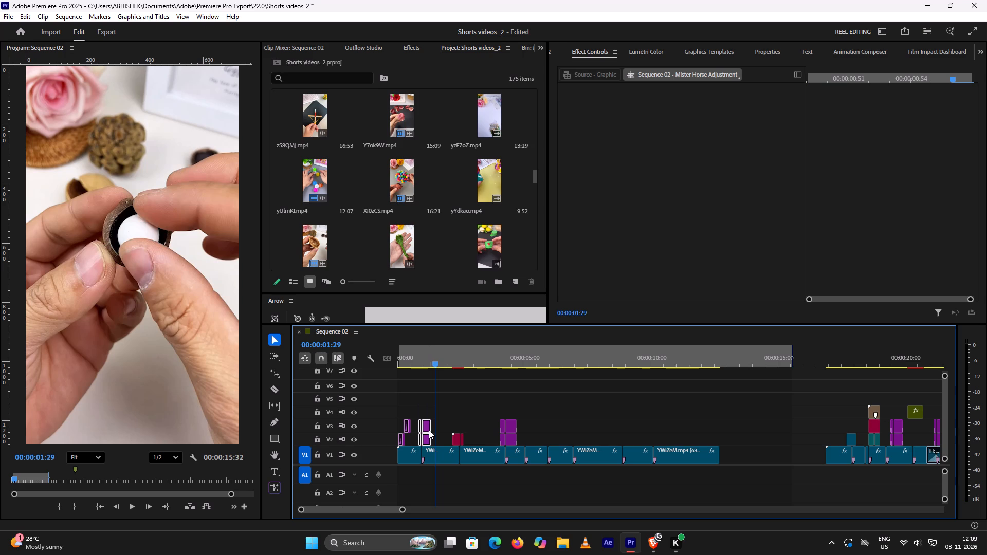
pyautogui.keyDown('alt'); pyautogui.moveTo(427, 428); pyautogui.dragTo(531, 422); pyautogui.keyUp('alt')
# Play back both Mister Horse transitions from about 00:00:04:00 and continue past 00:00:06:00 to check the timing and following cuts.
pyautogui.click(516, 355)
pyautogui.press('space')
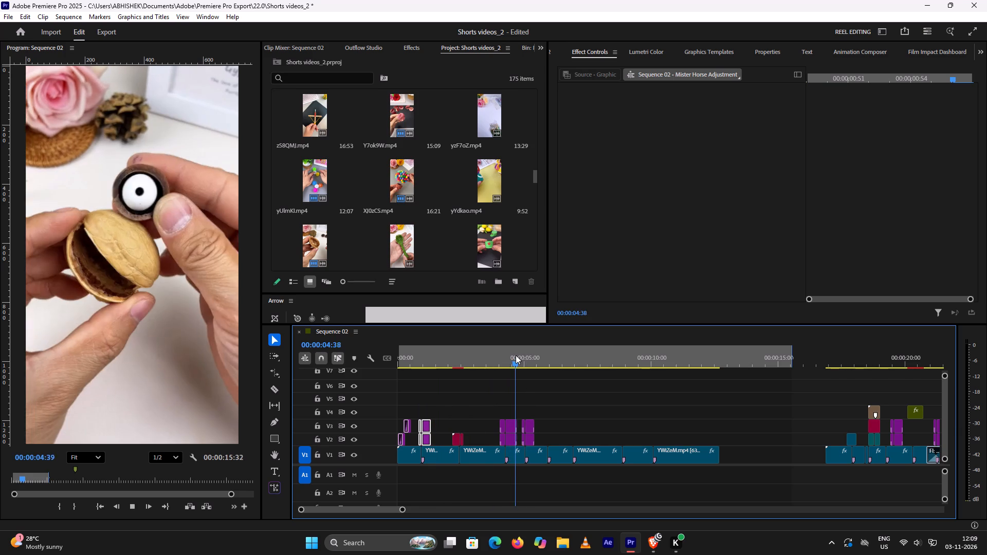
pyautogui.press('space')
pyautogui.click(497, 356)
pyautogui.press('space')
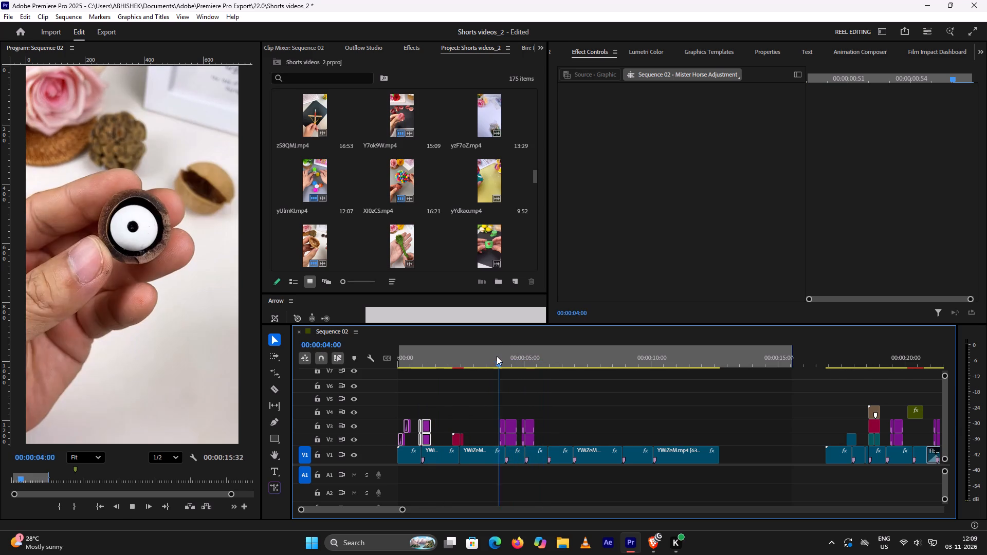
pyautogui.press('space')
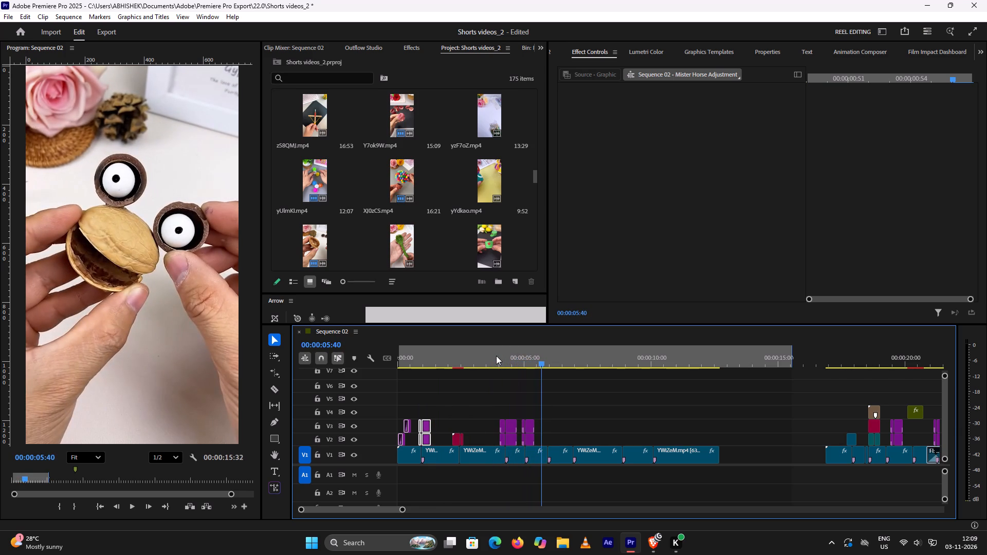
pyautogui.press('space')
pyautogui.press('space')
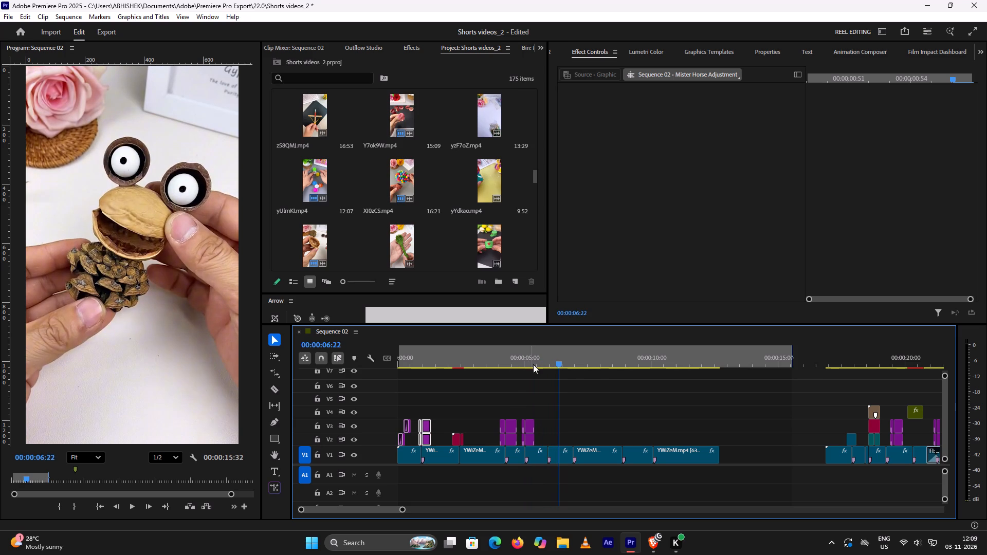
pyautogui.click(521, 362)
pyautogui.press('space')
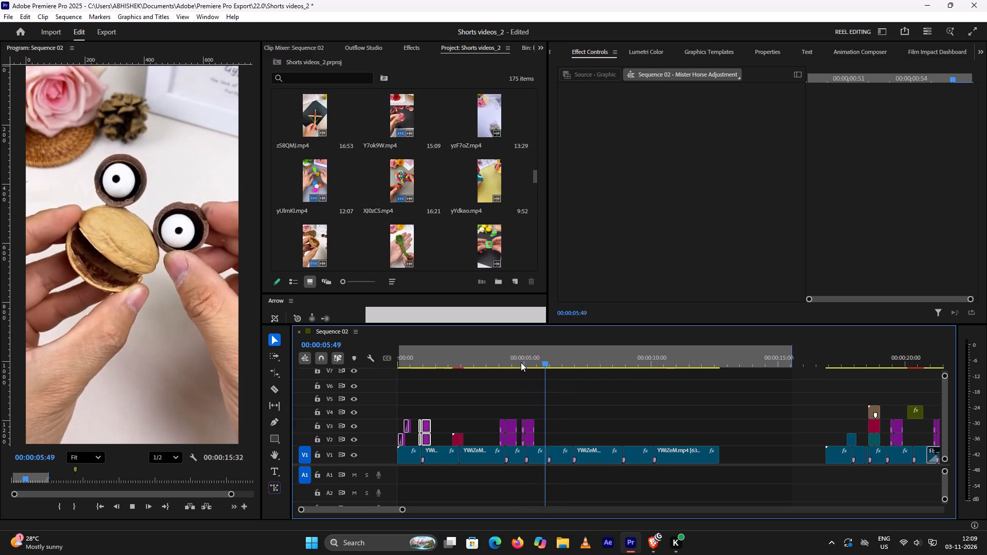
pyautogui.press('space')
# Play back the earlier orange-craft edit from about 00:00:19:31 to 00:00:25:23 to examine its transitions and effects for reuse.
pyautogui.scroll(-12, 787, 395)
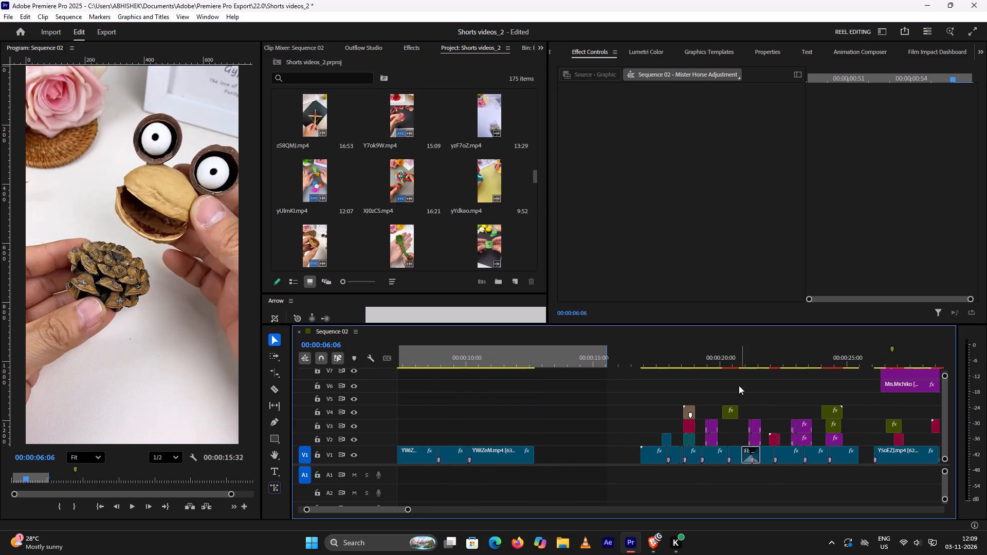
pyautogui.click(709, 363)
pyautogui.press('space')
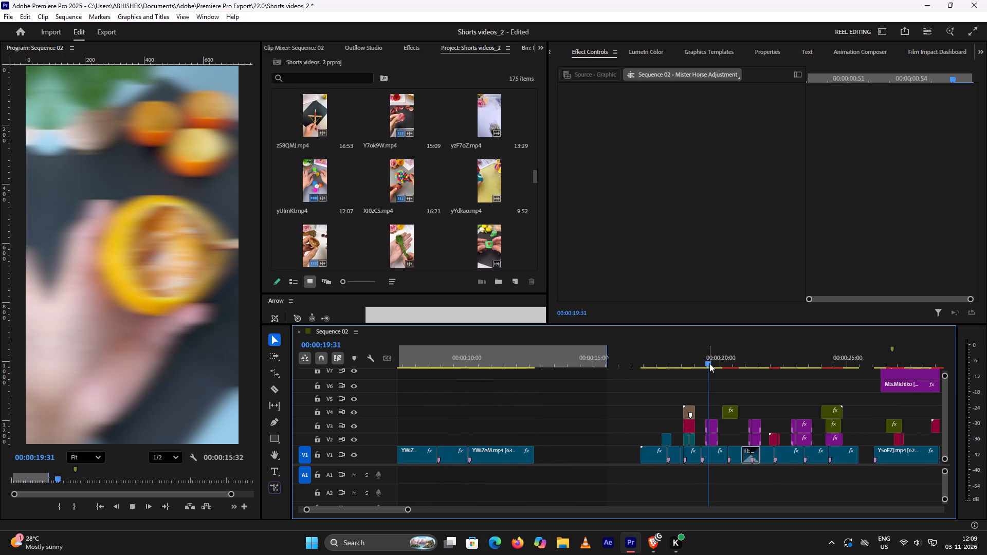
pyautogui.press('space')
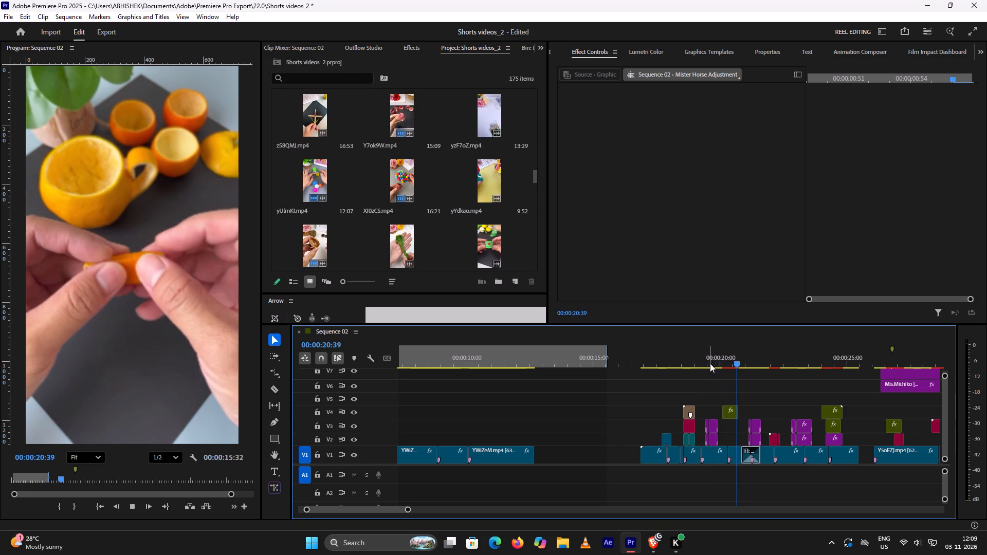
pyautogui.press('space')
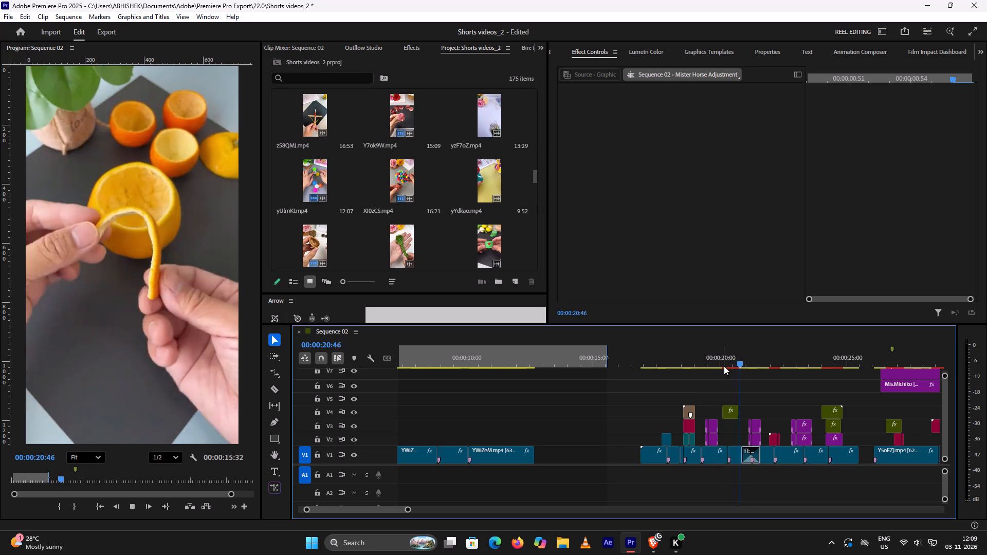
pyautogui.press('space')
pyautogui.click(724, 366)
pyautogui.press('space')
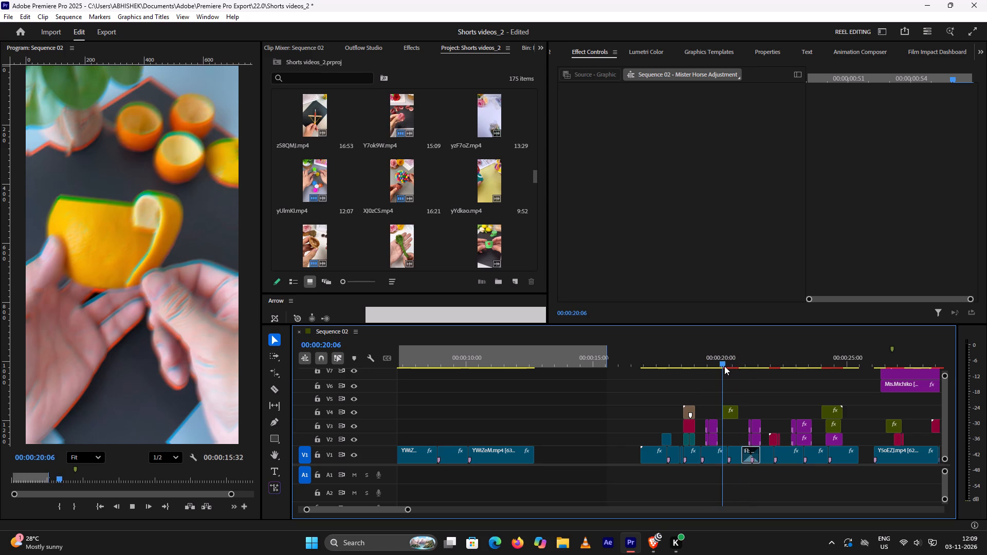
pyautogui.press('space')
pyautogui.press('space')
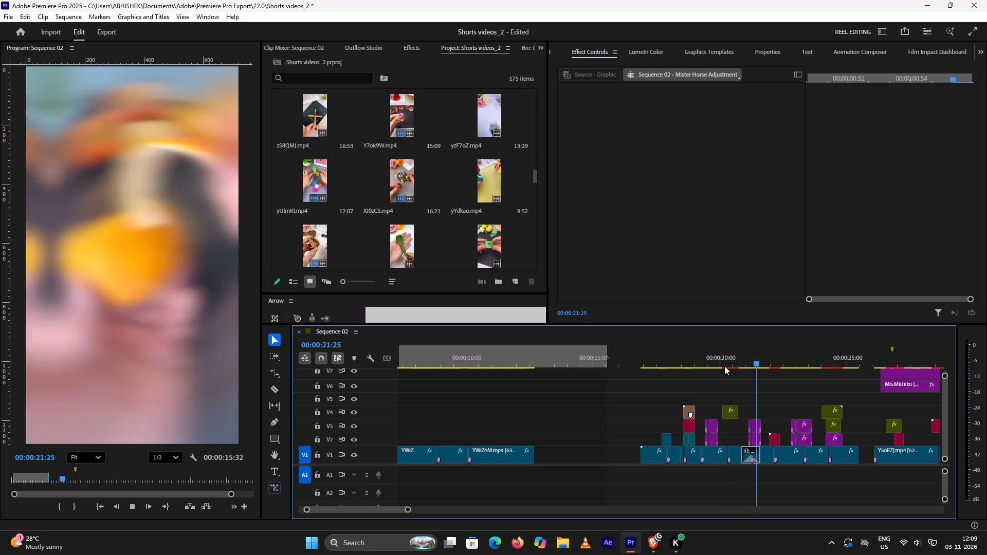
pyautogui.press('space')
pyautogui.press('space')
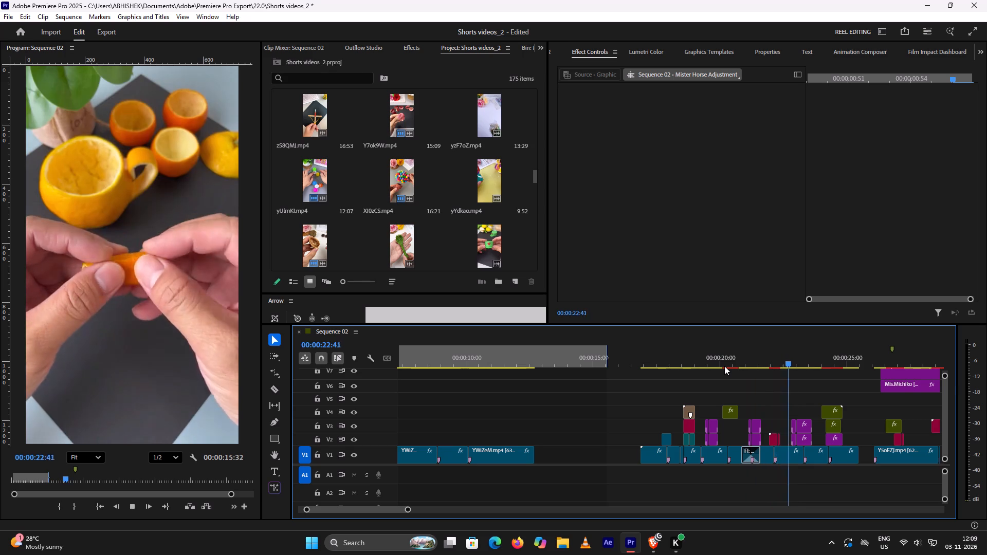
pyautogui.press('space')
pyautogui.click(769, 365)
pyautogui.press('space')
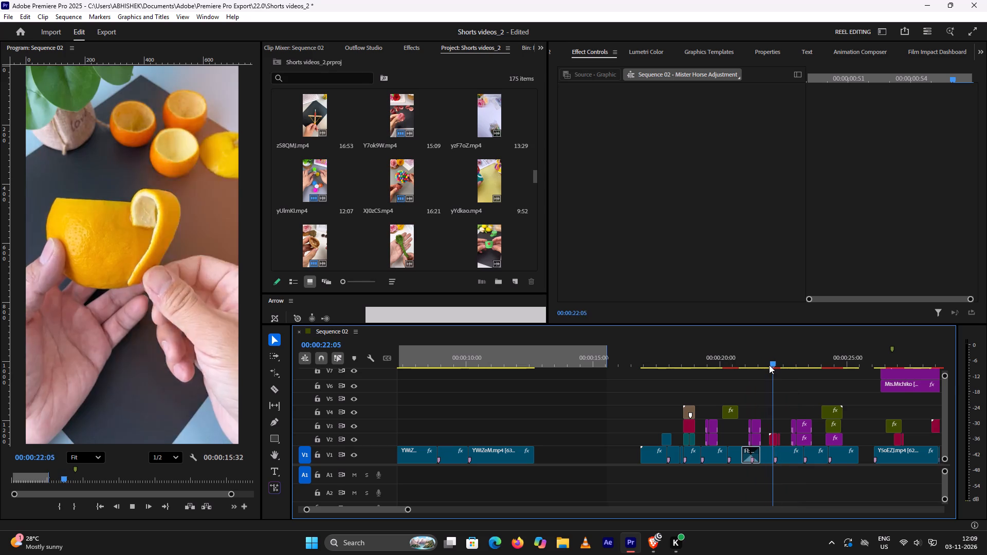
pyautogui.press('space')
pyautogui.press('space')
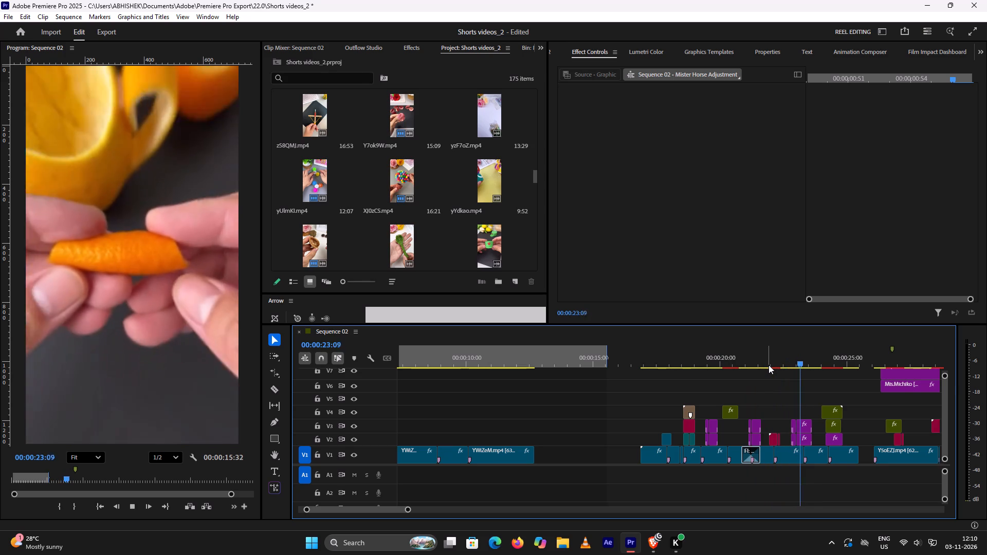
pyautogui.press('space')
pyautogui.press('space')
pyautogui.press('space')
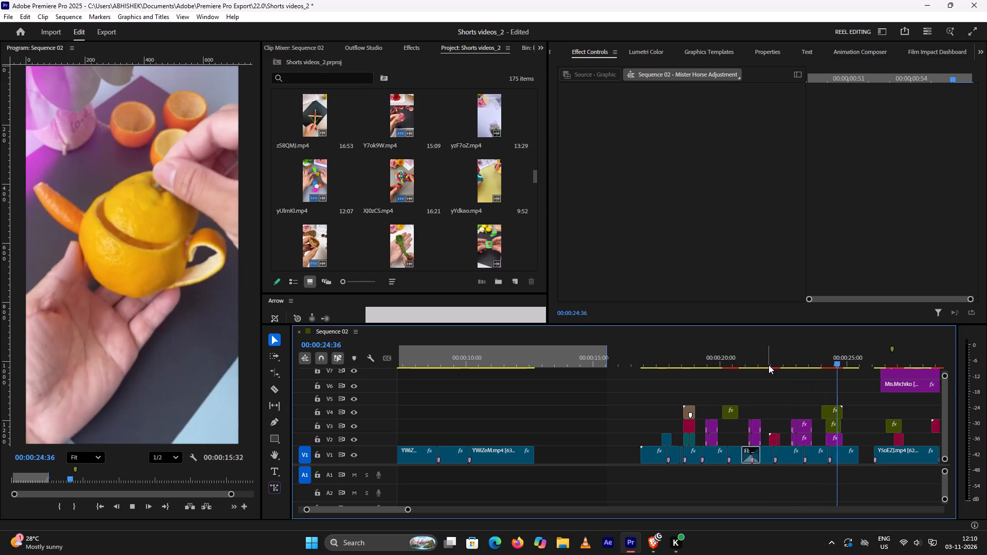
pyautogui.press('space')
pyautogui.press('space')
pyautogui.scroll(-2, 769, 365)
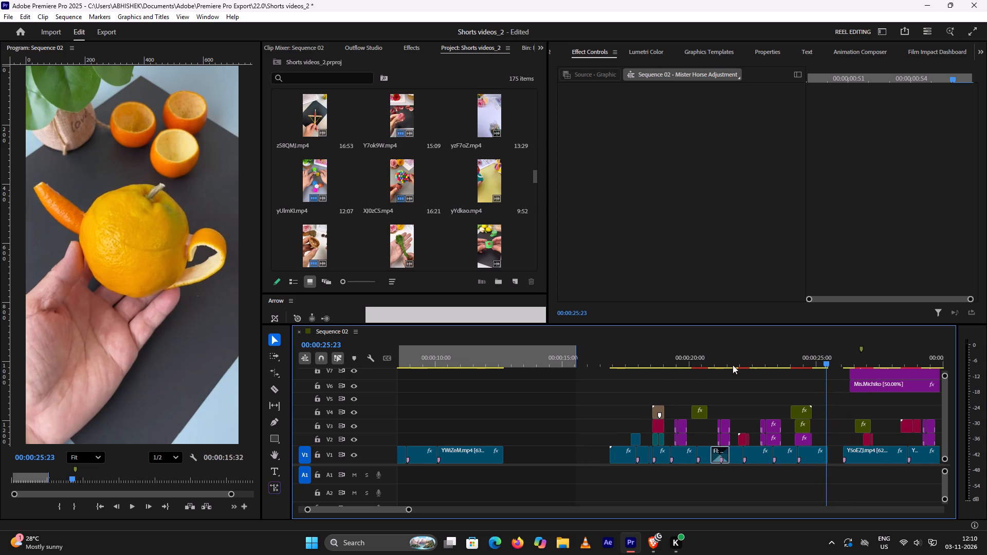
# Move the Torn Paper Fast 01 transition stack from about 00:00:18:33 onto V2–V4 over the YWiZeM.mp4 cut at about 00:00:05:58.
pyautogui.scroll(3, 662, 358)
pyautogui.moveTo(701, 390); pyautogui.dragTo(701, 400)
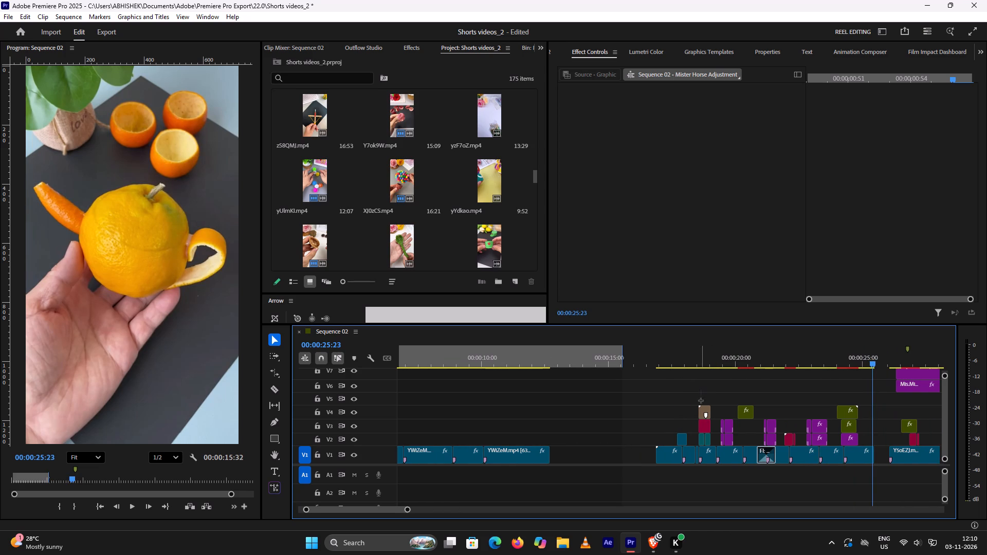
pyautogui.moveTo(701, 400); pyautogui.dragTo(706, 445)
pyautogui.moveTo(704, 411); pyautogui.dragTo(524, 394)
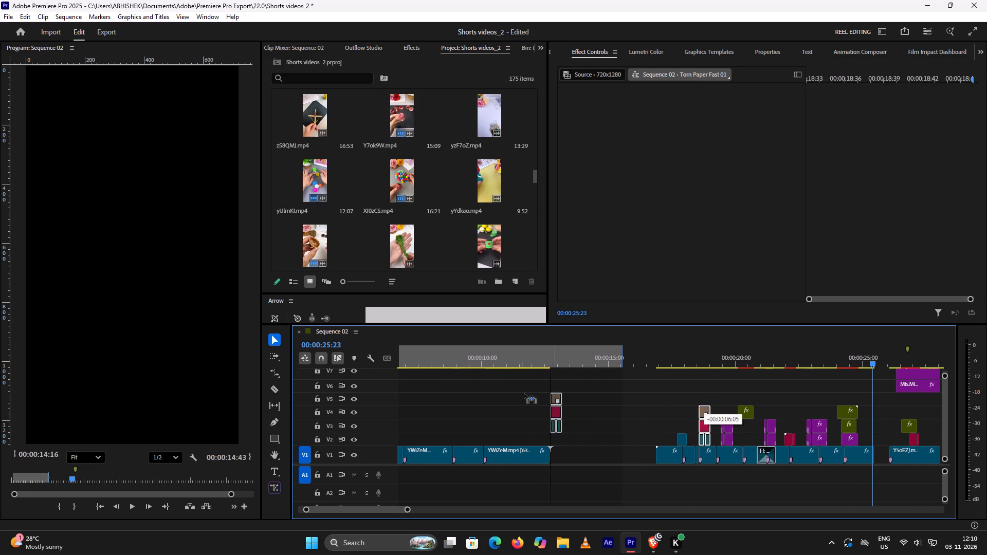
pyautogui.moveTo(524, 394); pyautogui.dragTo(548, 421)
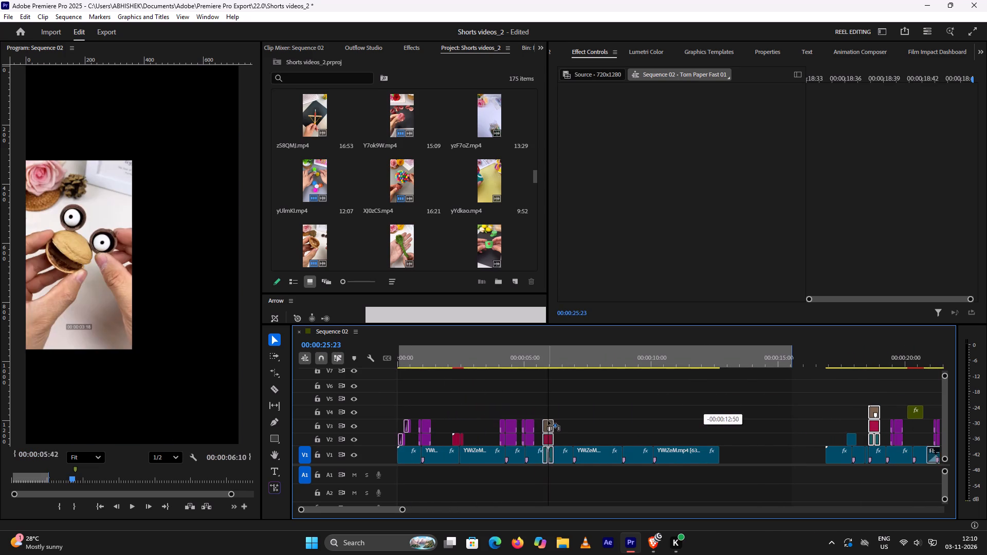
pyautogui.moveTo(548, 421); pyautogui.dragTo(549, 414)
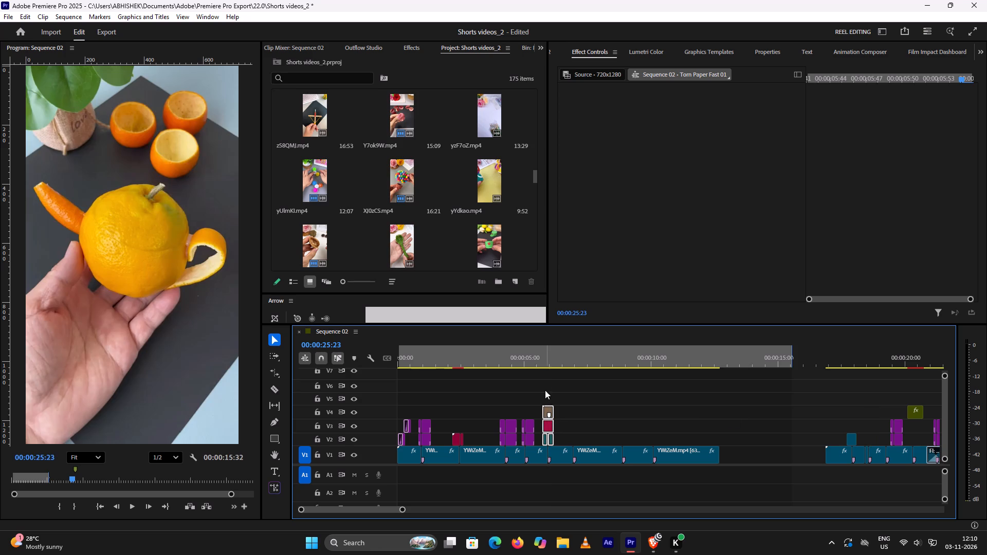
# Play back the torn paper transition from about 00:00:05:25 and continue past the following cut to judge its placement.
pyautogui.click(536, 361)
pyautogui.press('space')
pyautogui.press('space')
pyautogui.click(536, 361)
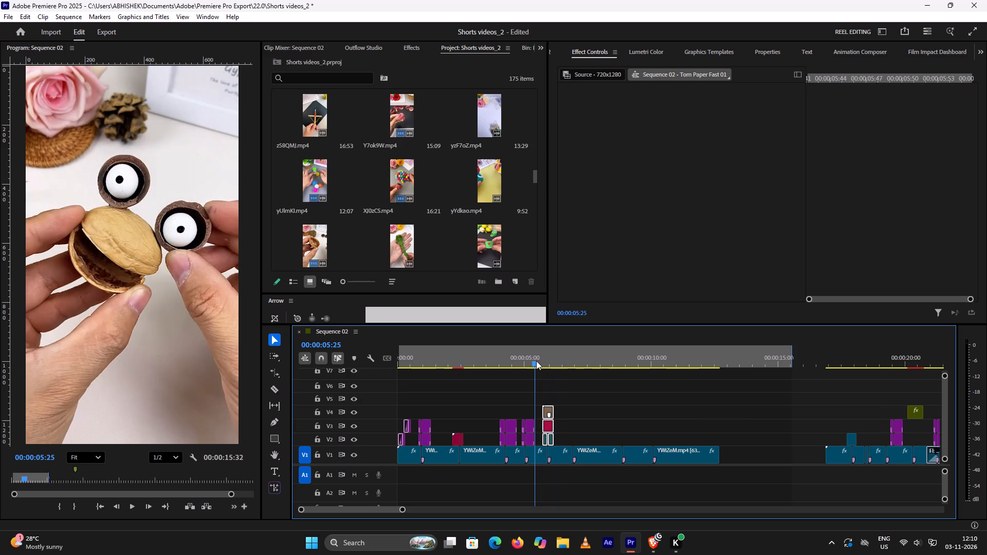
pyautogui.press('space')
pyautogui.press('space')
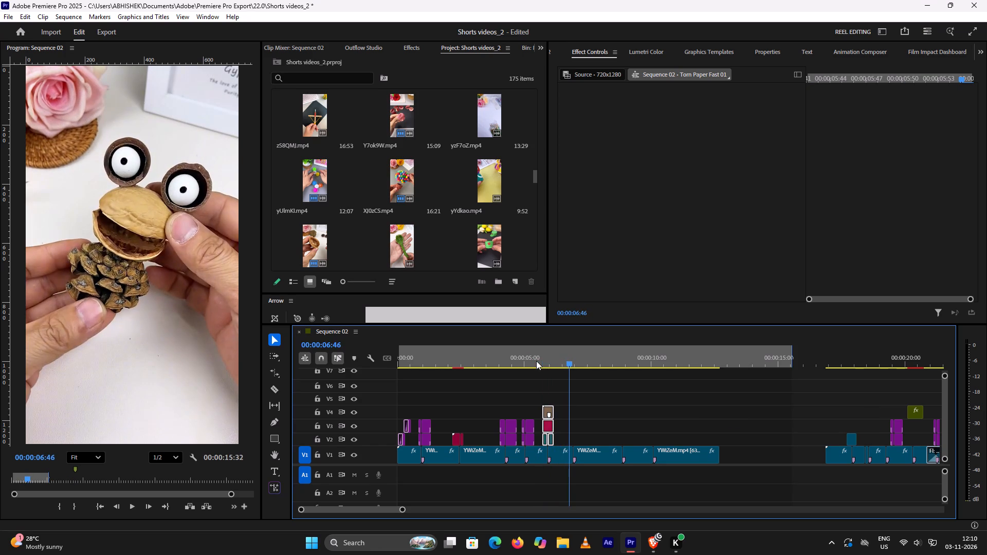
pyautogui.press('space')
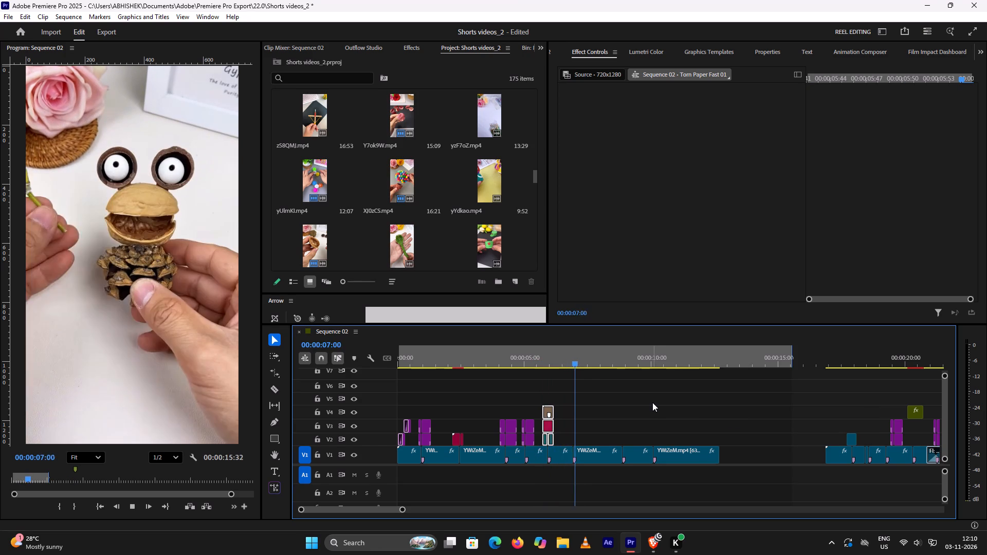
pyautogui.press('space')
pyautogui.click(569, 360)
pyautogui.press('space')
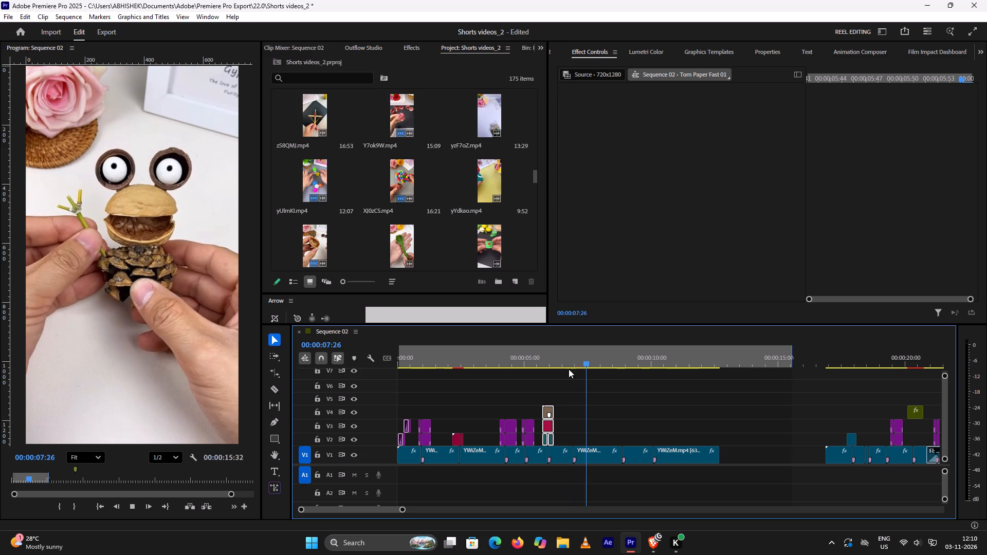
pyautogui.press('space')
# Shift the Torn Paper Fast 01 transition stack to the YWiZeM.mp4 cut at about 00:00:07:00 and play it through.
pyautogui.moveTo(547, 409); pyautogui.dragTo(564, 409)
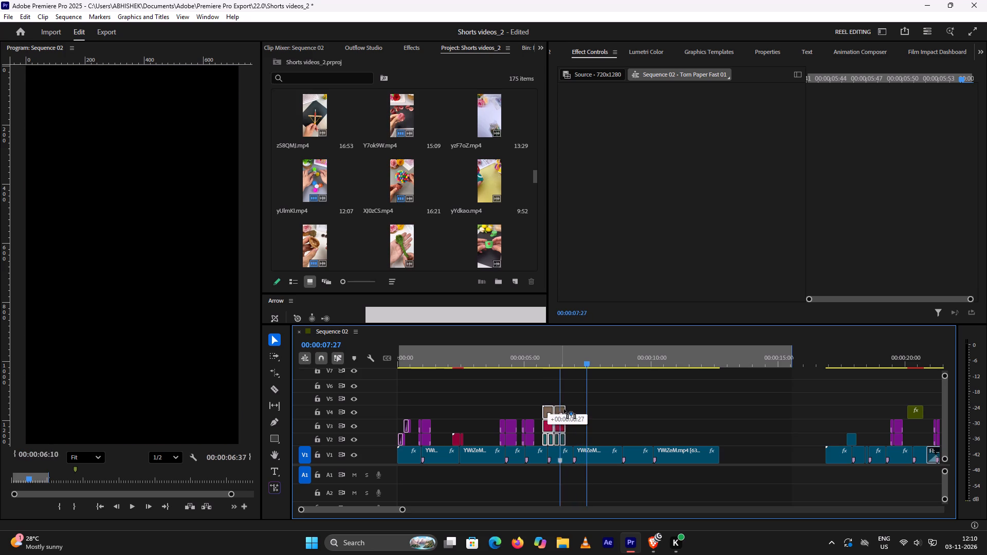
pyautogui.moveTo(564, 409); pyautogui.dragTo(573, 409)
pyautogui.click(557, 355)
pyautogui.press('space')
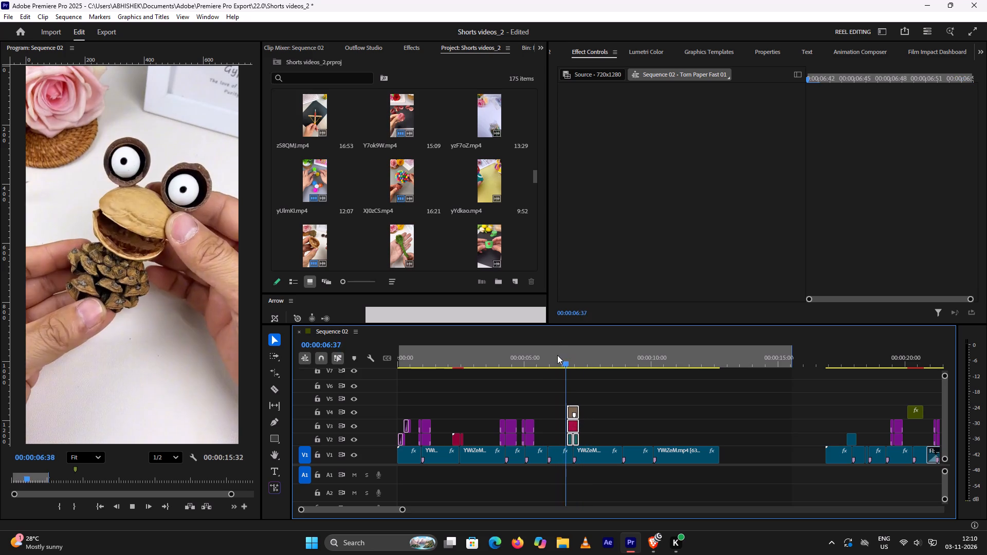
pyautogui.press('space')
# Play back transitions in the earlier orange and YSoEZJ.mp4 edits, between about 00:00:18:56 and 00:00:30:28, to look for one to reuse.
pyautogui.scroll(-5, 675, 394)
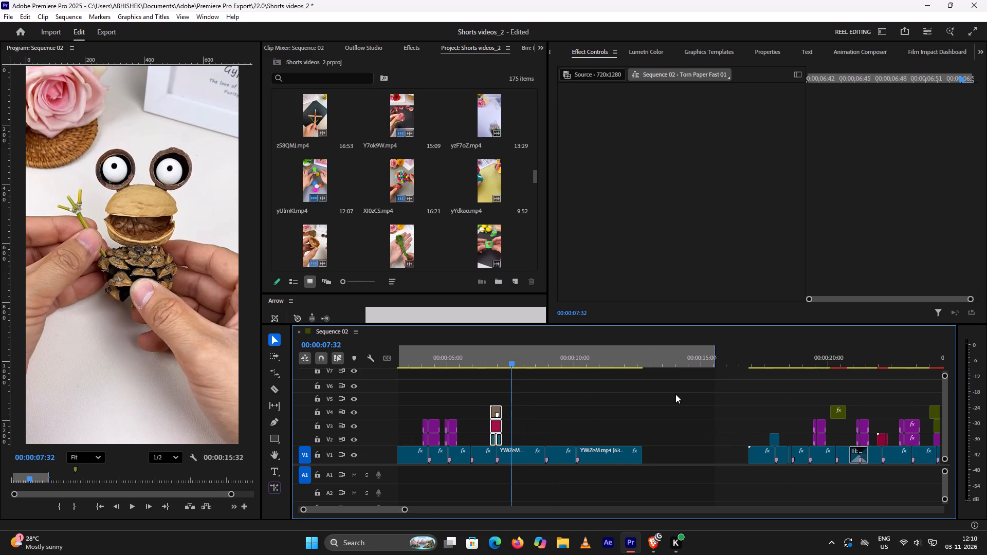
pyautogui.scroll(-5, 755, 397)
pyautogui.click(825, 364)
pyautogui.press('space')
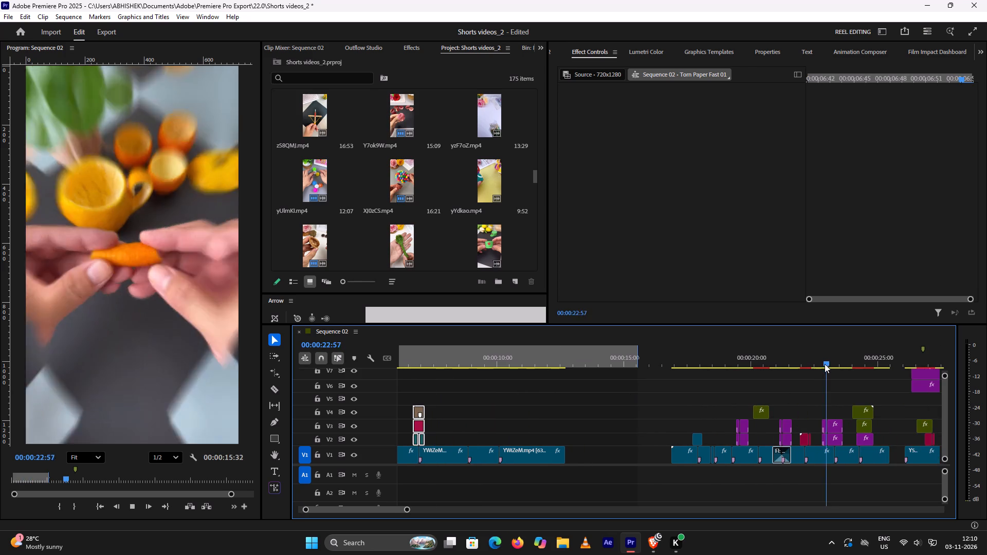
pyautogui.press('space')
pyautogui.click(772, 360)
pyautogui.press('space')
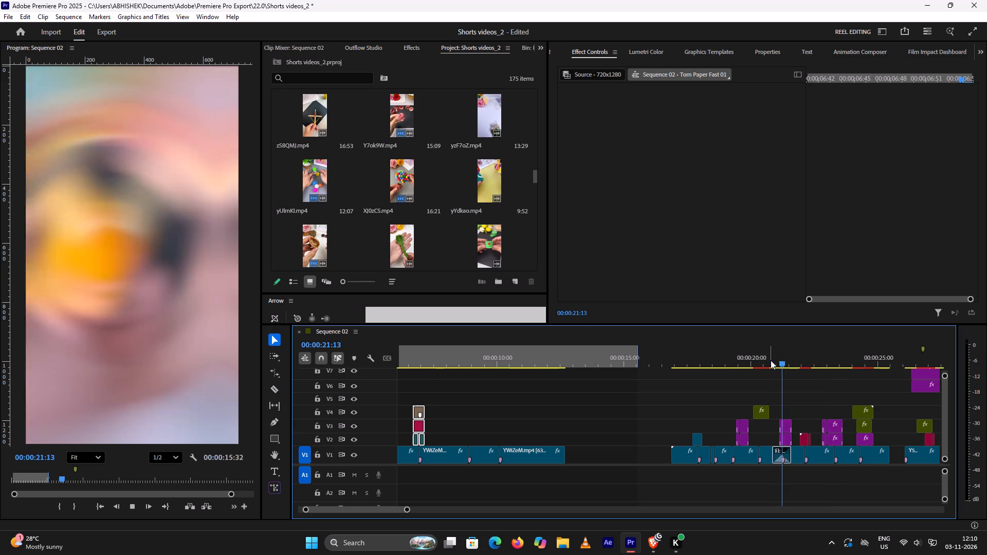
pyautogui.press('space')
pyautogui.click(725, 362)
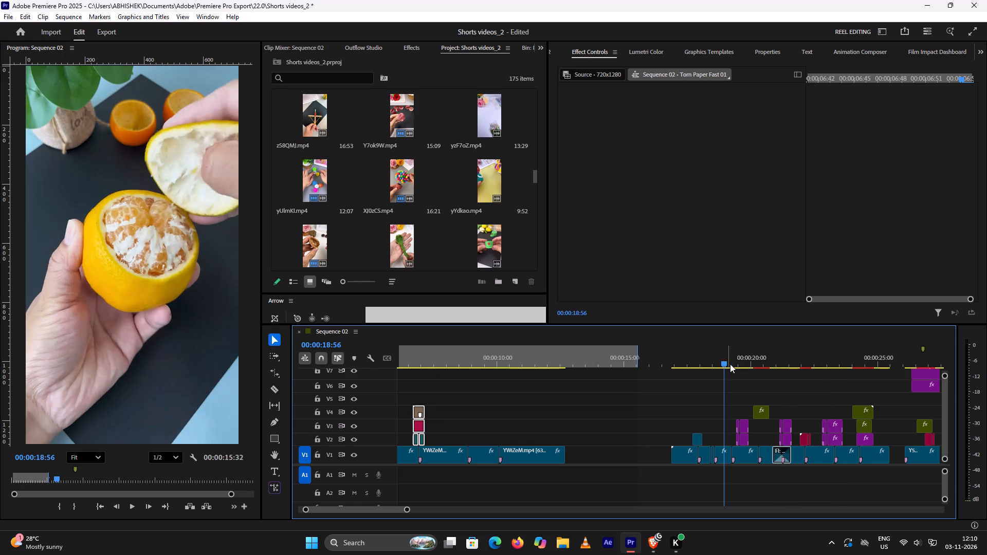
pyautogui.press('space')
pyautogui.press('space')
pyautogui.scroll(-3, 736, 367)
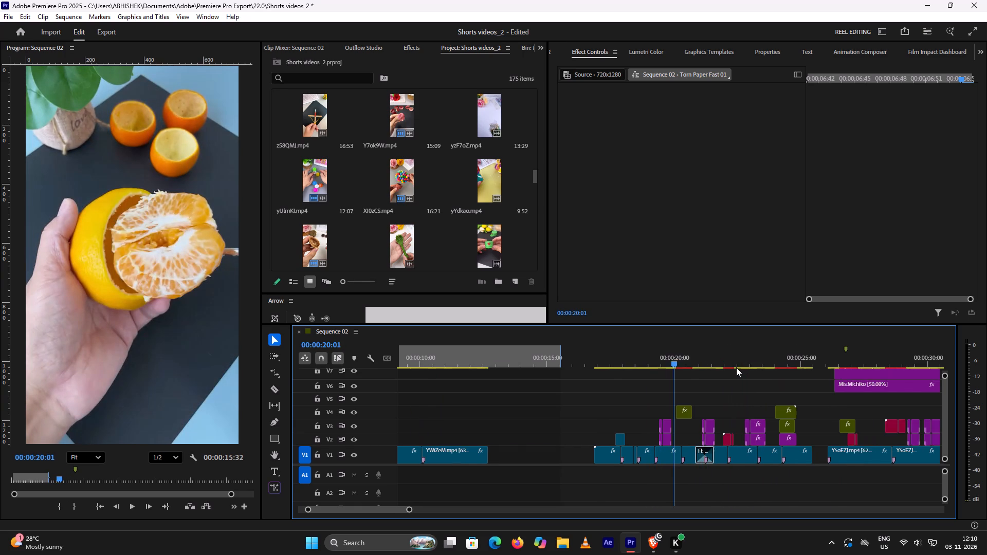
pyautogui.scroll(-9, 736, 367)
pyautogui.click(798, 356)
pyautogui.press('space')
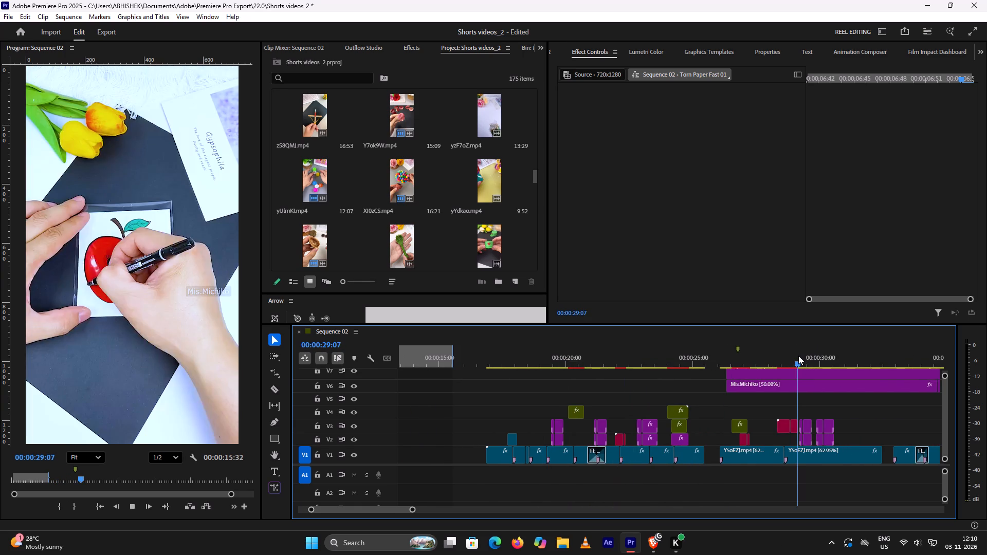
pyautogui.press('space')
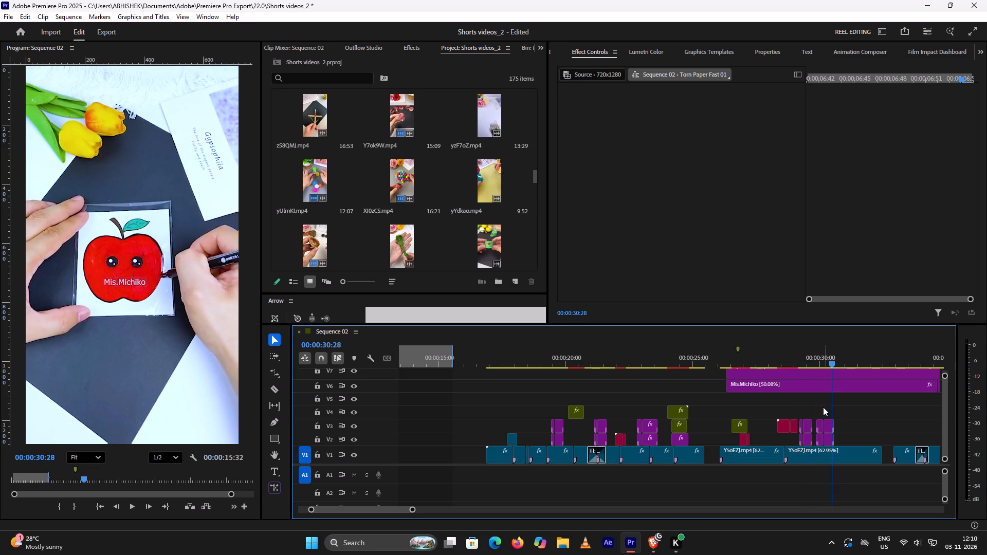
# Move the Mister Horse Adjustment transition clips from about 00:00:29:53 onto V2 and V3 over the YWiZeM.mp4 cut at about 00:00:05:58.
pyautogui.moveTo(816, 406); pyautogui.dragTo(834, 436)
pyautogui.moveTo(827, 427); pyautogui.dragTo(609, 393)
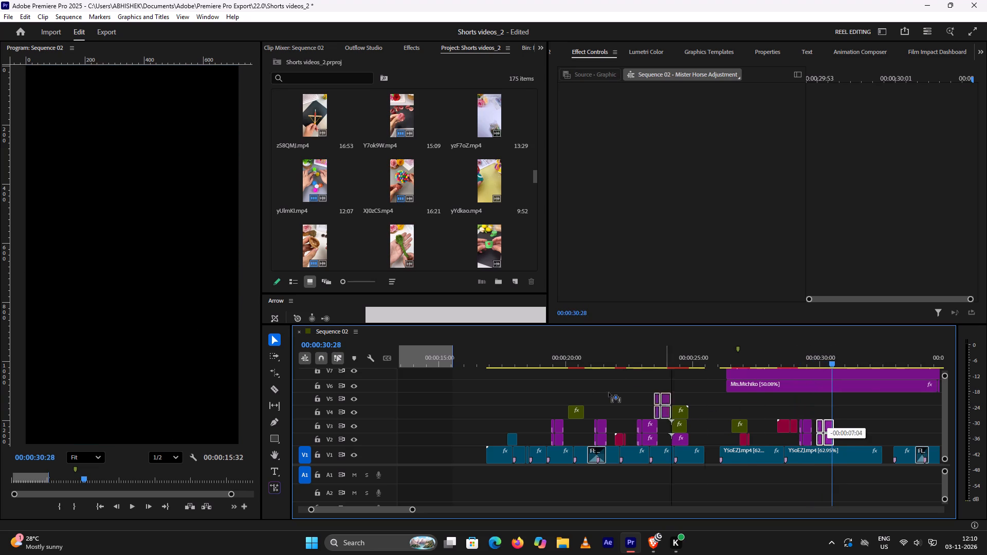
pyautogui.moveTo(609, 393); pyautogui.dragTo(460, 401)
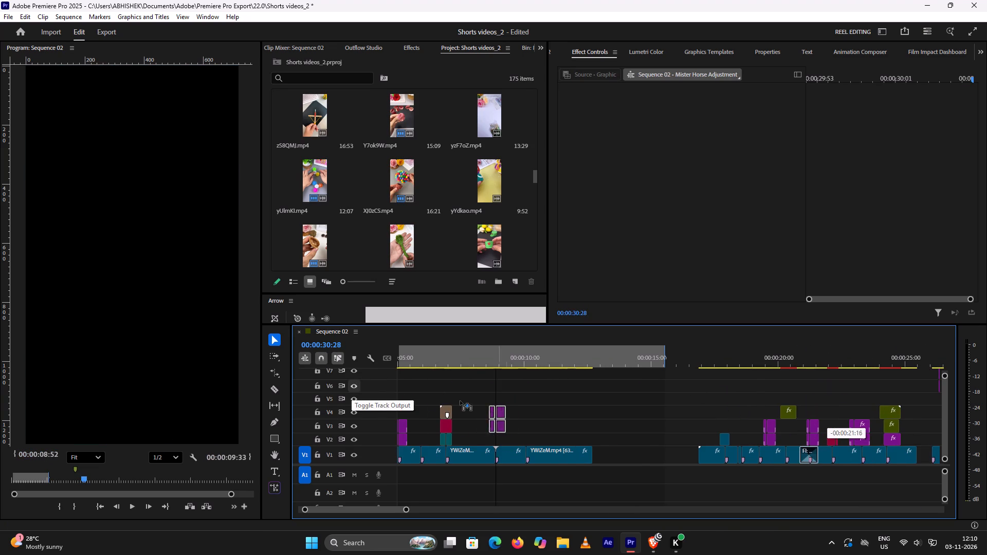
pyautogui.moveTo(460, 401); pyautogui.dragTo(554, 424)
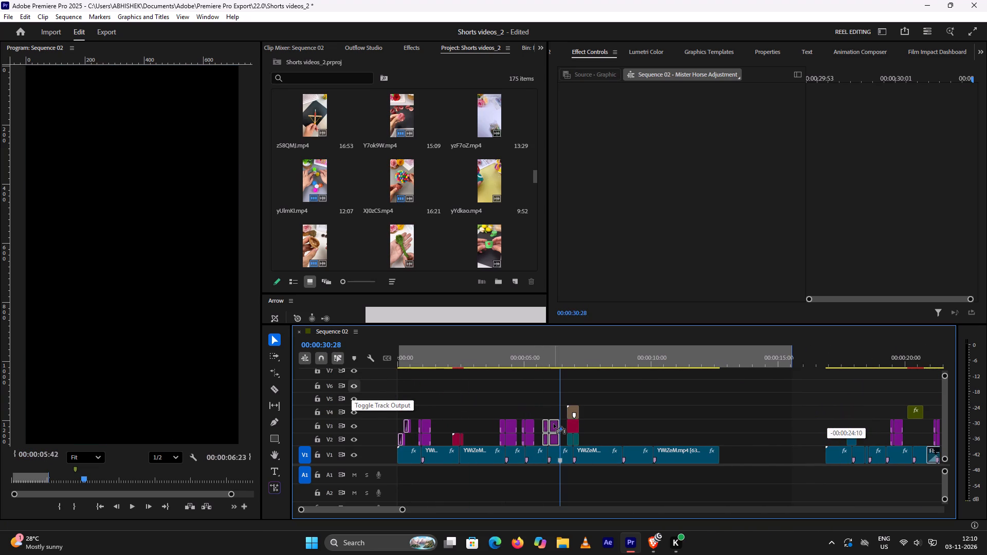
pyautogui.moveTo(554, 424); pyautogui.dragTo(552, 427)
# Play back the Mister Horse and torn paper transitions repeatedly from about 00:00:05:26 and continue past 00:00:08:00 to check the timing.
pyautogui.click(537, 358)
pyautogui.press('space')
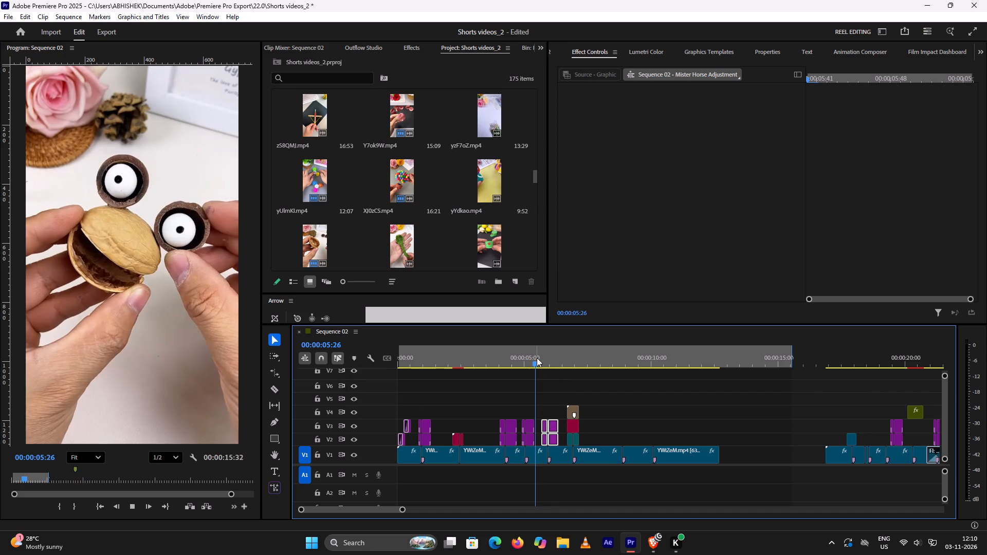
pyautogui.press('space')
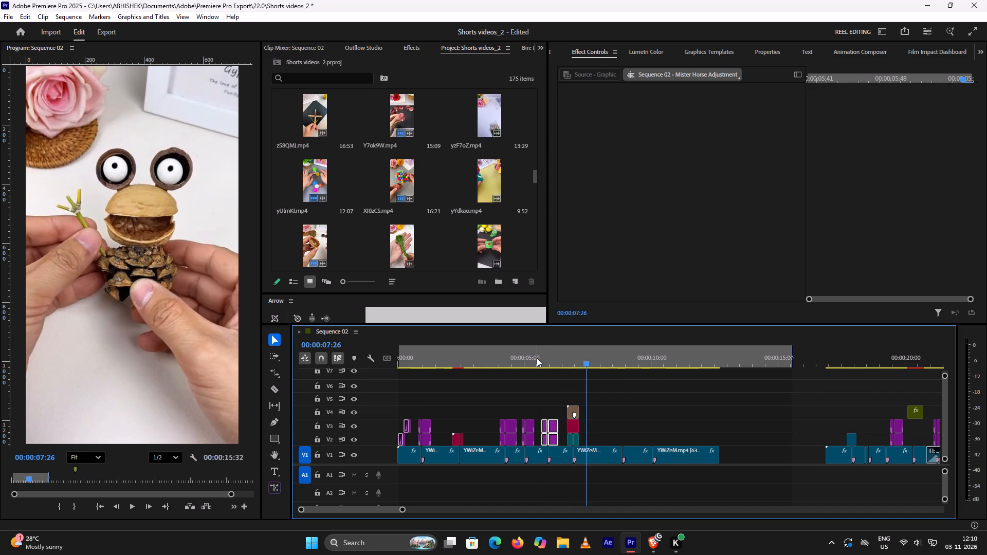
pyautogui.click(537, 358)
pyautogui.press('space')
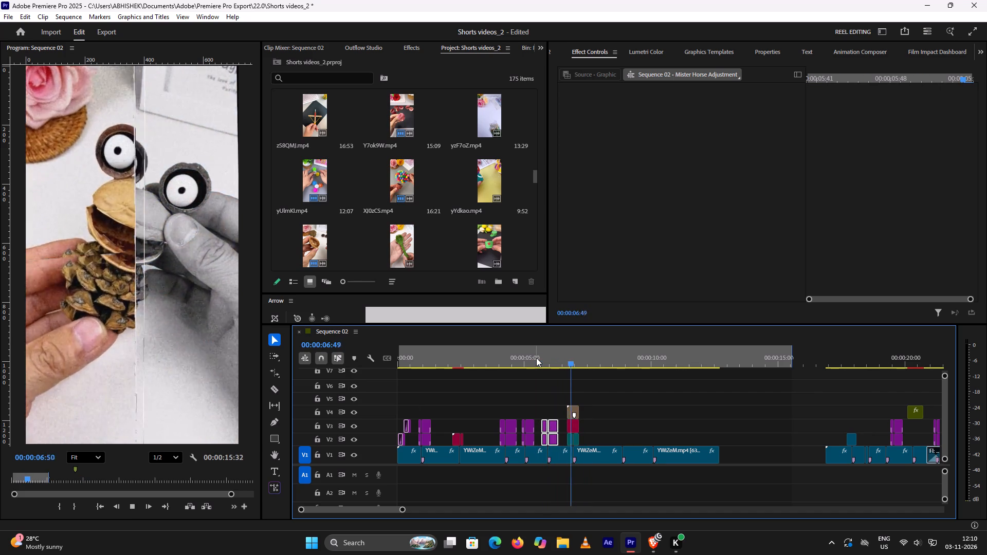
pyautogui.press('space')
pyautogui.press('space')
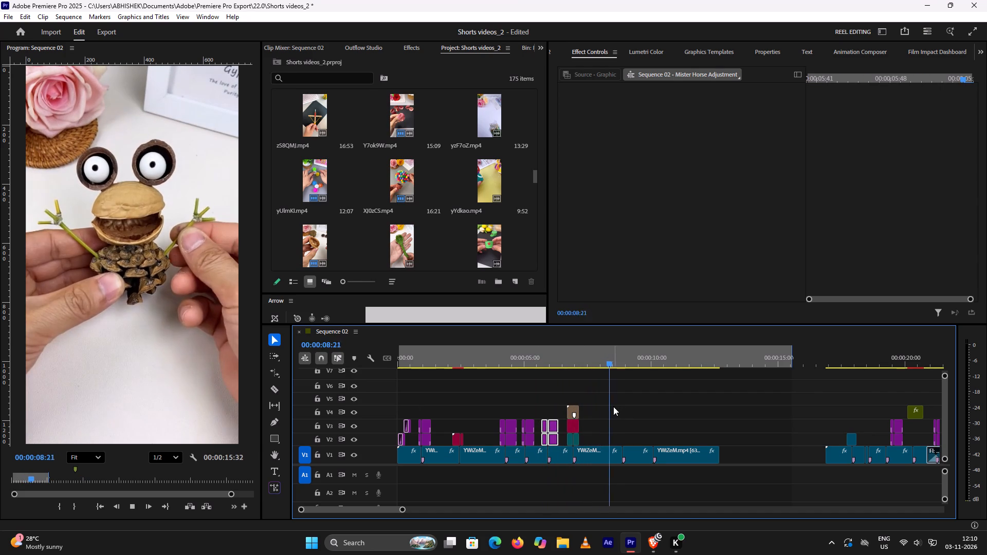
# Apply the Film Impact Radial Blur transition to the cut between the YWiZeM.mp4 clips at about 00:00:08:52.
pyautogui.press('space')
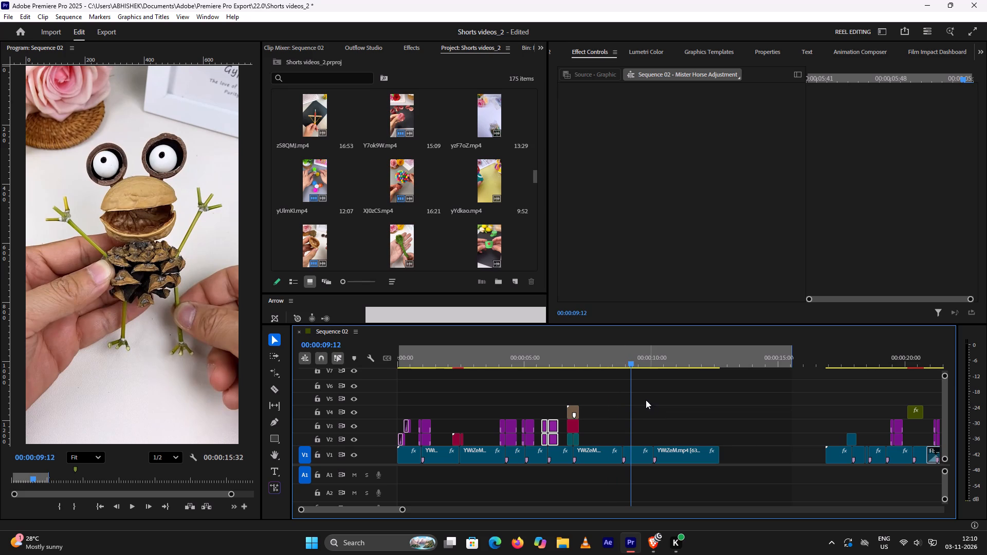
pyautogui.scroll(-5, 660, 384)
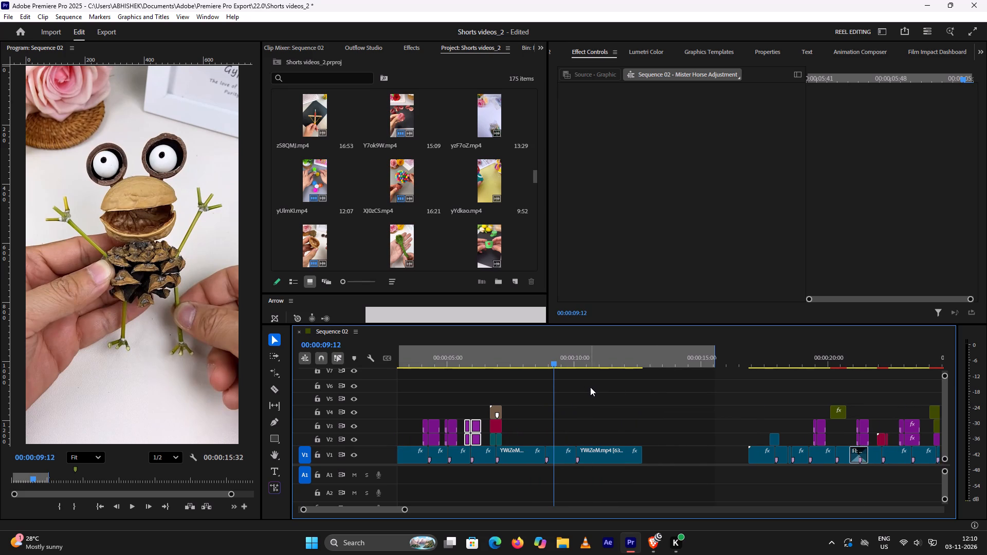
pyautogui.moveTo(533, 425); pyautogui.dragTo(564, 479)
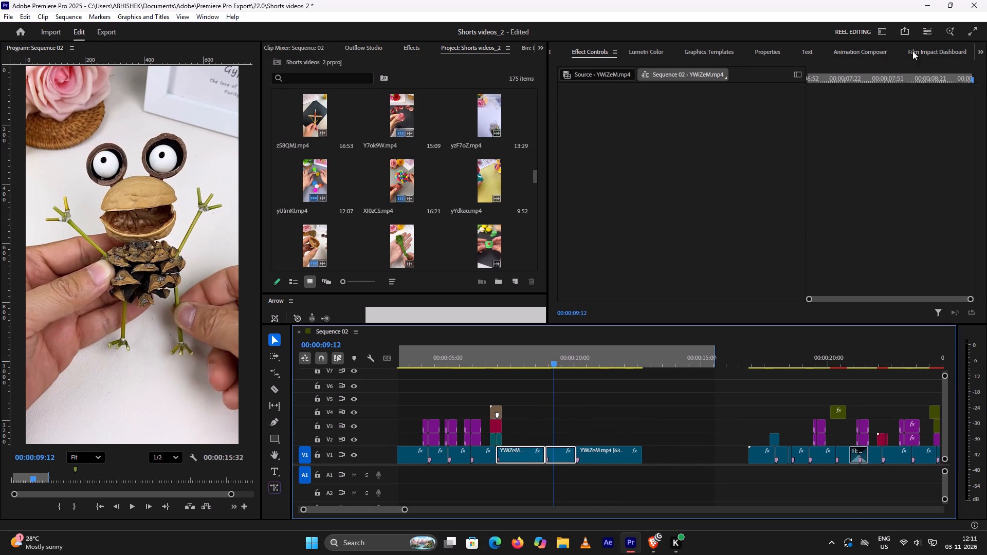
pyautogui.click(921, 52)
pyautogui.click(580, 166)
pyautogui.click(575, 158)
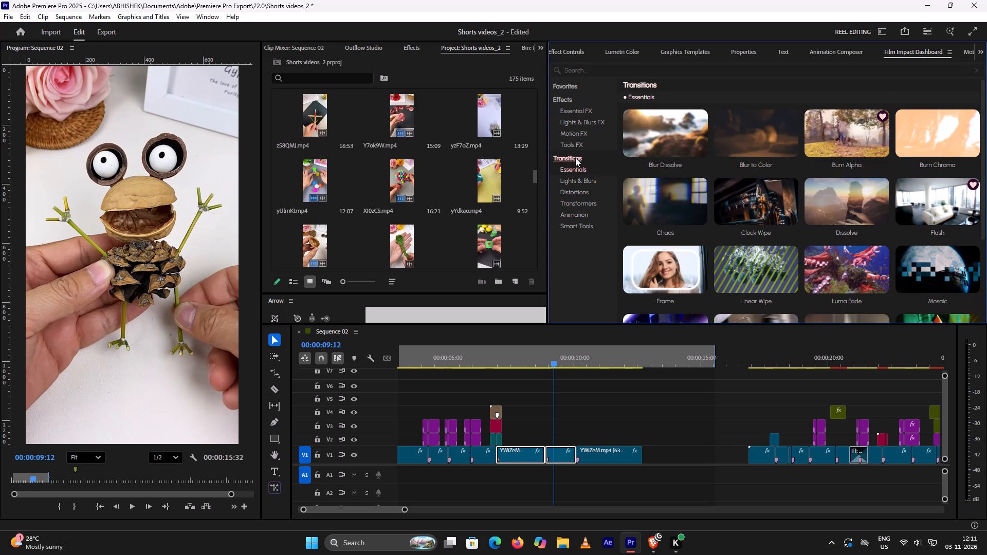
pyautogui.click(575, 158)
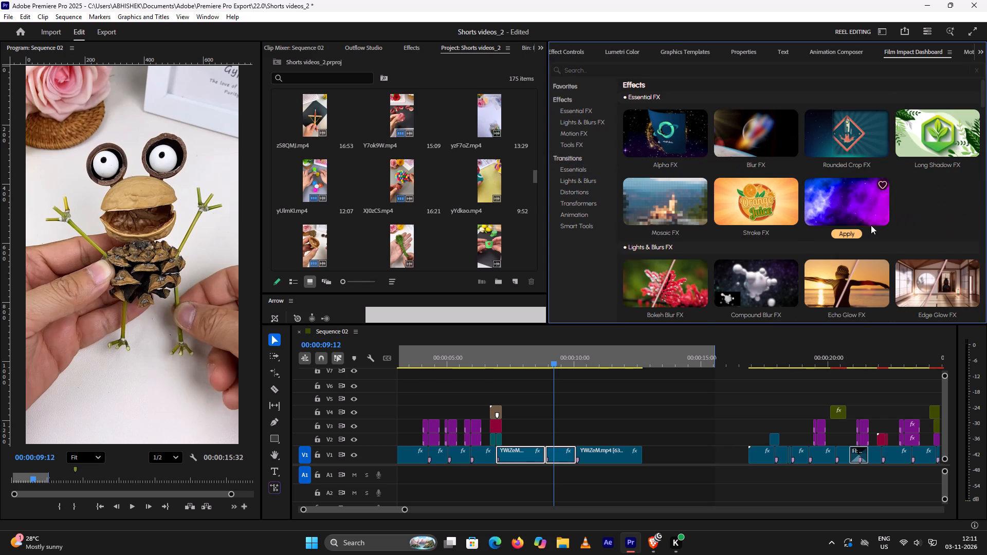
pyautogui.scroll(-8, 871, 225)
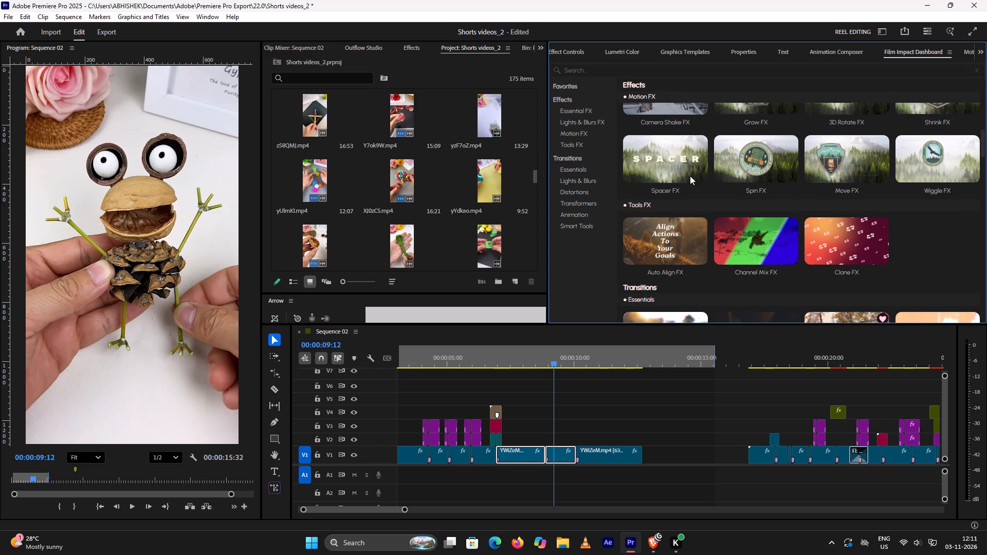
pyautogui.click(597, 155)
pyautogui.scroll(-6, 729, 190)
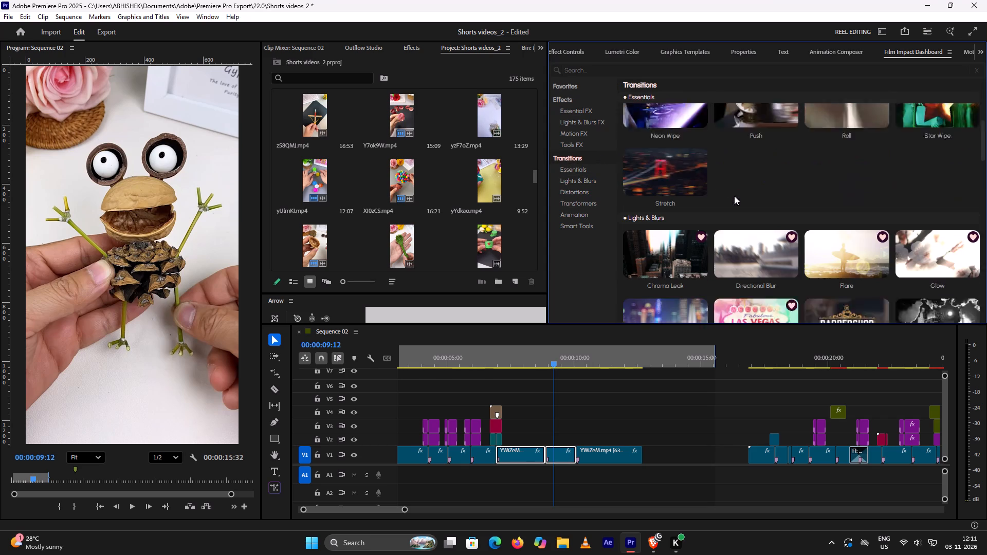
pyautogui.scroll(4, 734, 196)
pyautogui.scroll(-7, 734, 196)
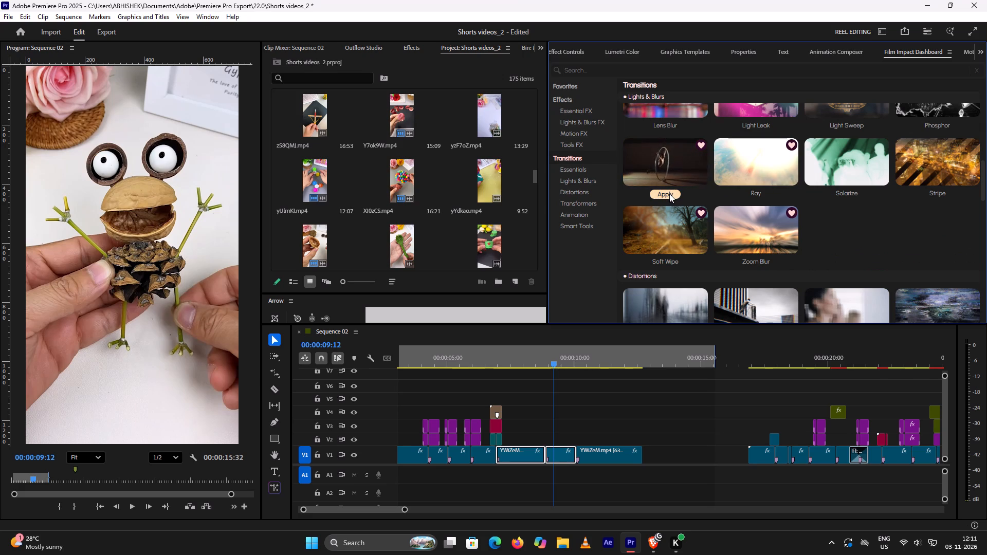
pyautogui.click(670, 195)
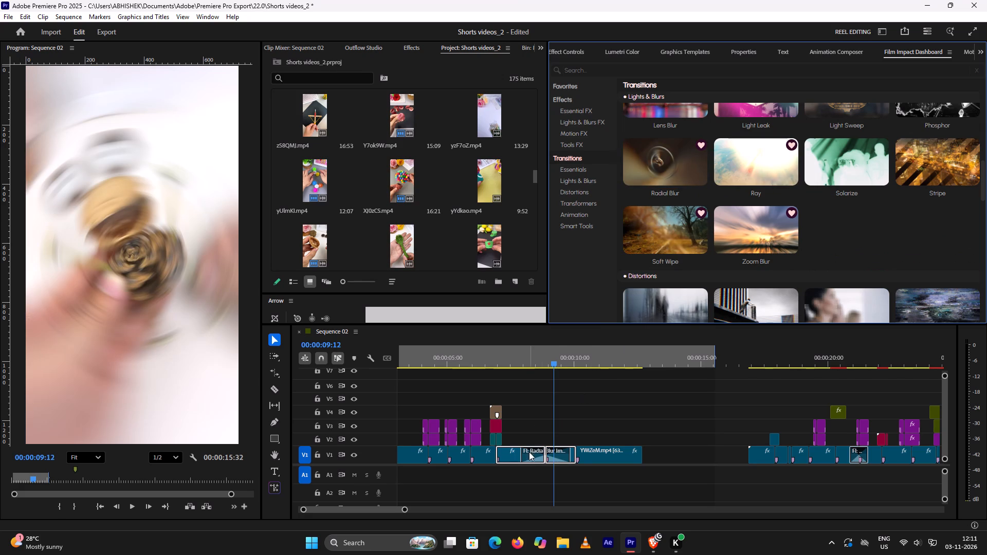
# Shorten the Radial Blur transition on V1 to about 1.2 seconds, centred on its YWiZeM.mp4 cut.
pyautogui.click(523, 455)
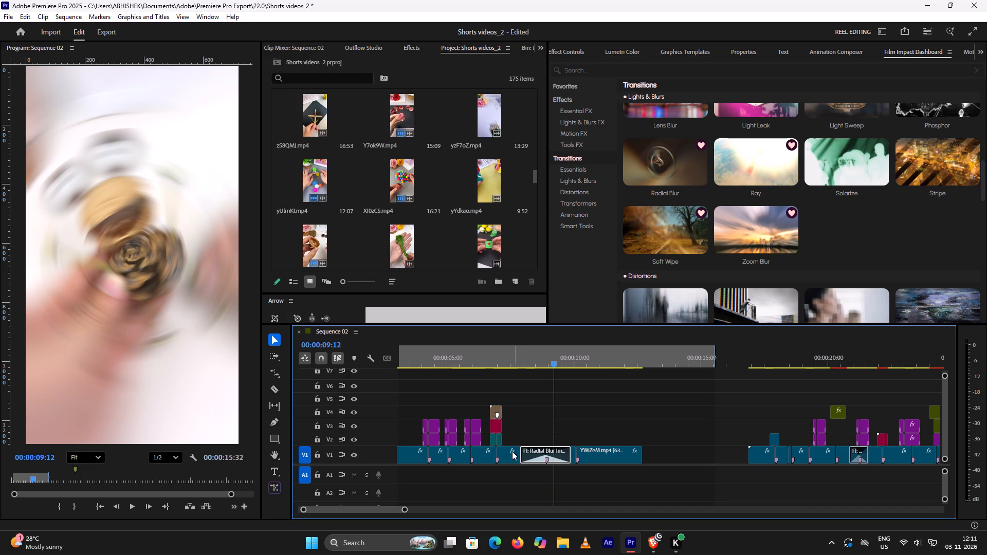
pyautogui.click(551, 459)
pyautogui.doubleClick(566, 457)
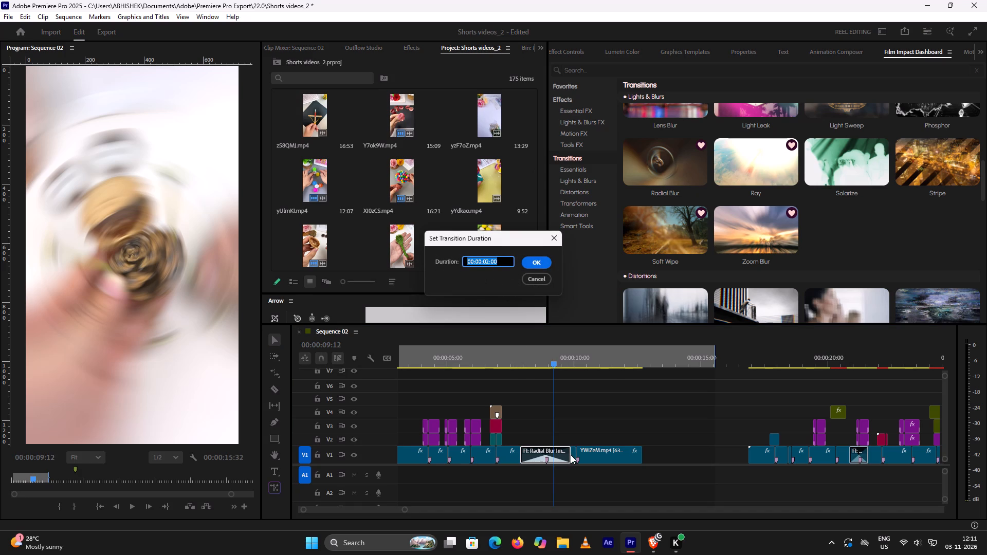
pyautogui.click(539, 260)
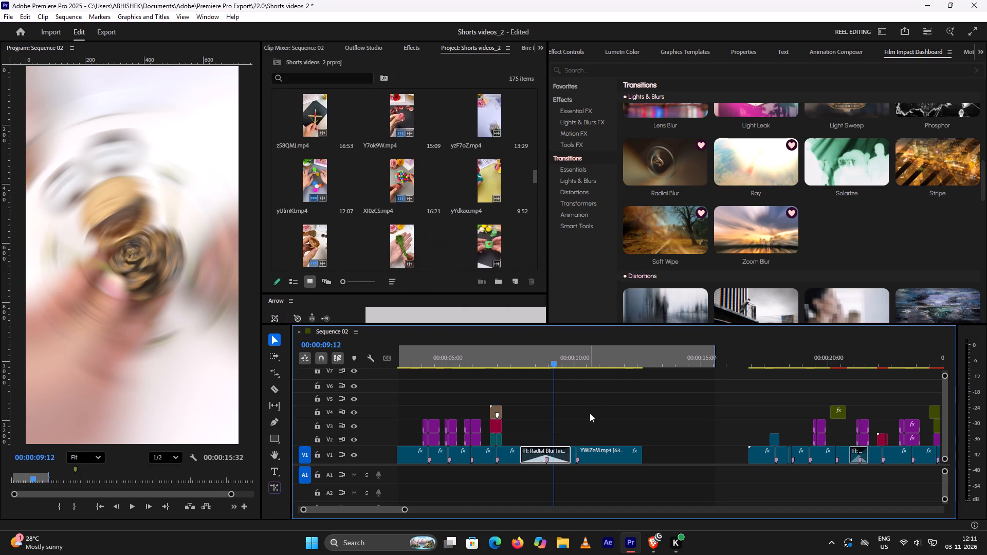
pyautogui.keyDown('alt'); pyautogui.scroll(5, 590, 413); pyautogui.keyUp('alt')
pyautogui.click(547, 455)
pyautogui.click(565, 414)
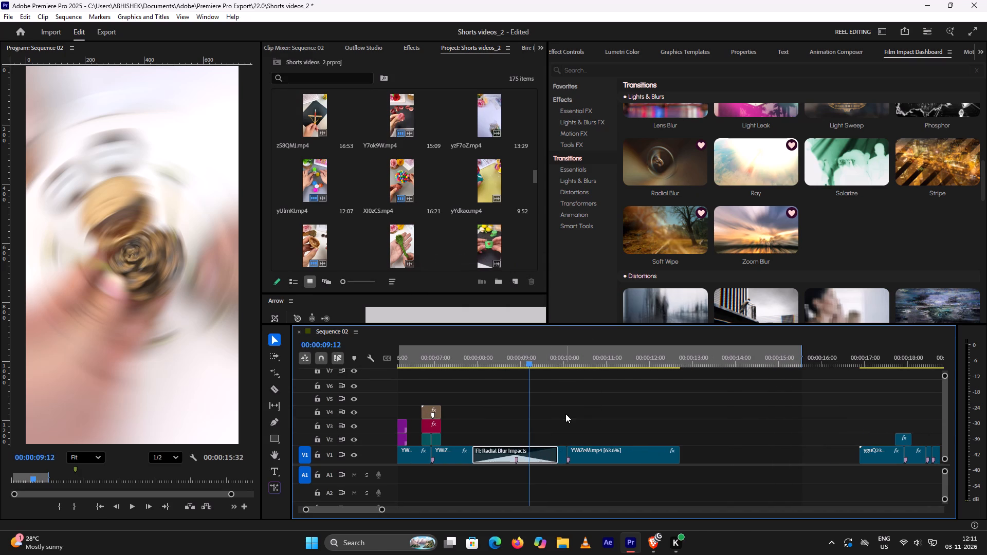
pyautogui.click(541, 443)
pyautogui.click(545, 457)
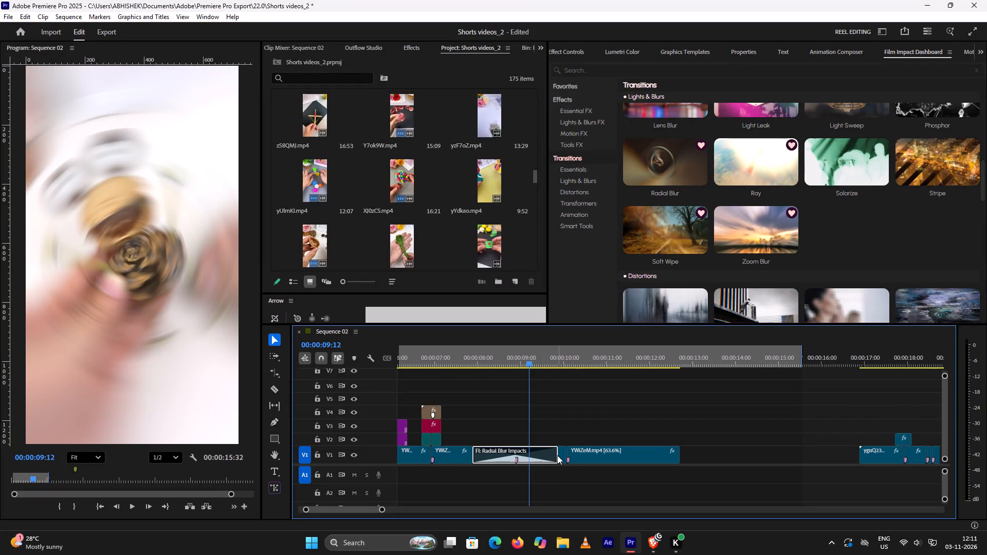
pyautogui.click(558, 455)
pyautogui.click(563, 455)
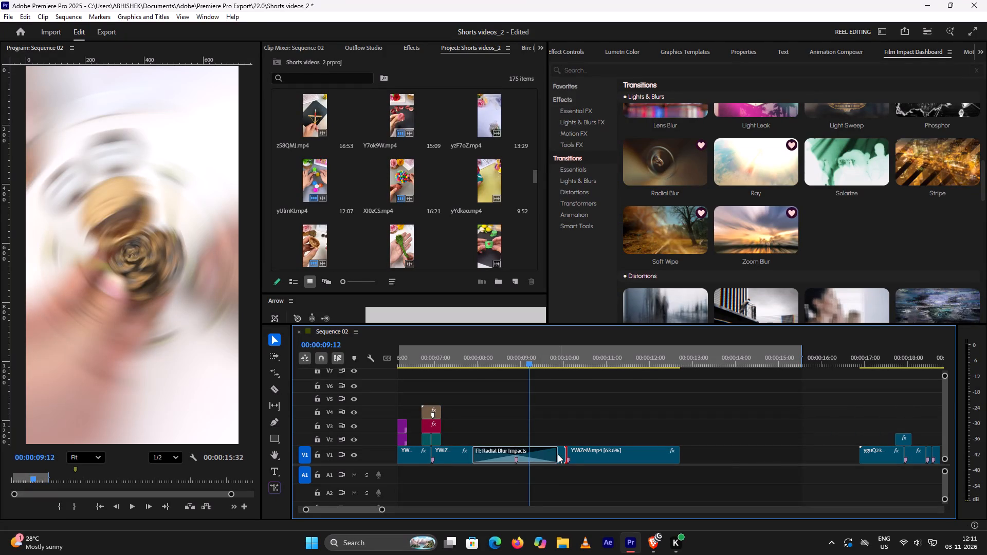
pyautogui.click(556, 454)
pyautogui.moveTo(556, 454); pyautogui.dragTo(544, 457)
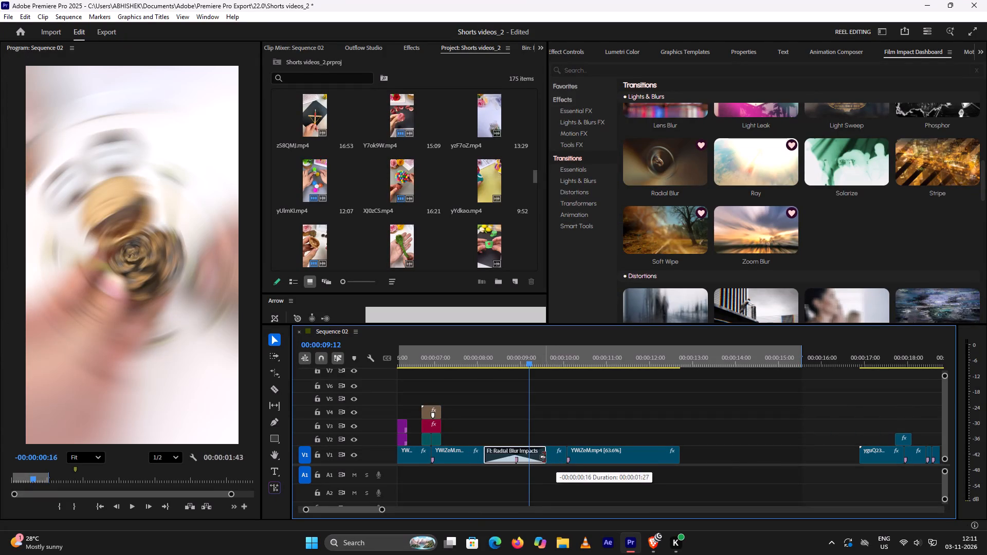
pyautogui.moveTo(544, 457); pyautogui.dragTo(540, 459)
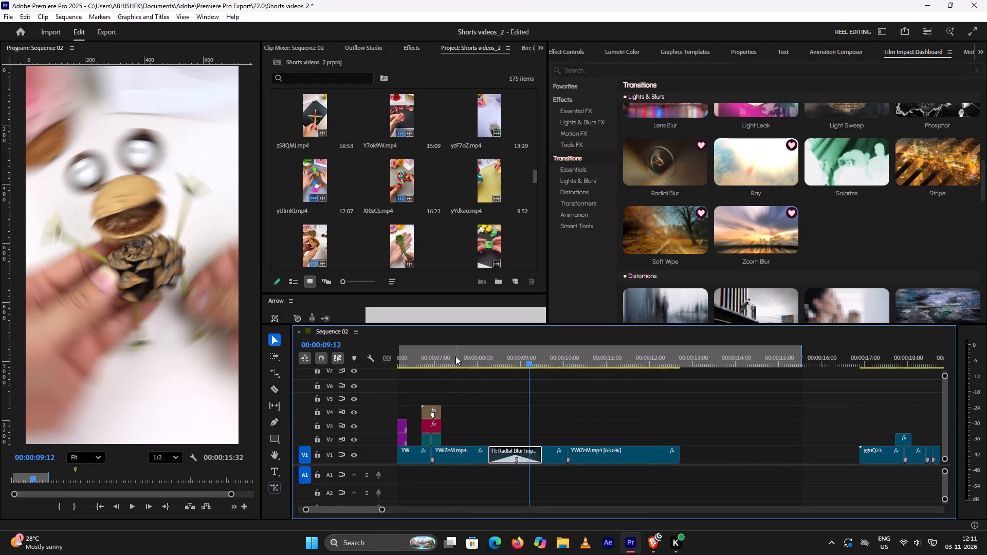
# Play back the shortened Radial Blur transition from about 00:00:07:00 to 00:00:09:35 to check its timing.
pyautogui.click(455, 356)
pyautogui.press('space')
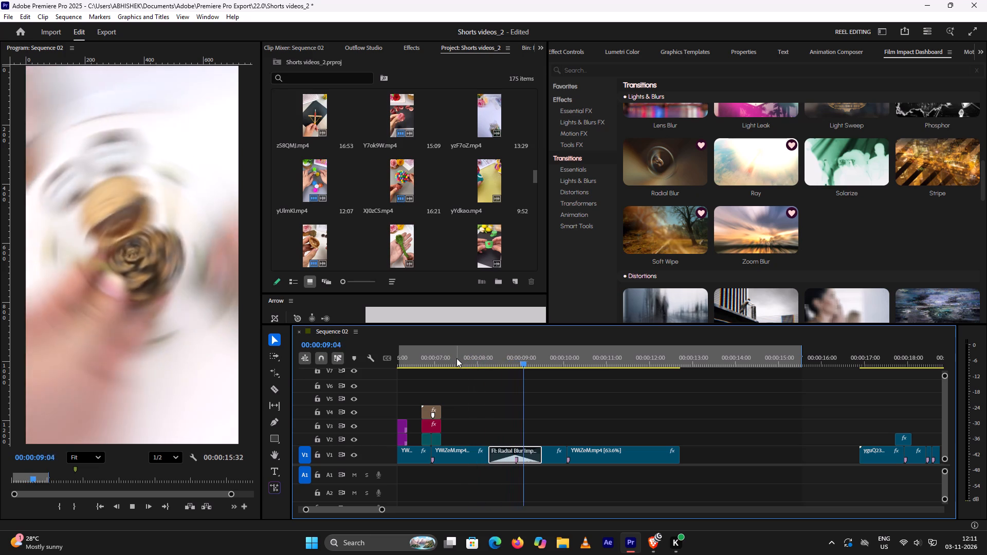
pyautogui.press('space')
pyautogui.click(432, 357)
pyautogui.press('space')
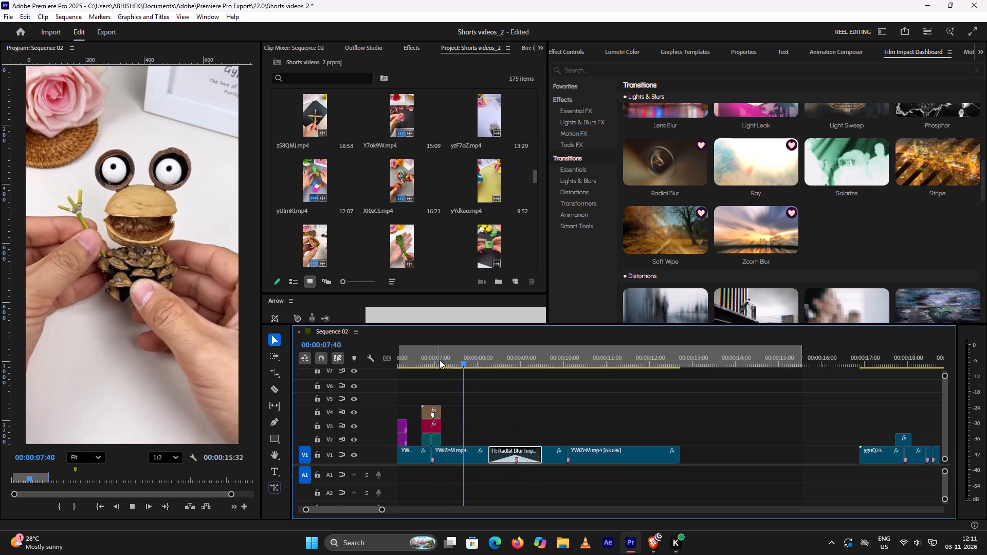
pyautogui.press('space')
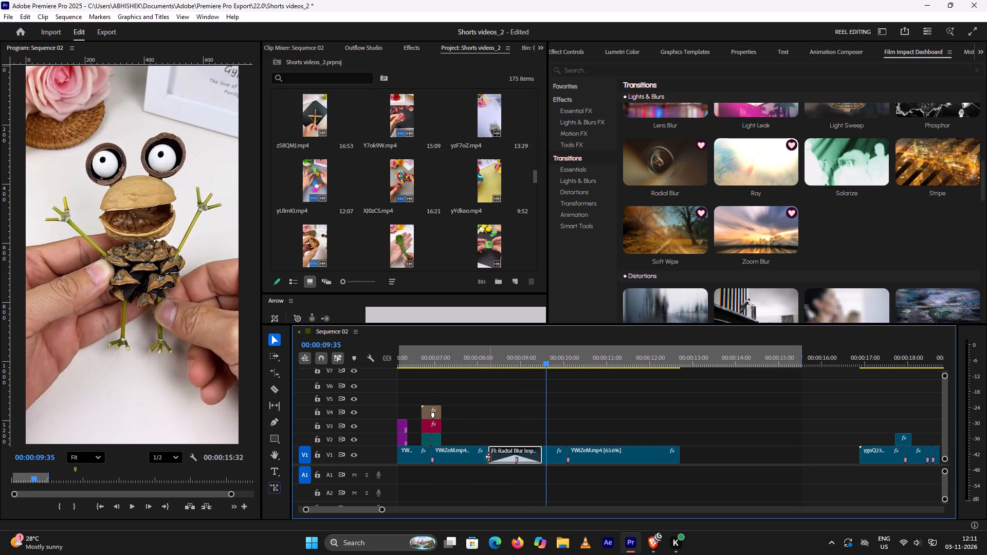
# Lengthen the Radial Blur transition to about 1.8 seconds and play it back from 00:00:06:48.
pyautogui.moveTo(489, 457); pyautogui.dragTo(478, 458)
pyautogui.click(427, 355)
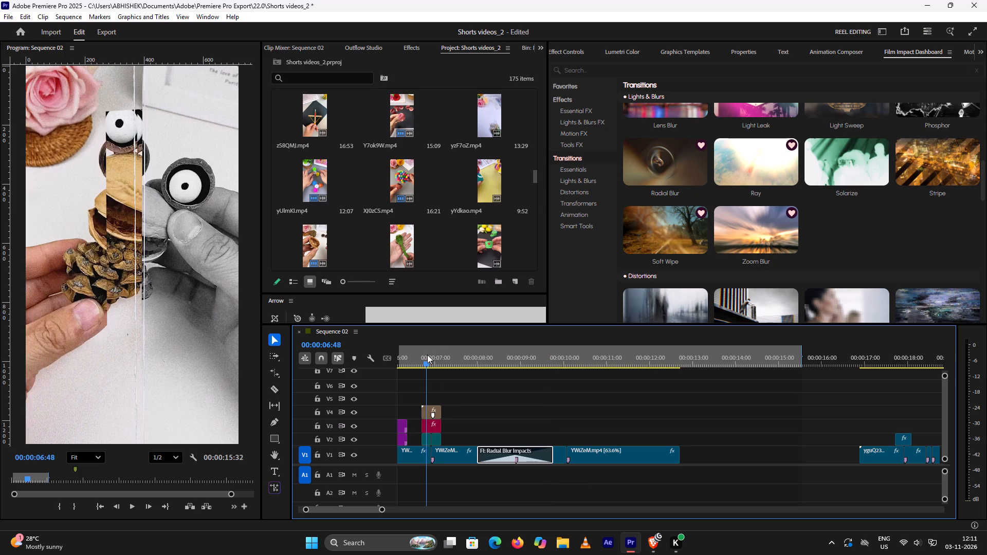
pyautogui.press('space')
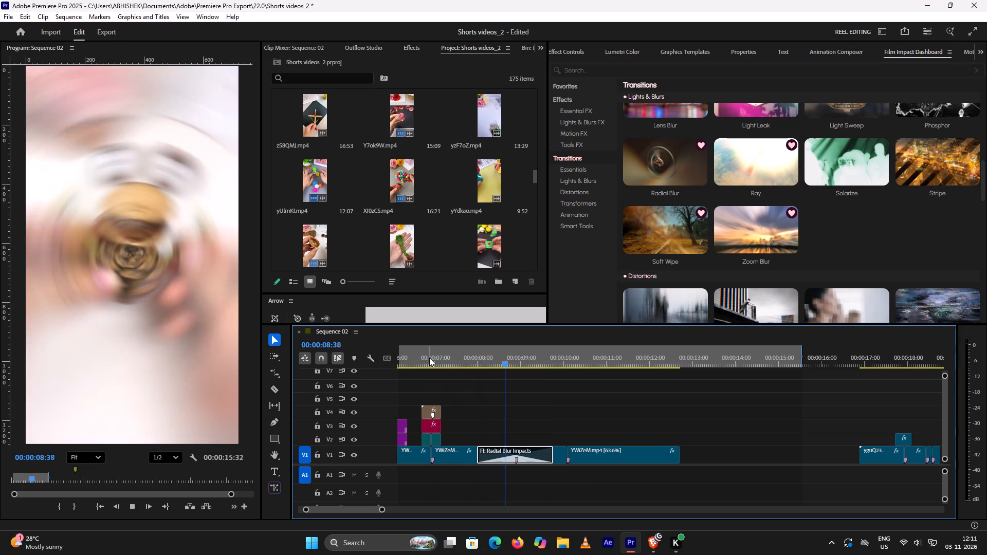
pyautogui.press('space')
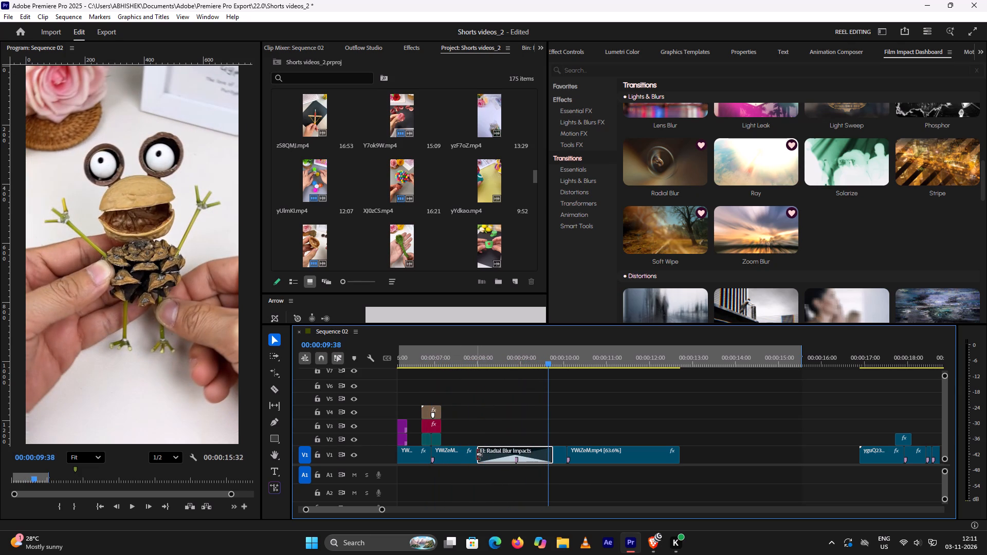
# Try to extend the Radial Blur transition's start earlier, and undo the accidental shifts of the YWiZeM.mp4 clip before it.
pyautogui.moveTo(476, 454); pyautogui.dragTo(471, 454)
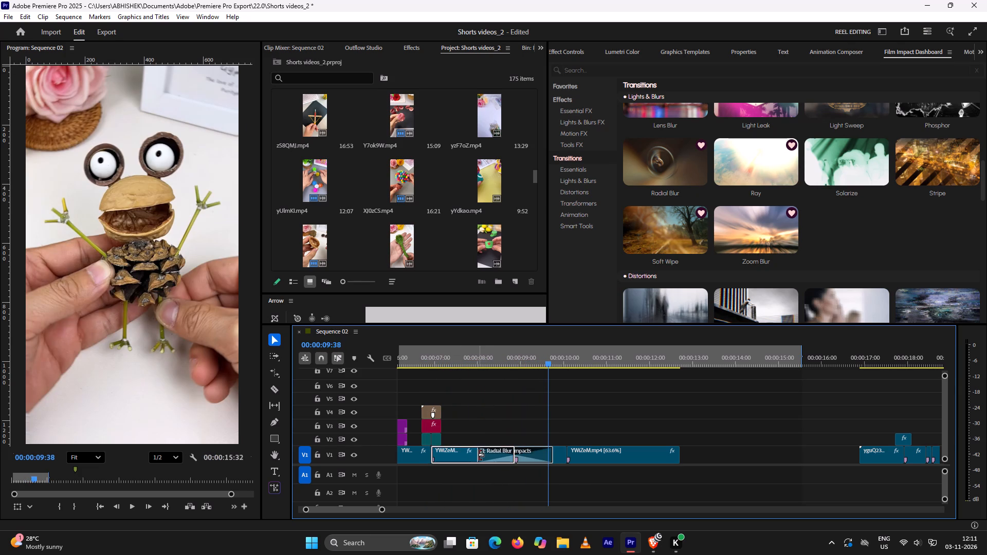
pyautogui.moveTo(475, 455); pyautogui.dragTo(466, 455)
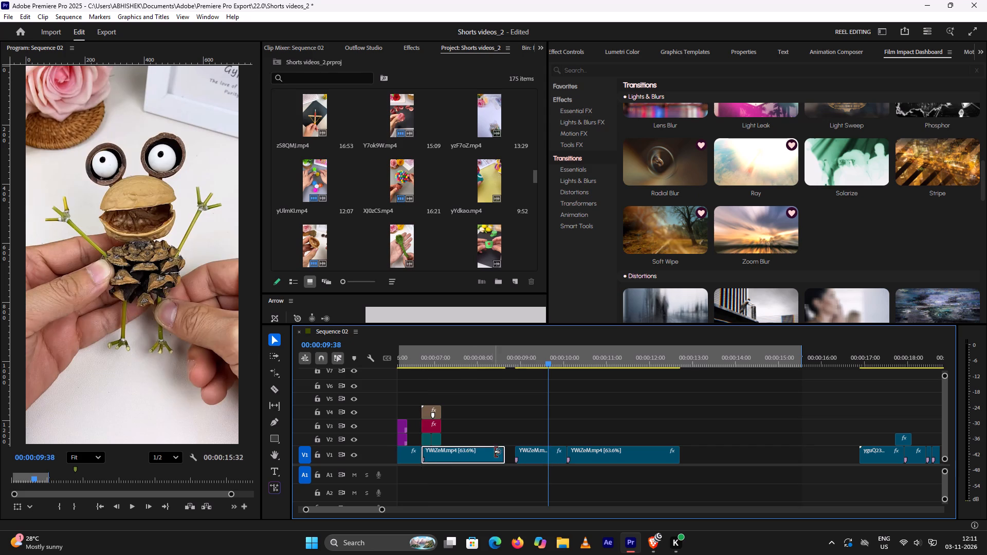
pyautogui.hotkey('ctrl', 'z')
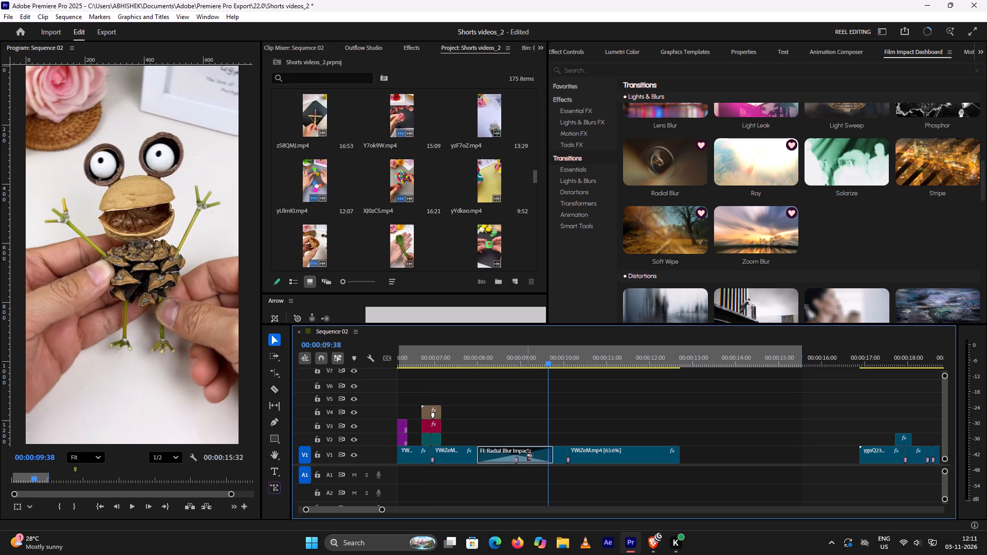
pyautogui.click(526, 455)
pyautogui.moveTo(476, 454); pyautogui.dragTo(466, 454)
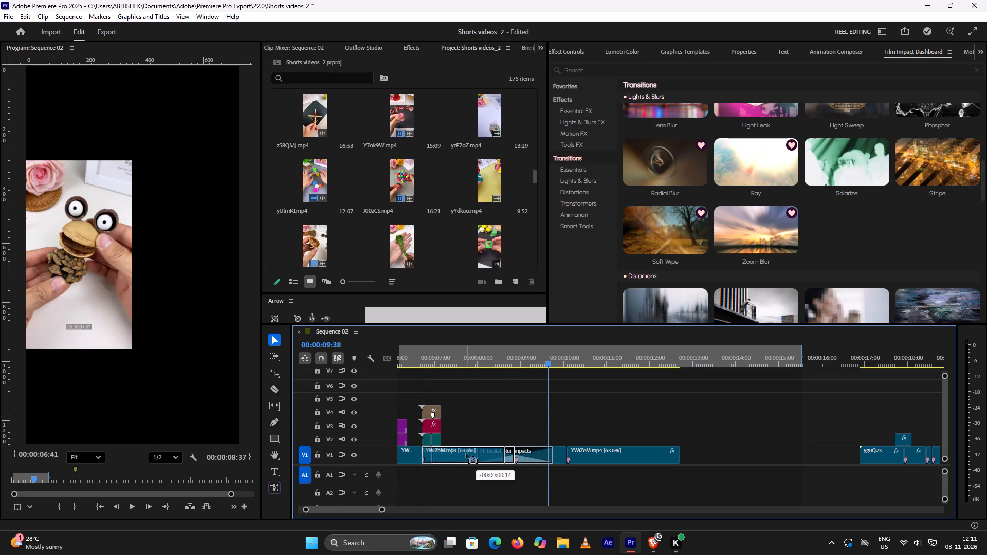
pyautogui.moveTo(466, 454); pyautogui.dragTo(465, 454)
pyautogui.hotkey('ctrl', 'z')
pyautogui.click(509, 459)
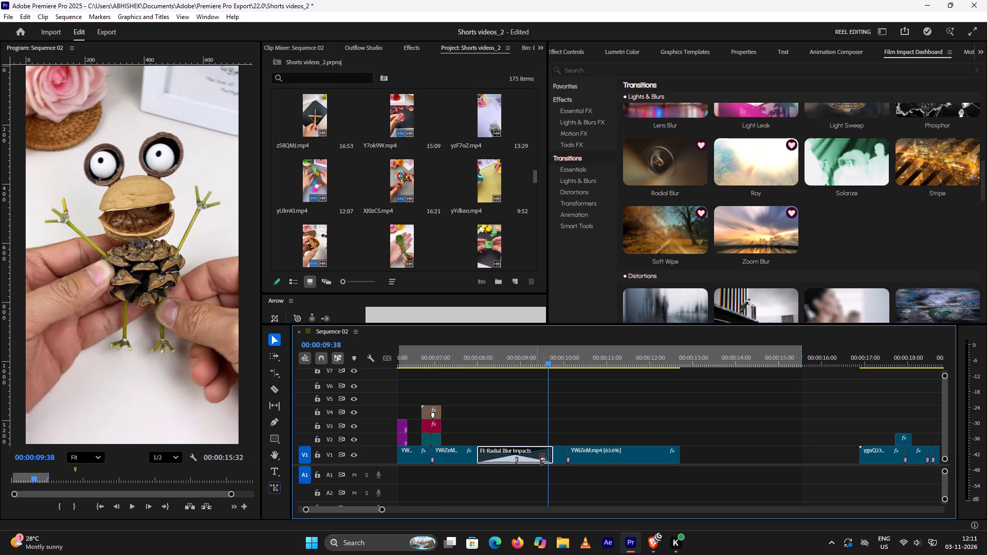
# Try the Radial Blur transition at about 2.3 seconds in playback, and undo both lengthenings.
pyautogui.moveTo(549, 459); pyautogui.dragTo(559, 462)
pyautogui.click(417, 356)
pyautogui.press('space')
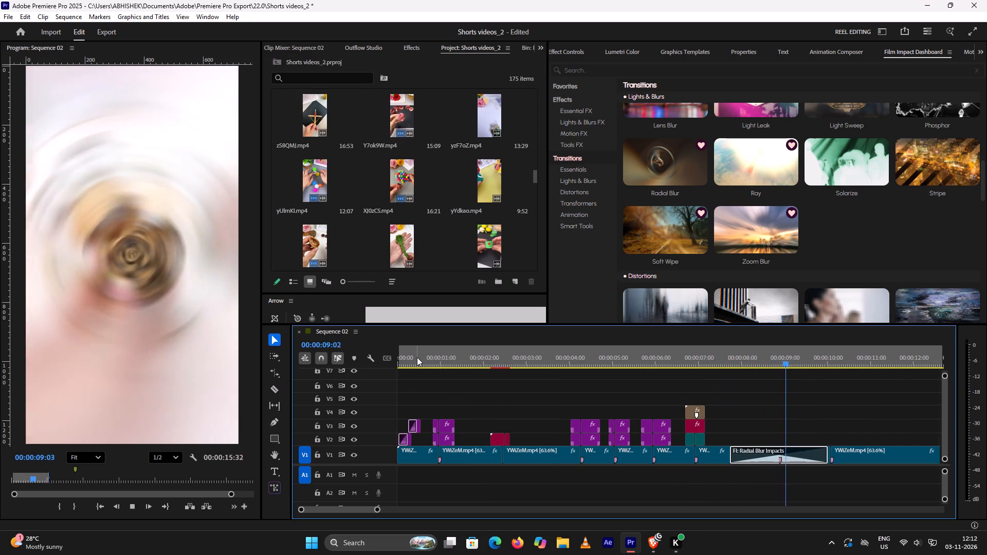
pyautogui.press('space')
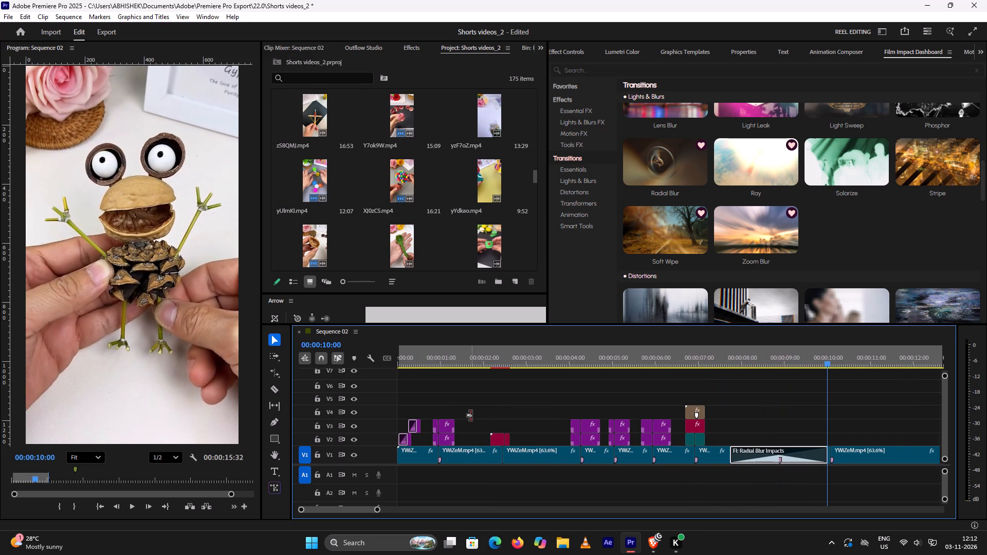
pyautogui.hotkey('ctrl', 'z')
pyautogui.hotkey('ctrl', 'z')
# Replay the Radial Blur transition from about 00:00:06:40 on to 00:00:11:04 and return the playhead to 00:00:09:34.
pyautogui.click(720, 361)
pyautogui.press('space')
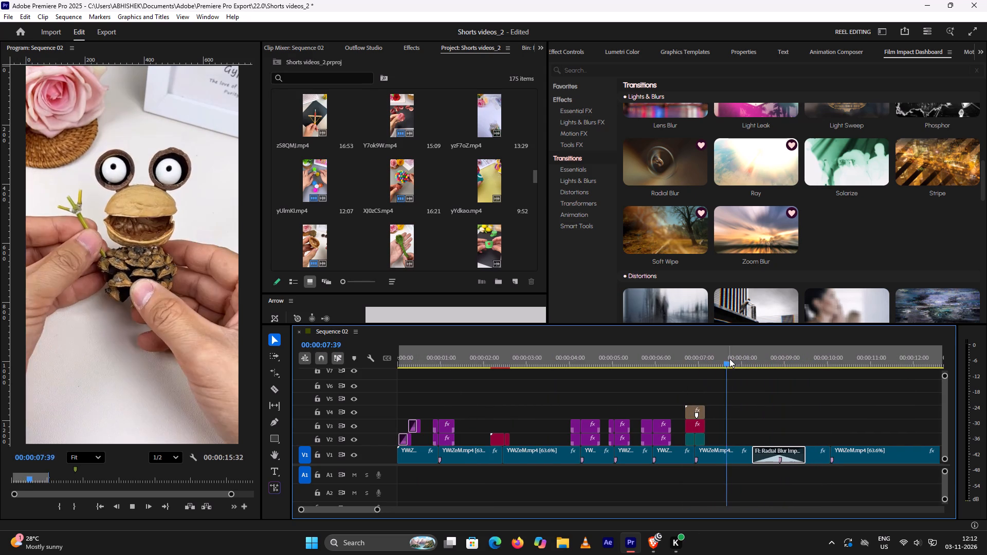
pyautogui.press('space')
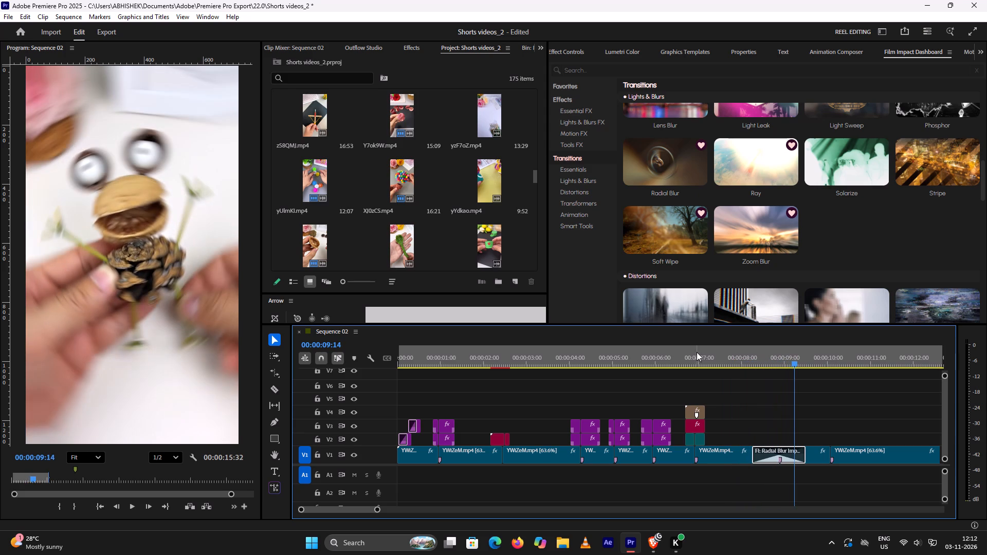
pyautogui.click(686, 352)
pyautogui.press('space')
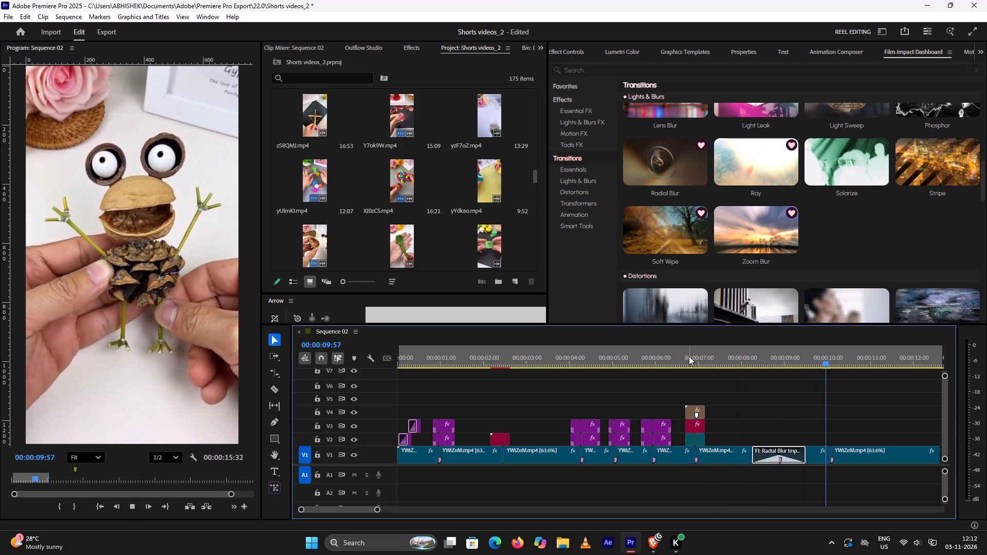
pyautogui.press('space')
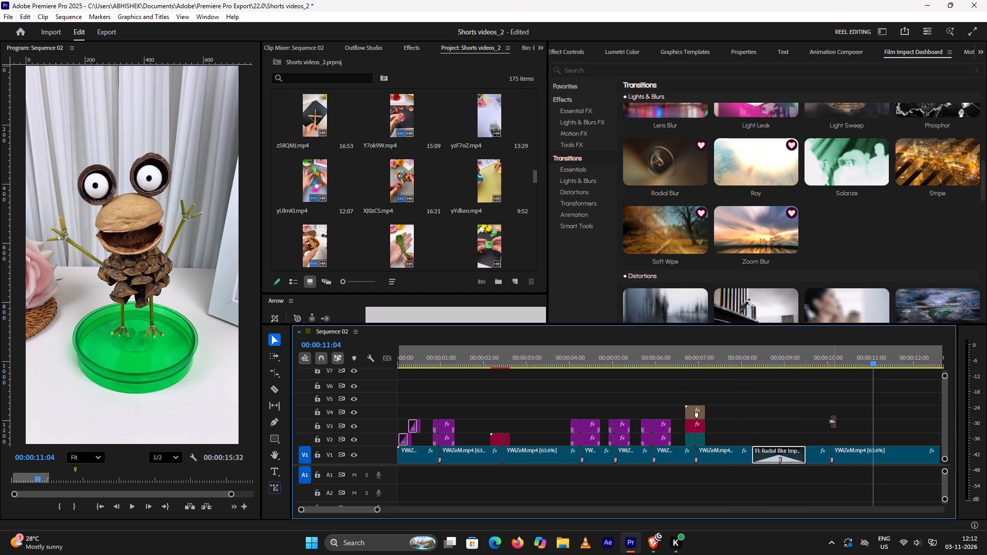
pyautogui.keyDown('alt'); pyautogui.scroll(-5, 833, 421); pyautogui.keyUp('alt')
pyautogui.click(642, 350)
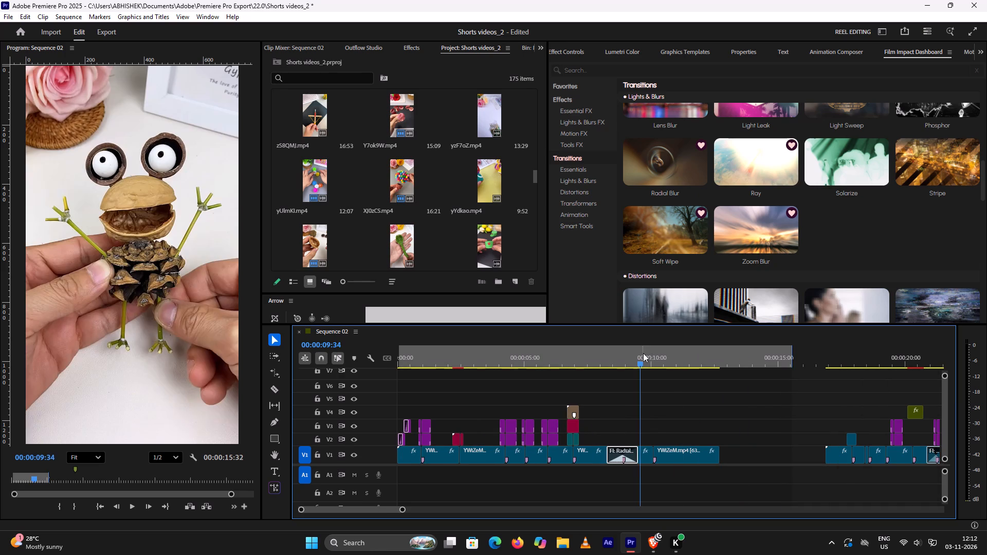
# Play the frog clip on from 00:00:09:34 to just past 00:00:11:20.
pyautogui.press('space')
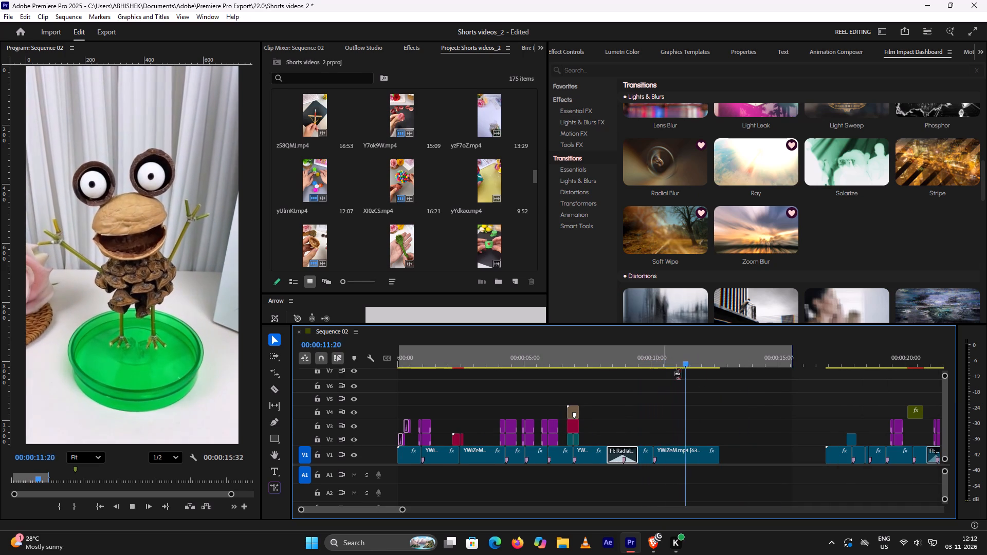
pyautogui.press('space')
# Review the existing transitions in the orange-cup and Mis.Michiko sections, from about 00:00:20 to 00:00:30, for one to reuse.
pyautogui.scroll(-6, 772, 399)
pyautogui.click(801, 364)
pyautogui.press('space')
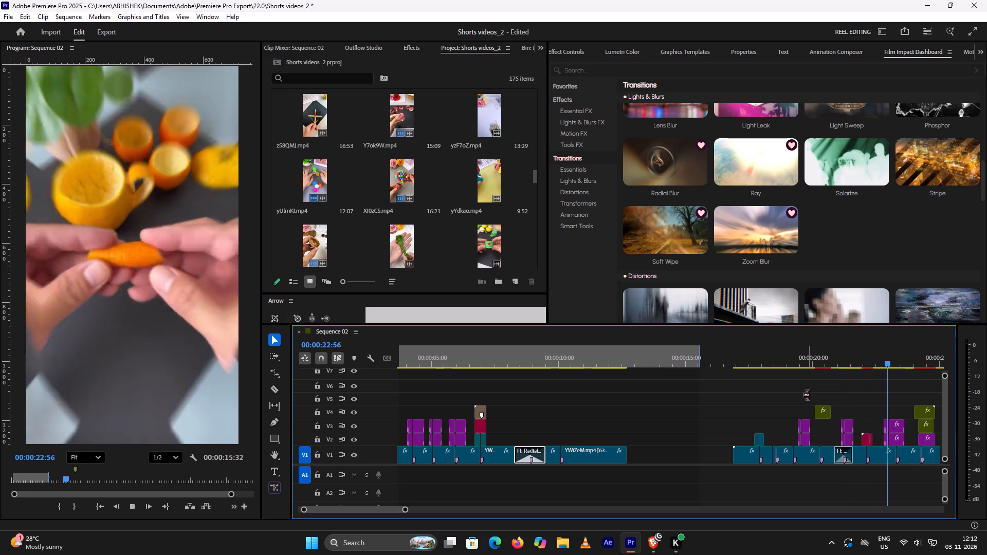
pyautogui.press('space')
pyautogui.scroll(-7, 846, 417)
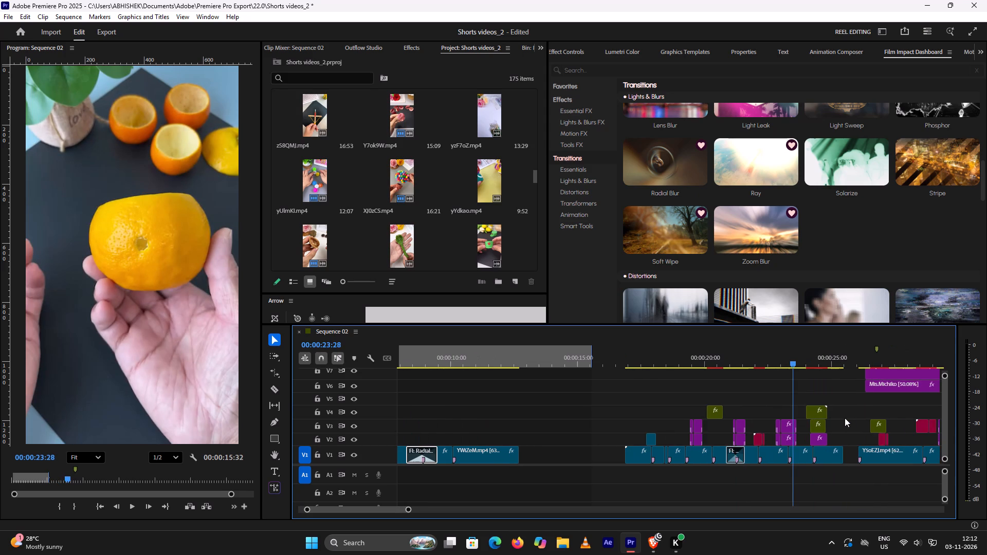
pyautogui.scroll(-2, 844, 417)
pyautogui.press('space')
pyautogui.press('space')
pyautogui.scroll(-3, 845, 417)
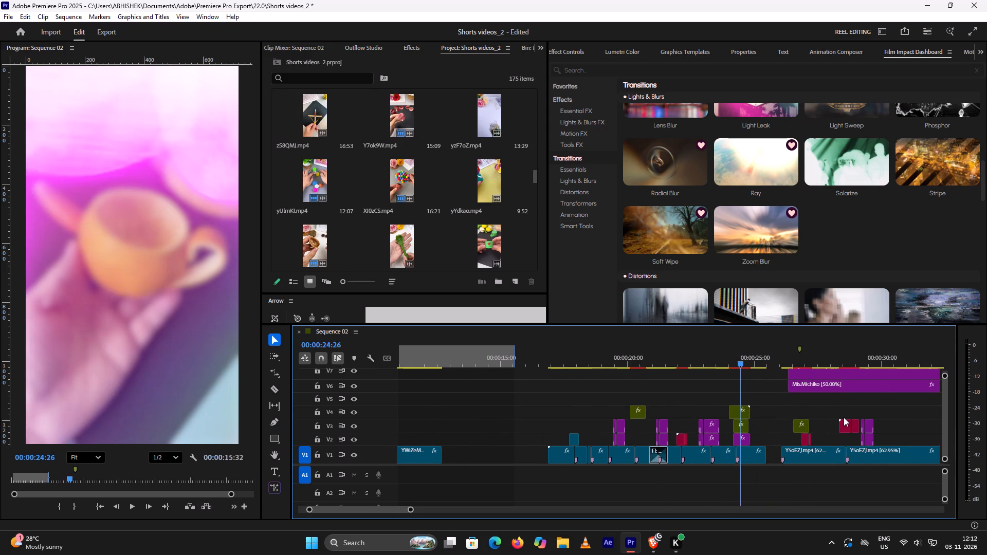
pyautogui.scroll(-2, 844, 417)
pyautogui.click(805, 361)
pyautogui.press('space')
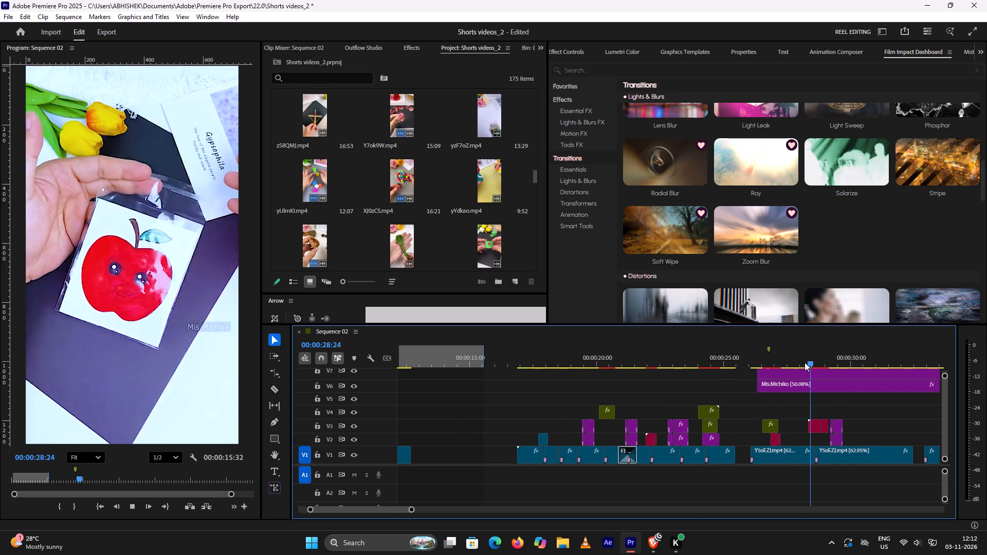
pyautogui.scroll(-6, 803, 368)
pyautogui.press('space')
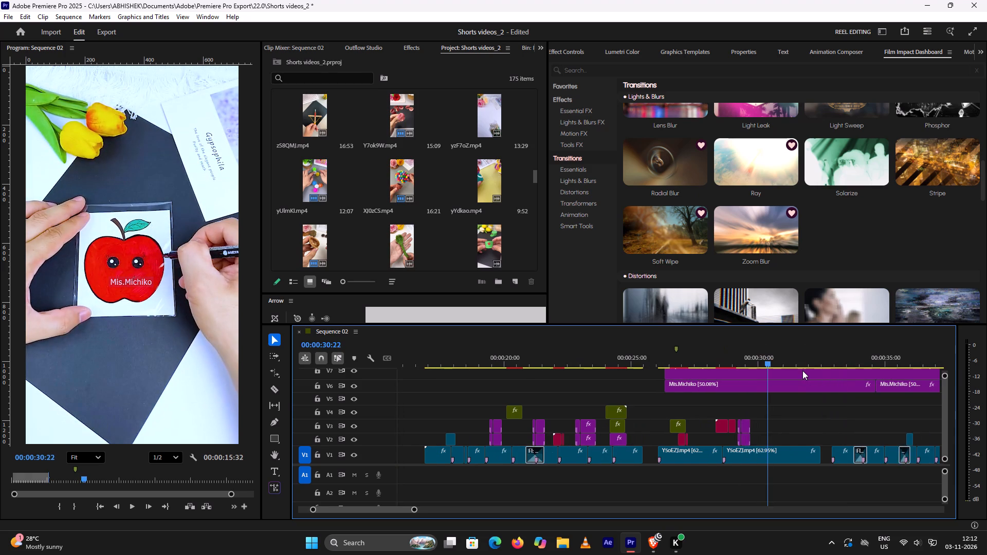
# Examine the existing transitions further along the sequence by playing sections between about 00:00:38:31 and 00:00:44:36.
pyautogui.scroll(-8, 808, 380)
pyautogui.click(853, 361)
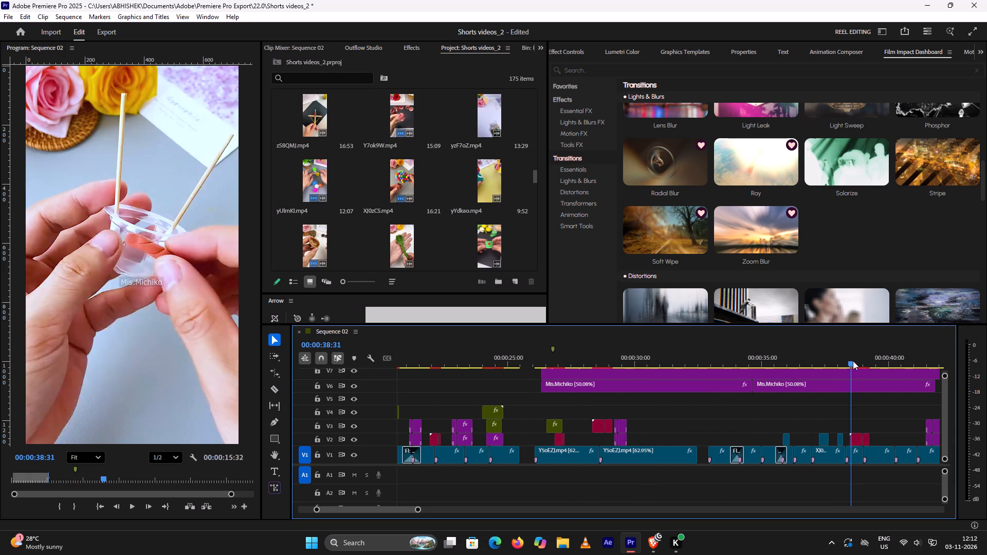
pyautogui.press('space')
pyautogui.press('space')
pyautogui.scroll(-5, 853, 365)
pyautogui.click(850, 362)
pyautogui.press('space')
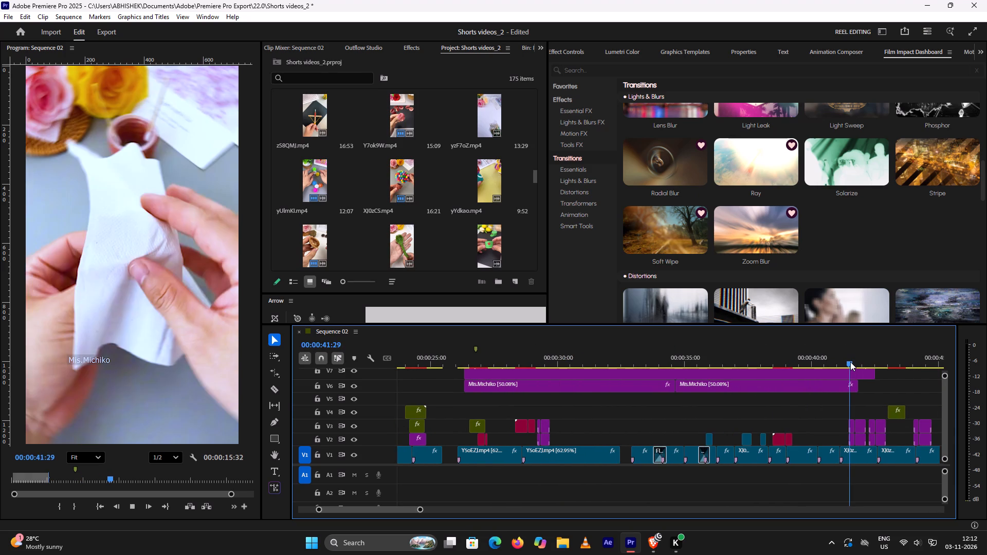
pyautogui.press('space')
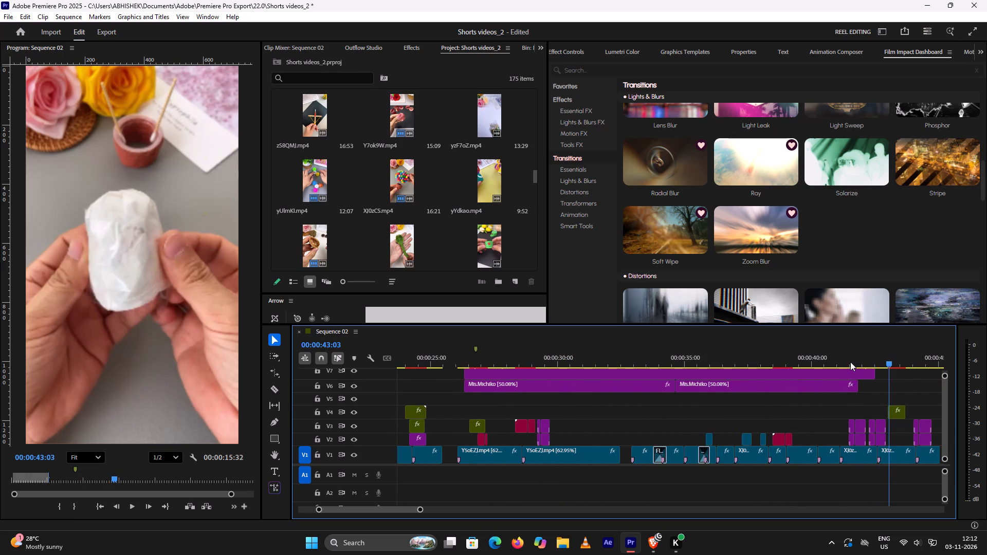
pyautogui.scroll(-4, 850, 365)
pyautogui.press('space')
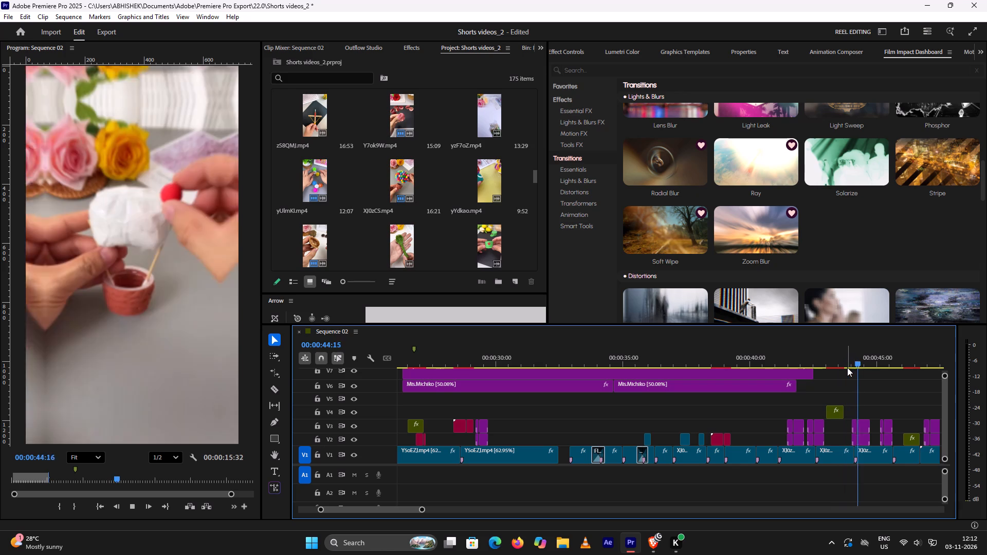
pyautogui.press('space')
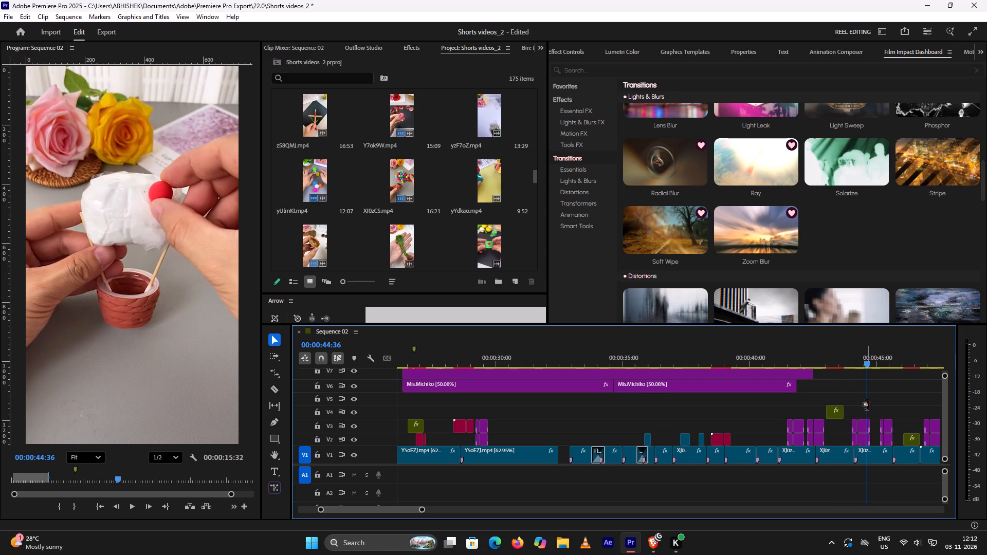
# Reuse the purple V2 and V3 transition clips near 00:00:44:36, placing them on V2 and V3 over the cut at about 00:00:10:06.
pyautogui.scroll(-3, 881, 398)
pyautogui.click(860, 397)
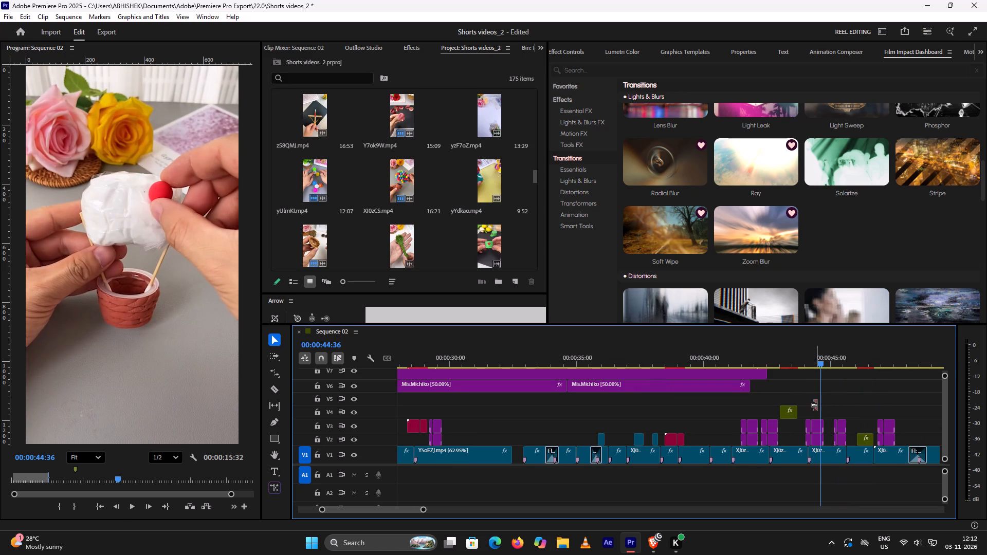
pyautogui.moveTo(808, 406); pyautogui.dragTo(824, 437)
pyautogui.moveTo(815, 427); pyautogui.dragTo(554, 395)
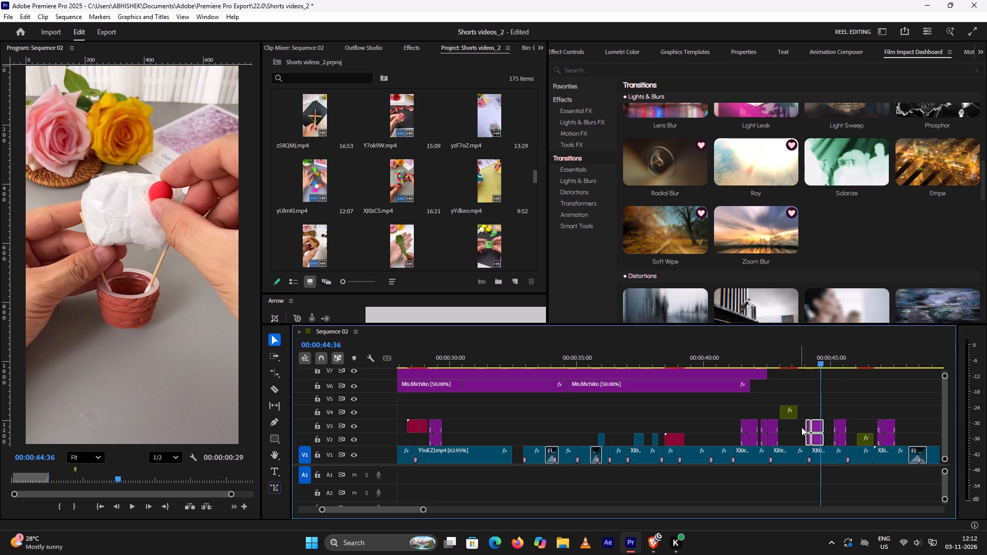
pyautogui.moveTo(816, 425); pyautogui.dragTo(339, 404)
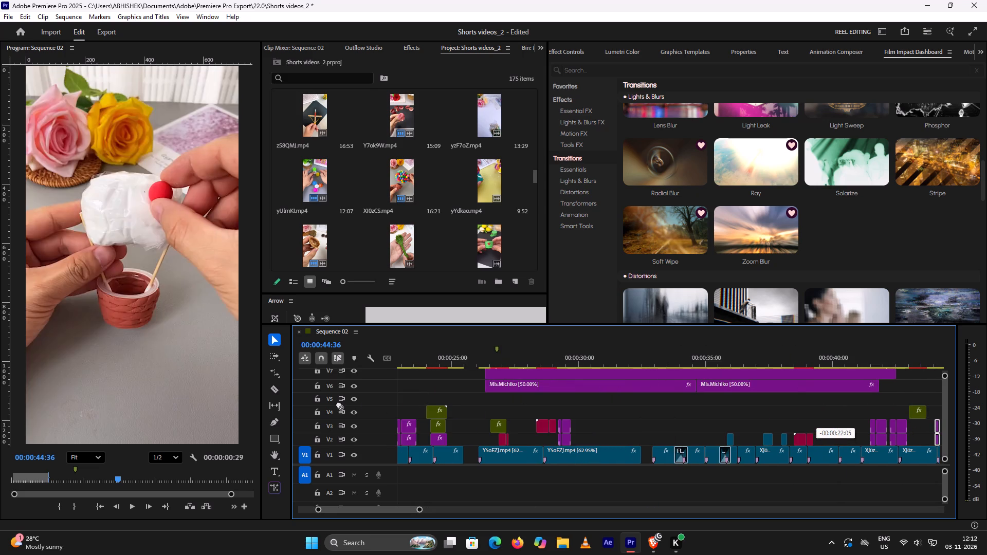
pyautogui.moveTo(339, 404); pyautogui.dragTo(352, 384)
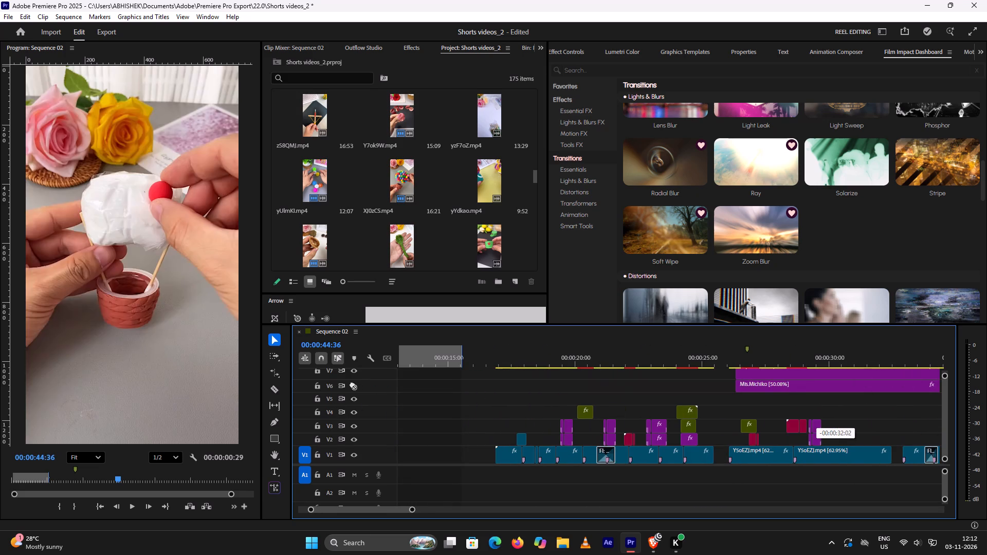
pyautogui.moveTo(352, 384); pyautogui.dragTo(498, 410)
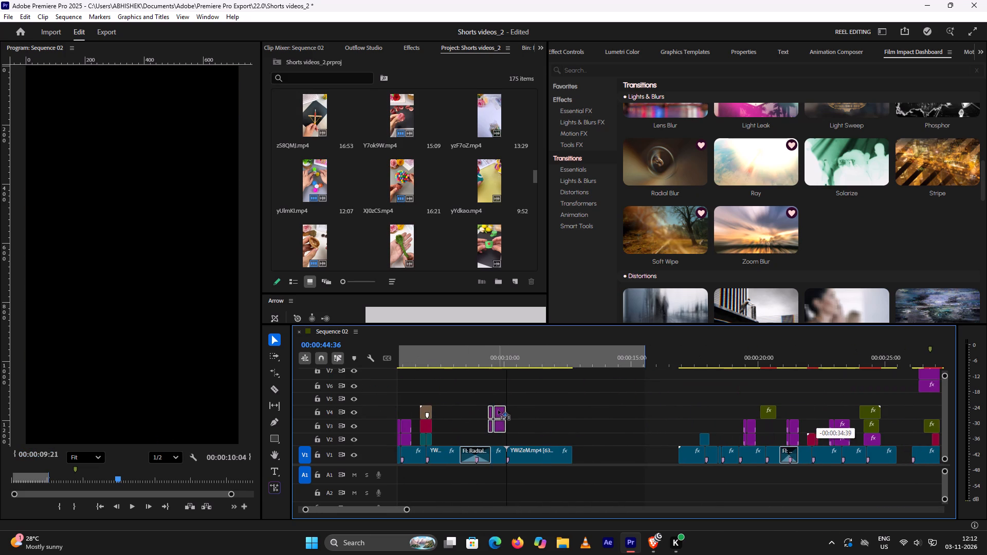
pyautogui.moveTo(498, 410); pyautogui.dragTo(509, 424)
# Play back the reused transition at the 00:00:10:06 cut from about 00:00:08:45, continuing through the frog clip to 00:00:12:13.
pyautogui.click(474, 357)
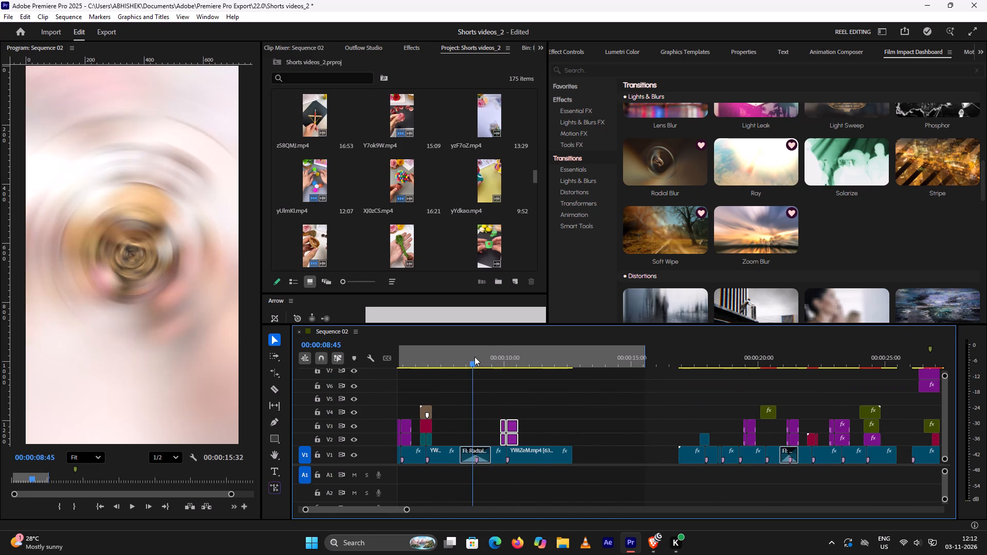
pyautogui.press('space')
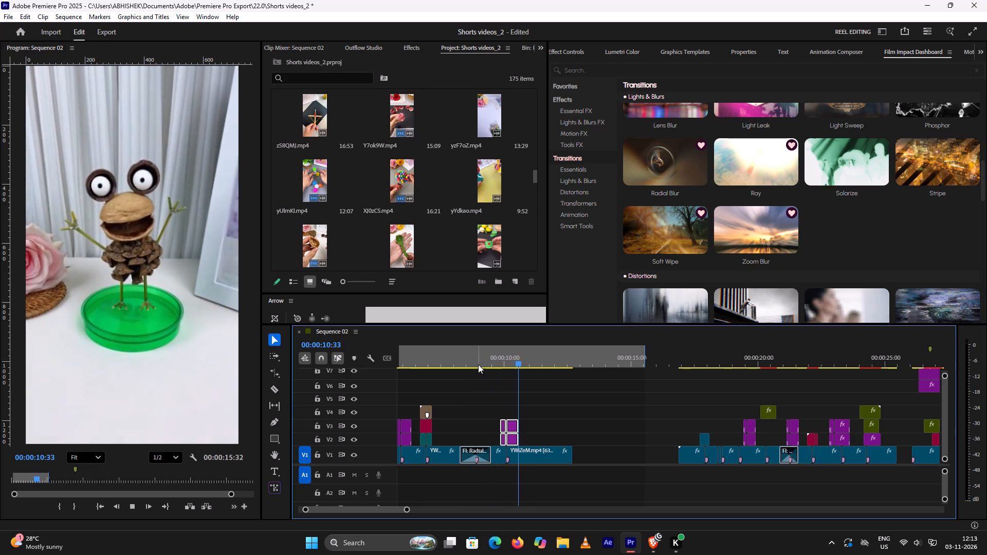
pyautogui.click(478, 365)
pyautogui.press('space')
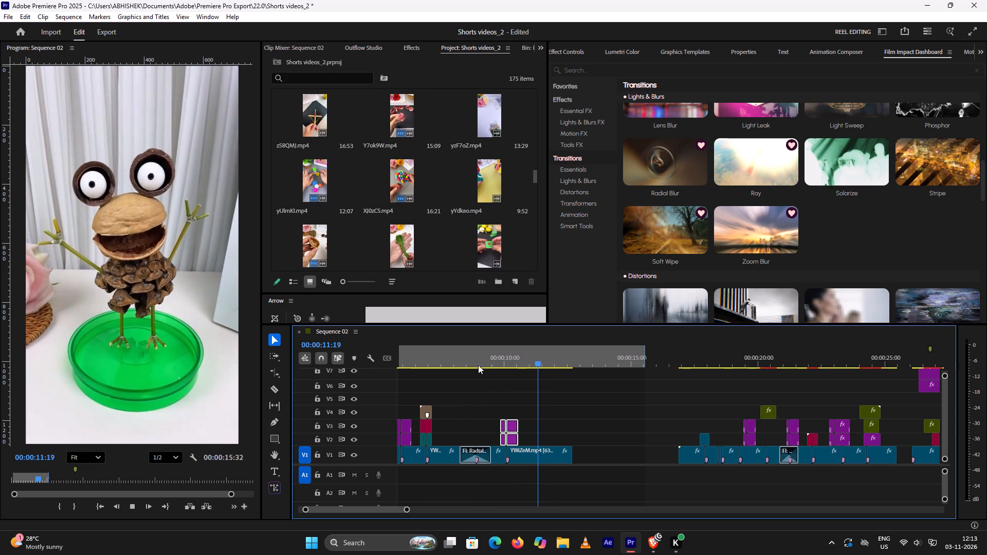
pyautogui.press('space')
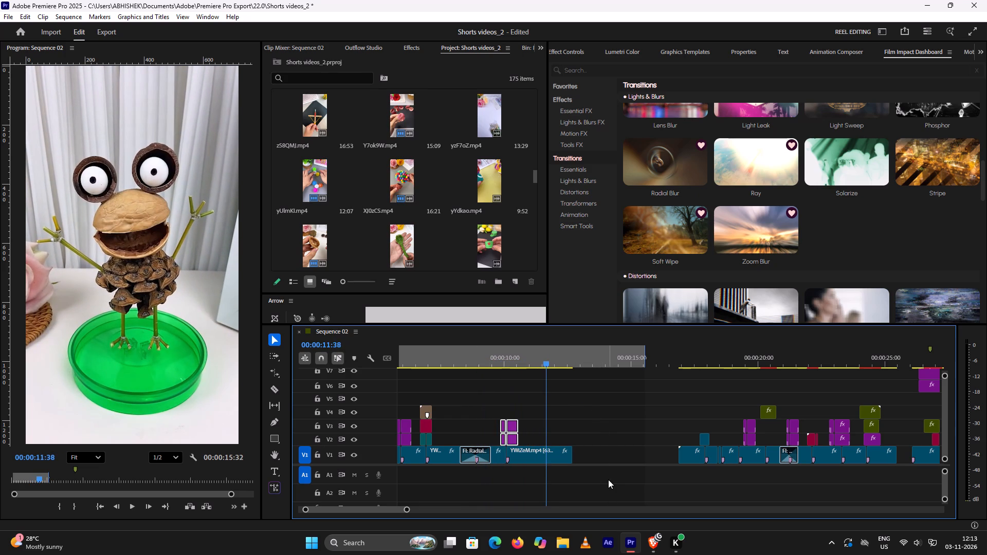
pyautogui.press('space')
pyautogui.press('space')
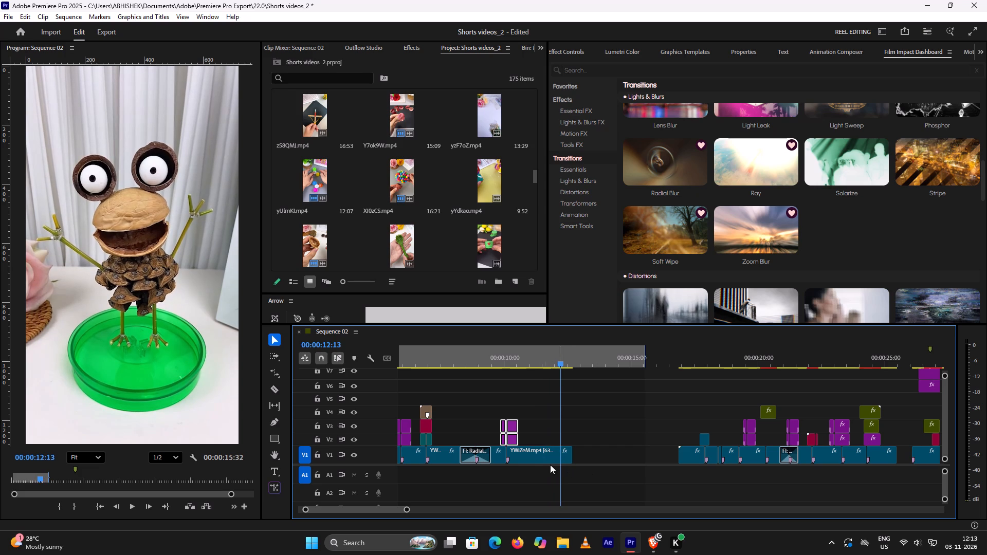
# Start Scale and Position keyframes on the last YWiZeM.mp4 frog clip at its beginning, 00:00:10:06.
pyautogui.click(533, 457)
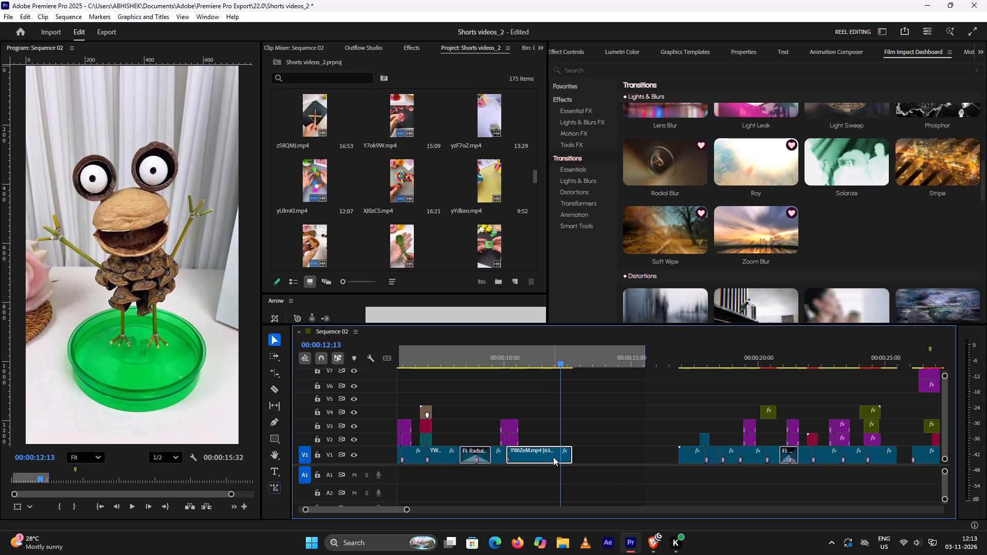
pyautogui.press('e')
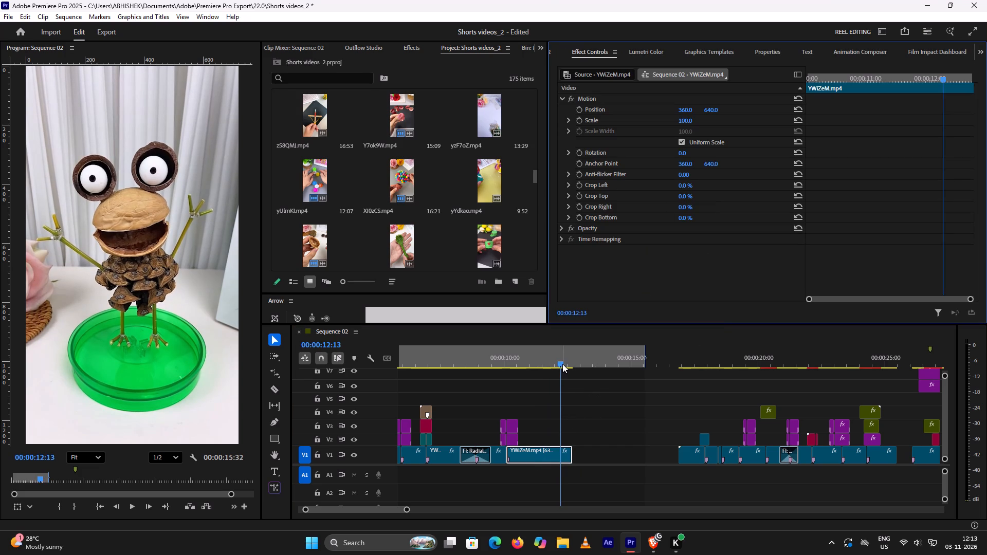
pyautogui.moveTo(562, 364); pyautogui.dragTo(509, 373)
pyautogui.click(552, 453)
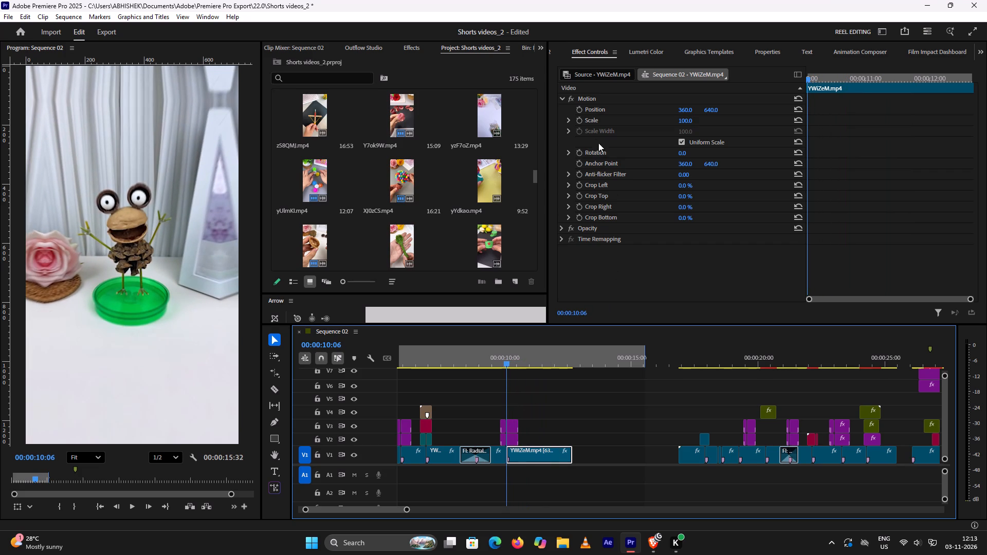
pyautogui.click(580, 118)
pyautogui.click(580, 111)
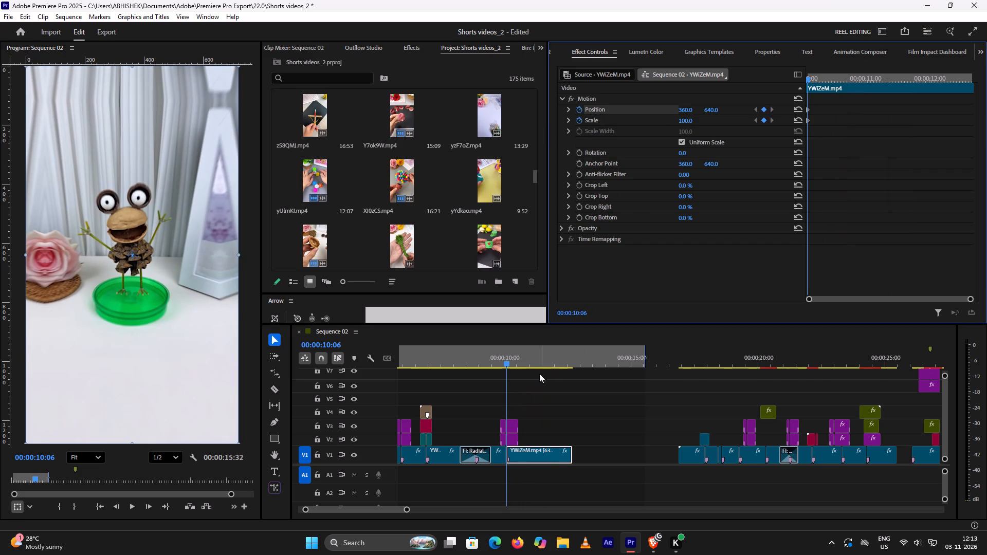
# Add Scale and Position keyframes at the frog clip's end, 00:00:12:37, with Scale 118 and Position 393, 630.
pyautogui.moveTo(508, 362); pyautogui.dragTo(569, 364)
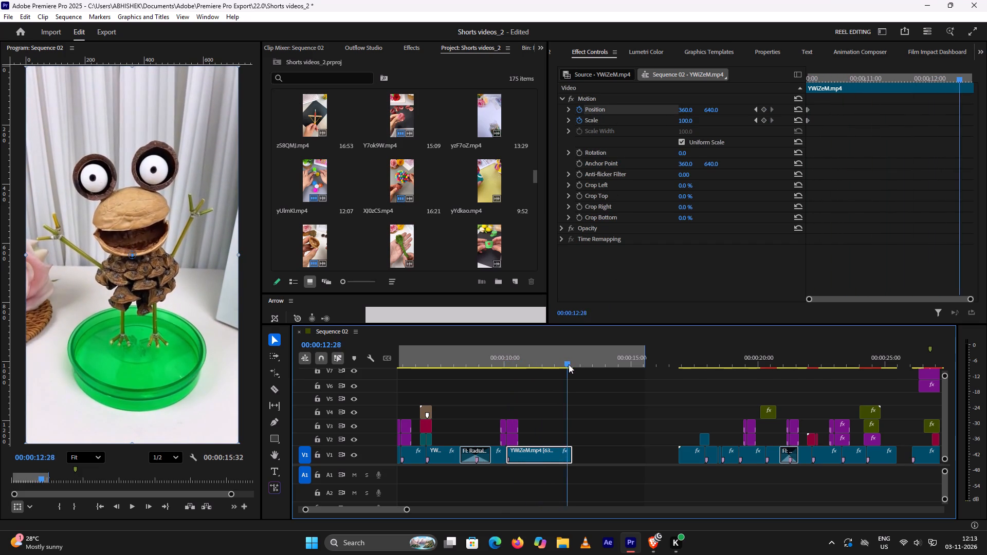
pyautogui.moveTo(569, 364); pyautogui.dragTo(573, 364)
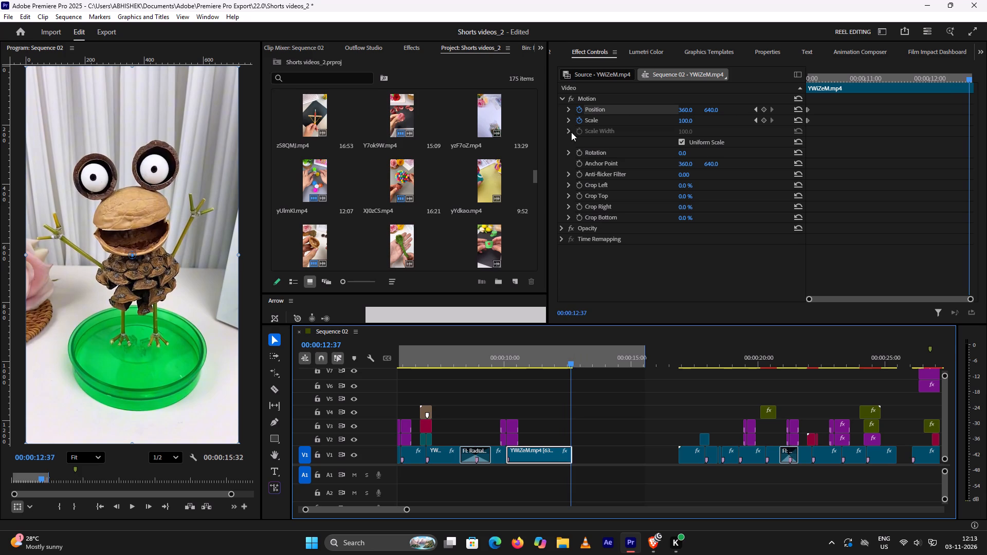
pyautogui.click(764, 120)
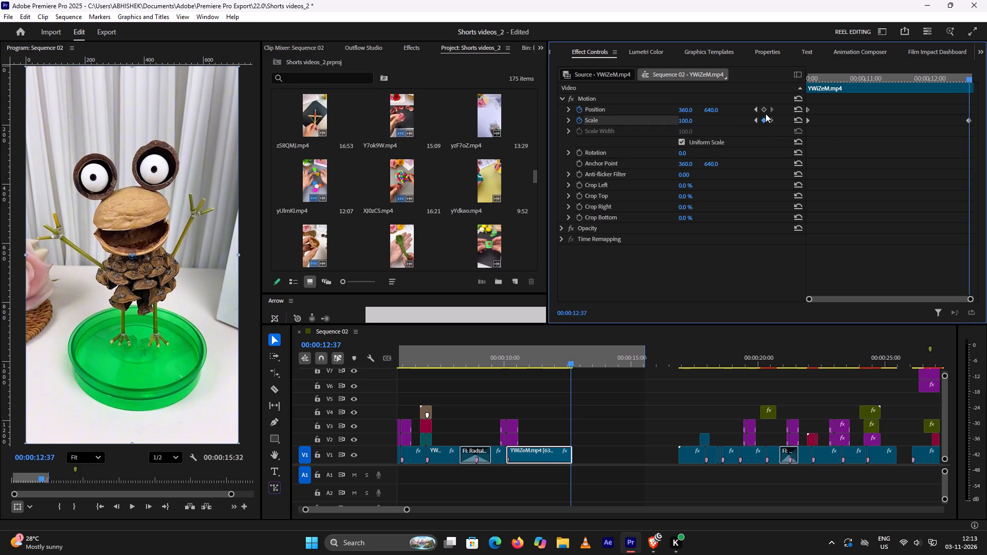
pyautogui.click(765, 112)
pyautogui.moveTo(684, 122); pyautogui.dragTo(690, 120)
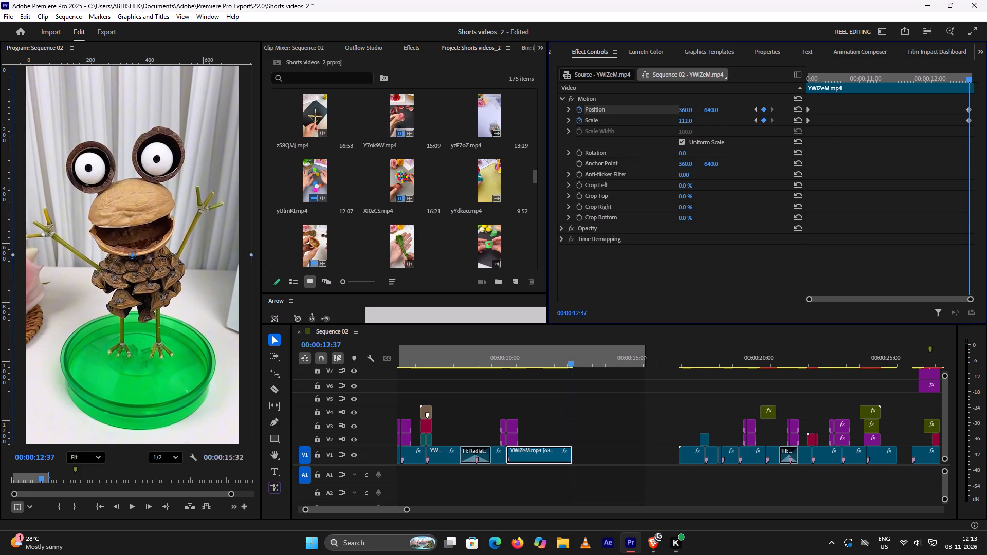
pyautogui.moveTo(690, 120); pyautogui.dragTo(691, 119)
pyautogui.moveTo(687, 110); pyautogui.dragTo(699, 110)
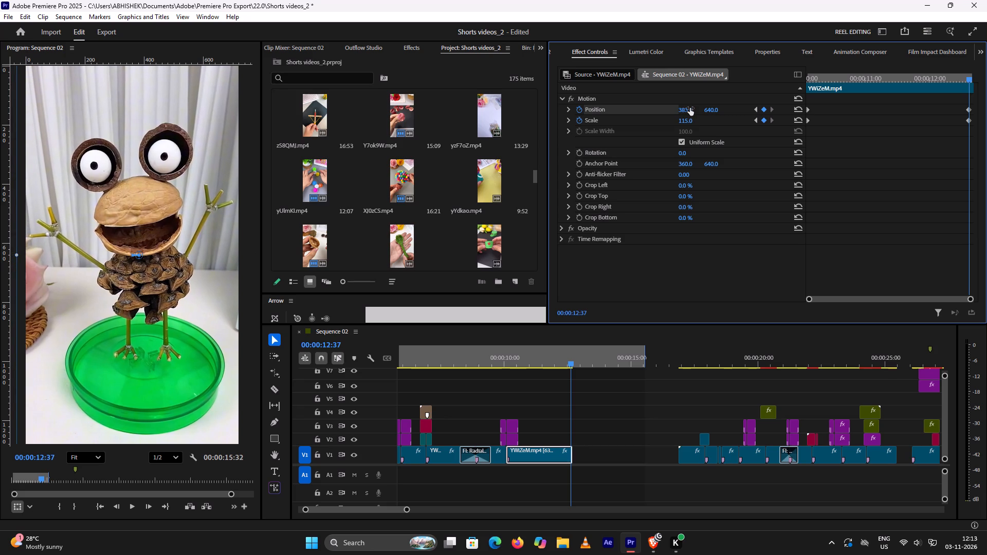
pyautogui.click(685, 117)
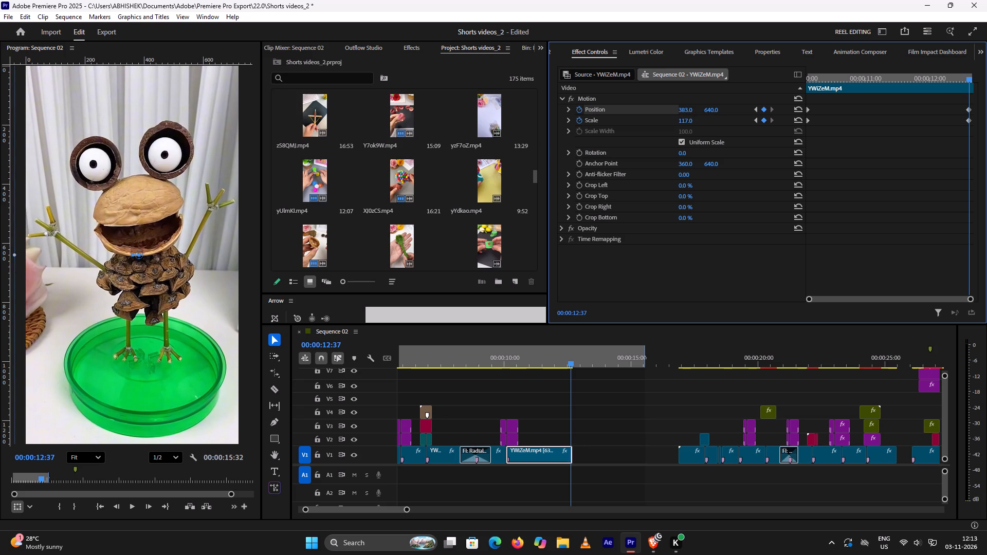
pyautogui.click(691, 111)
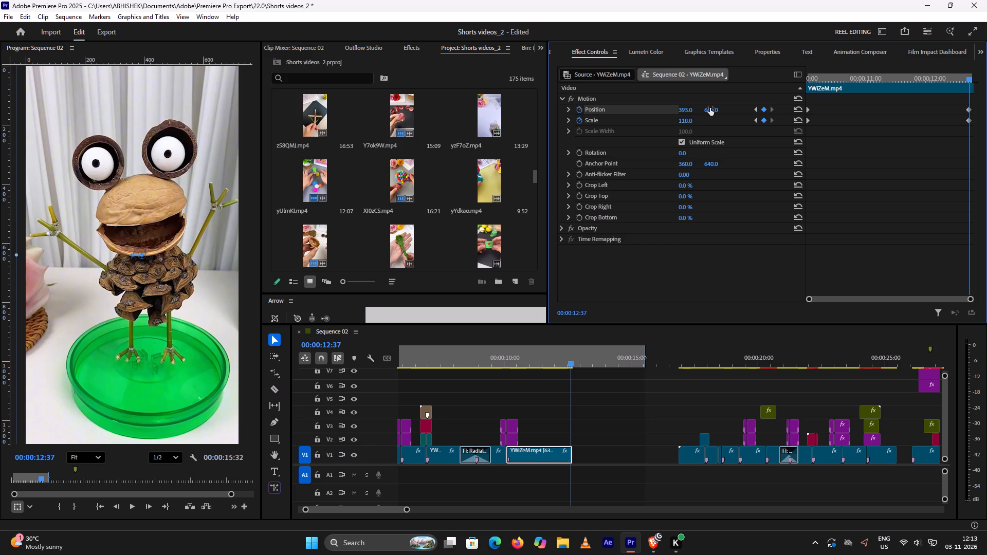
pyautogui.click(710, 108)
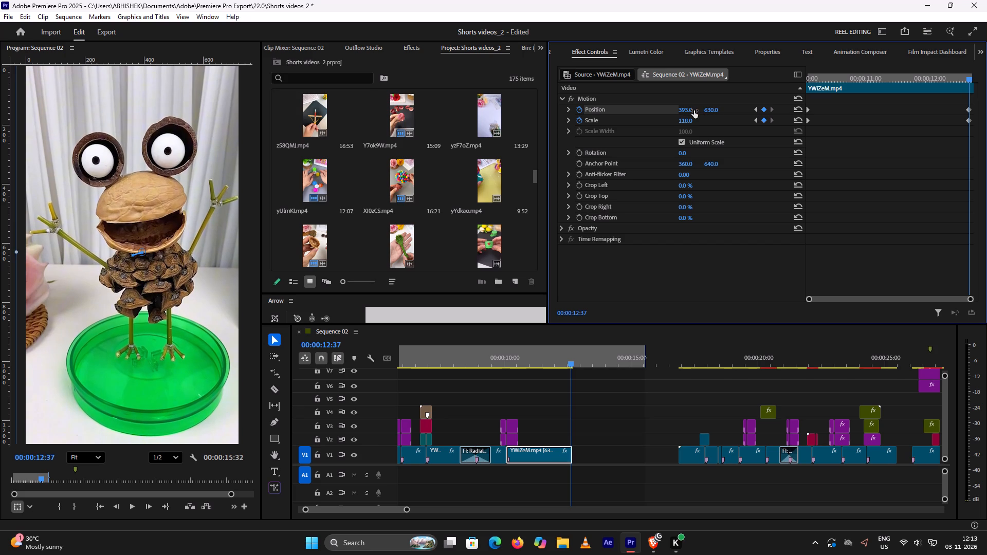
# Set the Position X of the frog clip's end keyframe at 00:00:12:37 to 389 and play back the clip's end.
pyautogui.click(692, 111)
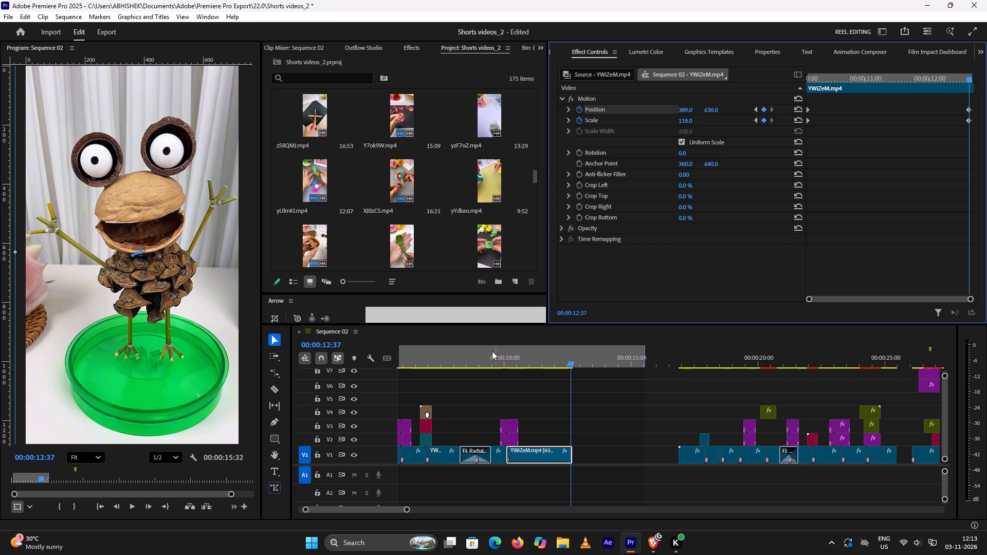
pyautogui.click(486, 353)
pyautogui.press('space')
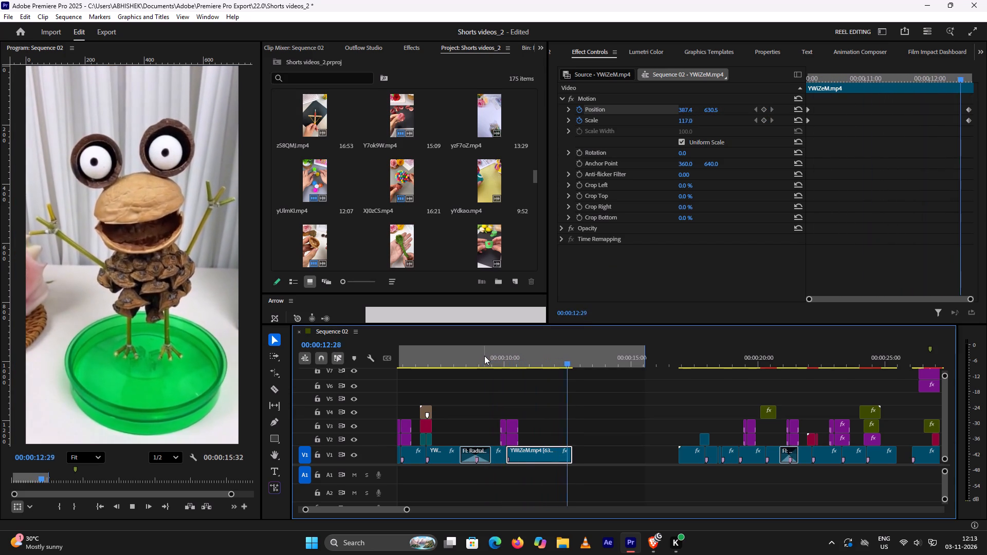
pyautogui.press('space')
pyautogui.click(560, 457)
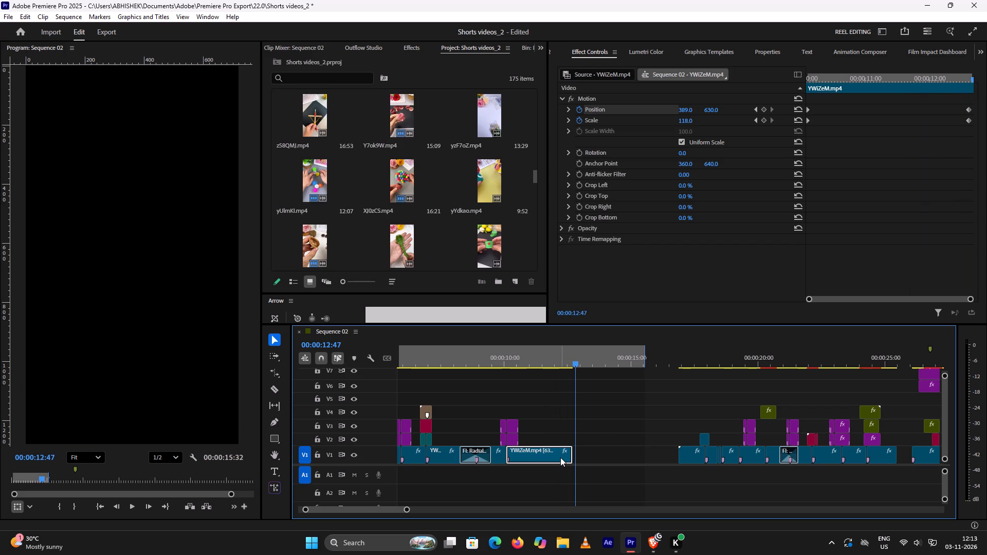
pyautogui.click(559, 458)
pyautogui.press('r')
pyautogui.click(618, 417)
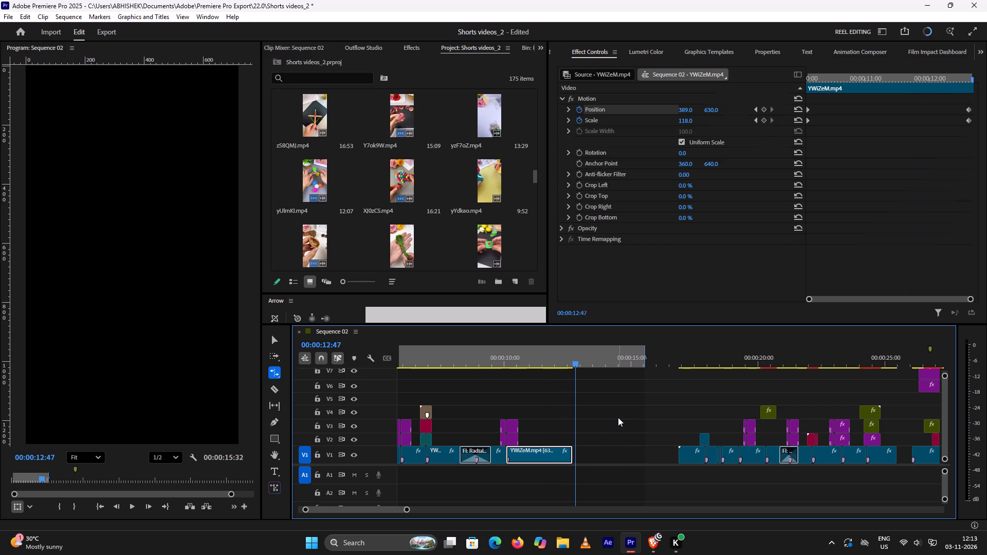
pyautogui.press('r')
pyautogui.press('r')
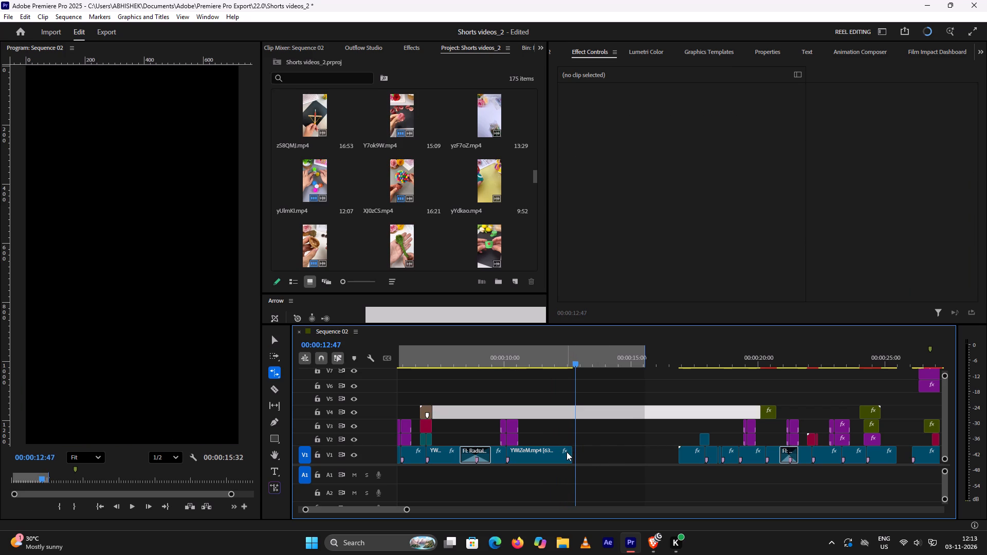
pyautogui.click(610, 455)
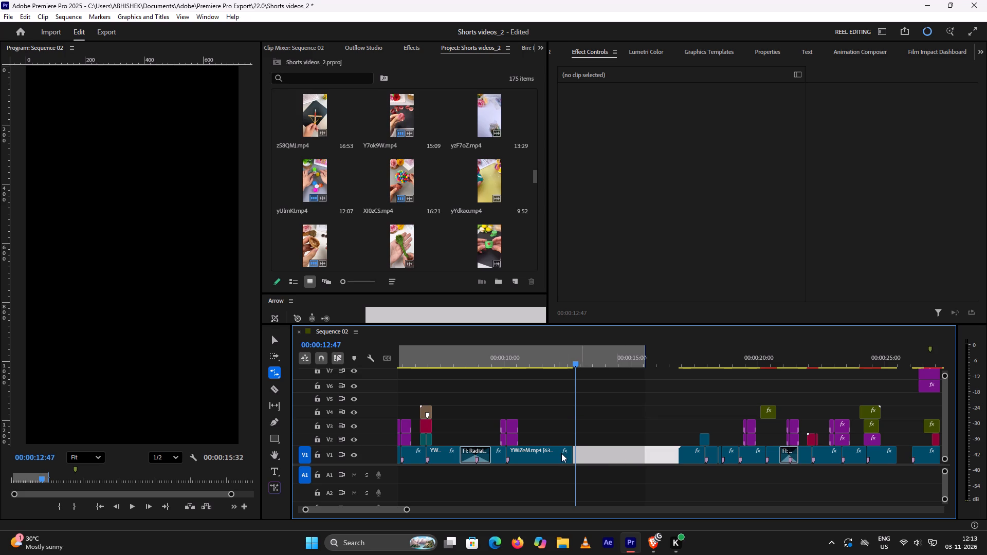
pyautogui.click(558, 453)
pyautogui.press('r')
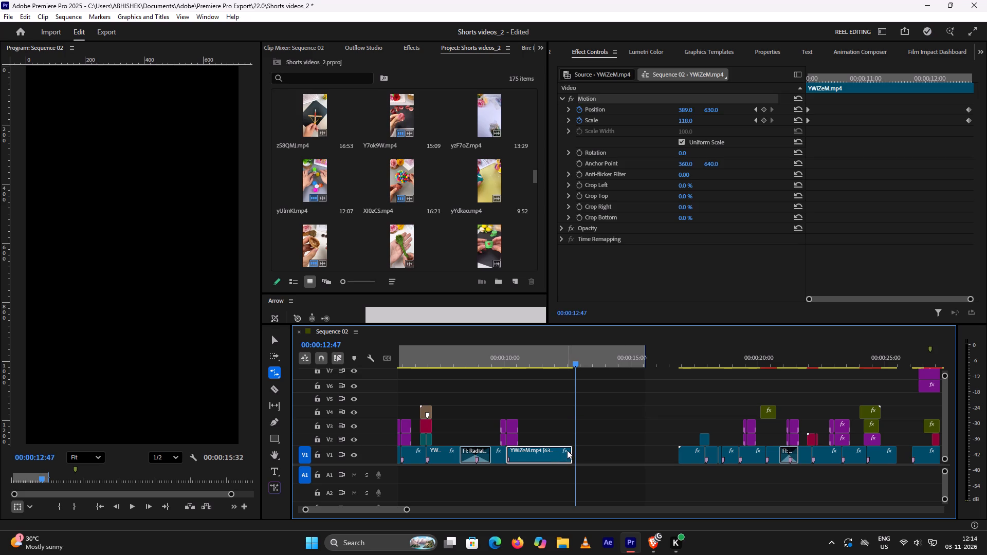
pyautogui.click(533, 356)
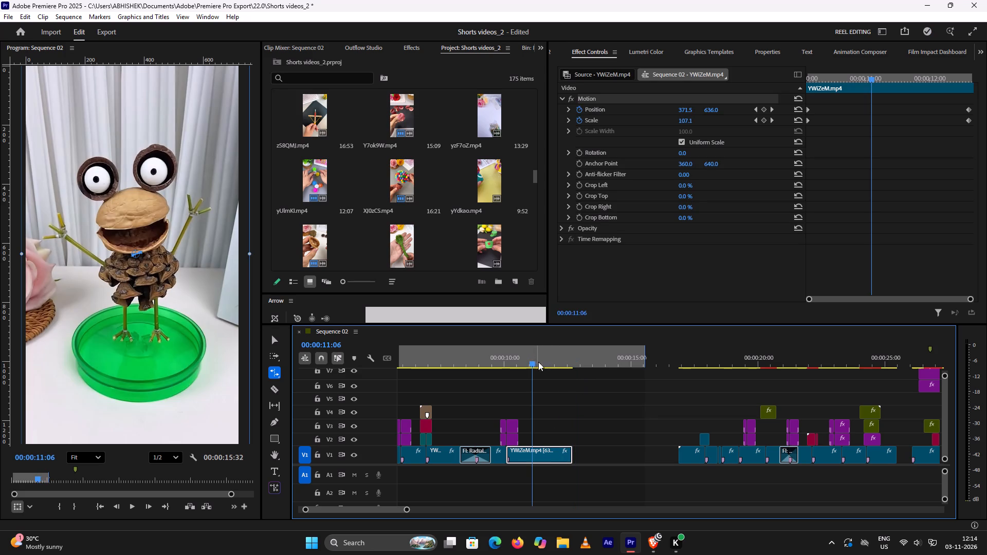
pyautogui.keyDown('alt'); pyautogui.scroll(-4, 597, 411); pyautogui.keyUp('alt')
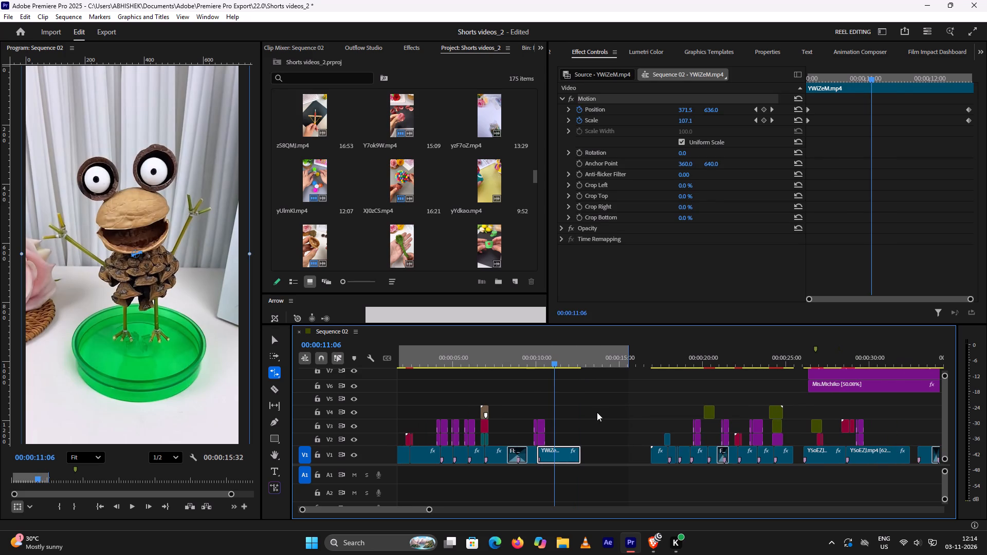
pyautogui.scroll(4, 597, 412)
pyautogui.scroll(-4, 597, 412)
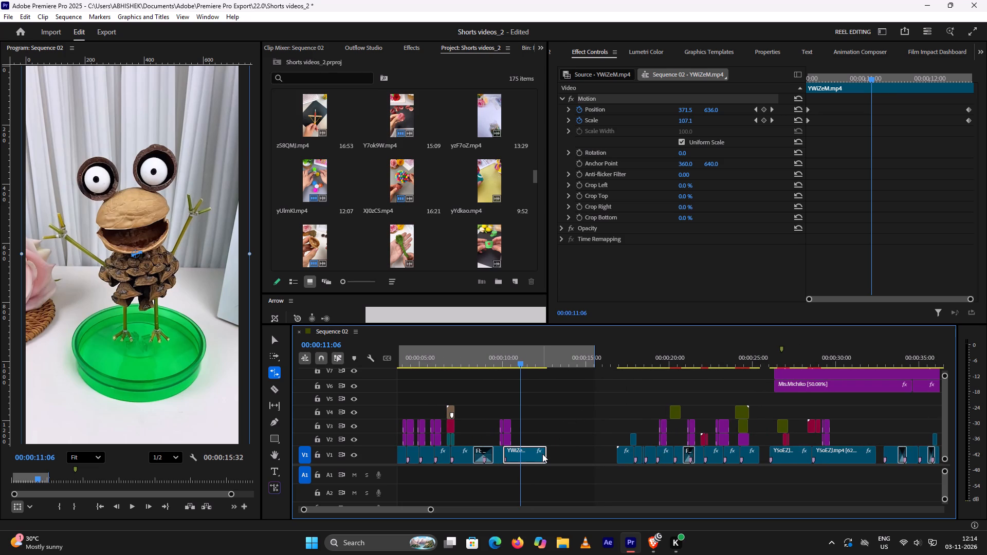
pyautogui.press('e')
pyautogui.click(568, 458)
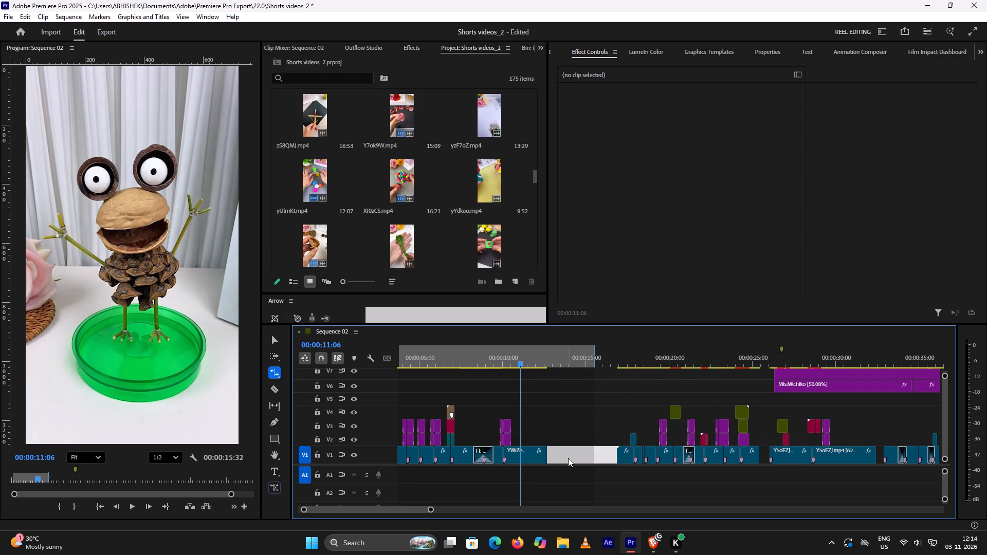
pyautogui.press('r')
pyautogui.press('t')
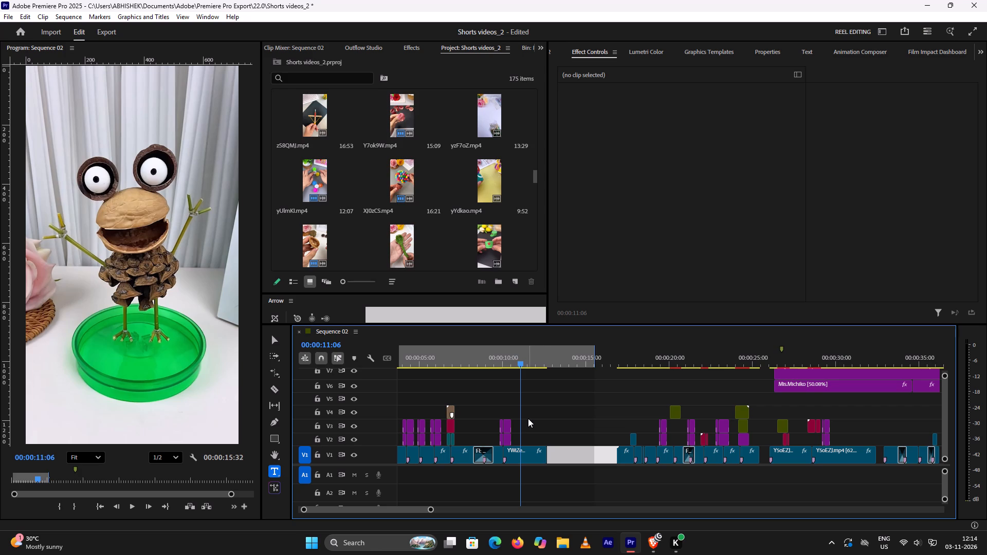
# Speed up the last YWiZeM.mp4 frog clip with Rate Stretch, shortening its end to about 00:00:12:05, and play it back.
pyautogui.press('r')
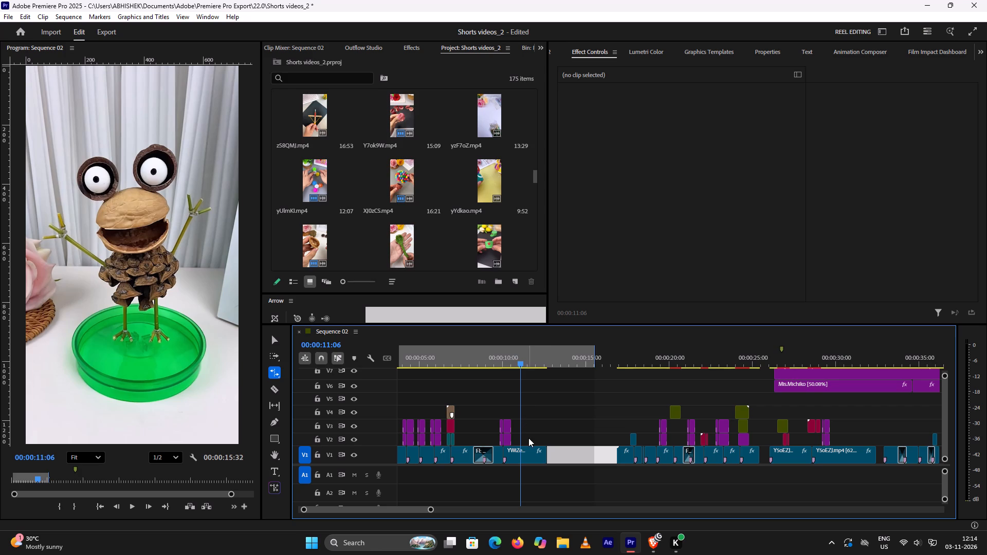
pyautogui.click(529, 447)
pyautogui.moveTo(545, 452); pyautogui.dragTo(542, 454)
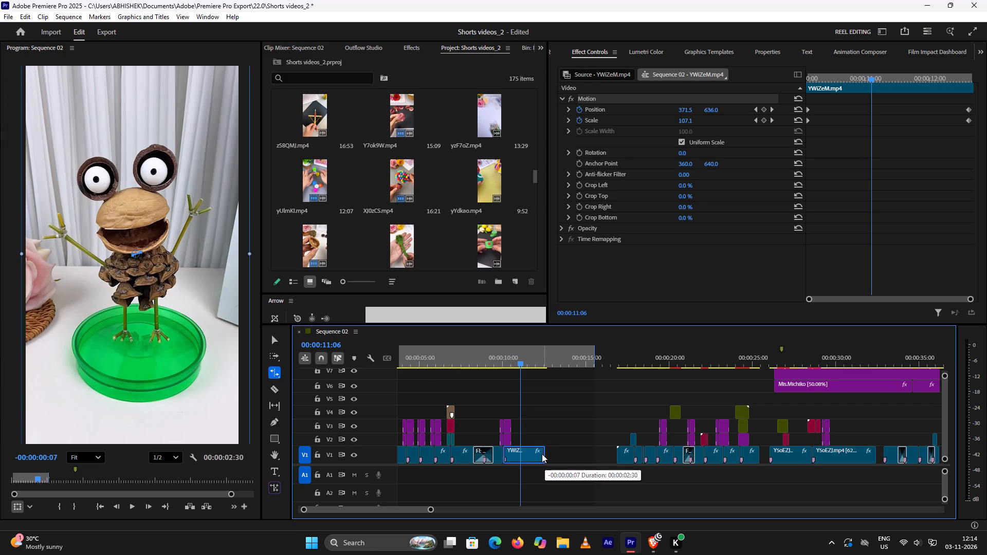
pyautogui.moveTo(542, 454); pyautogui.dragTo(535, 457)
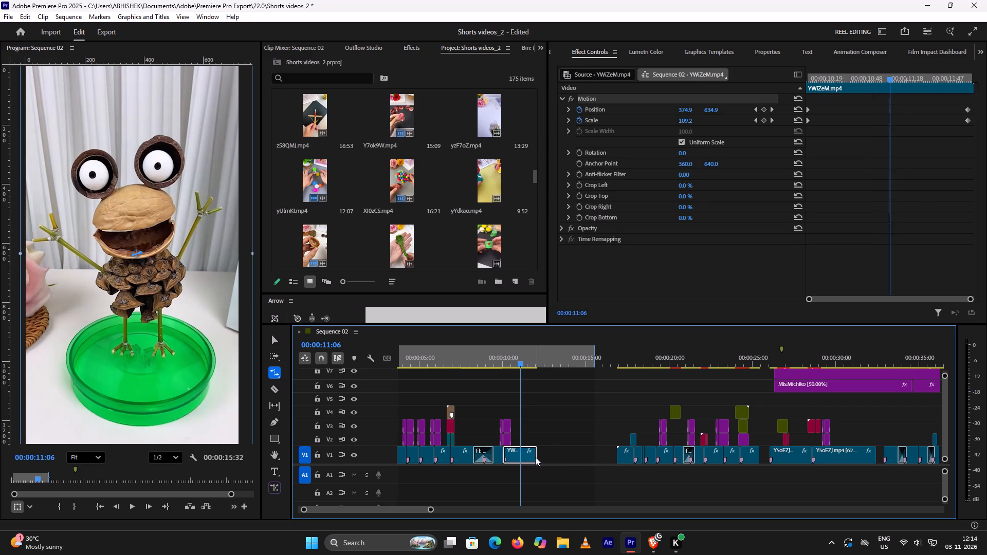
pyautogui.press('space')
pyautogui.press('space')
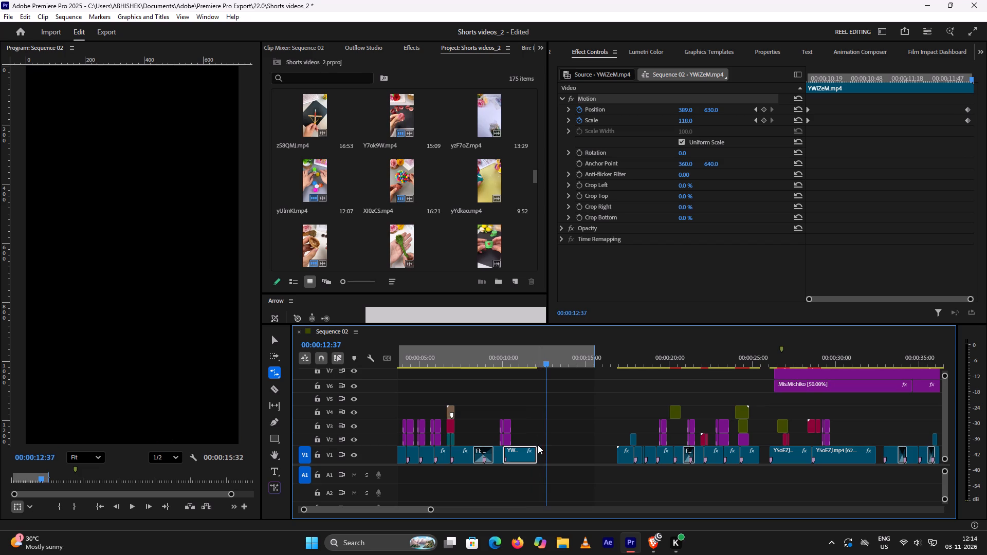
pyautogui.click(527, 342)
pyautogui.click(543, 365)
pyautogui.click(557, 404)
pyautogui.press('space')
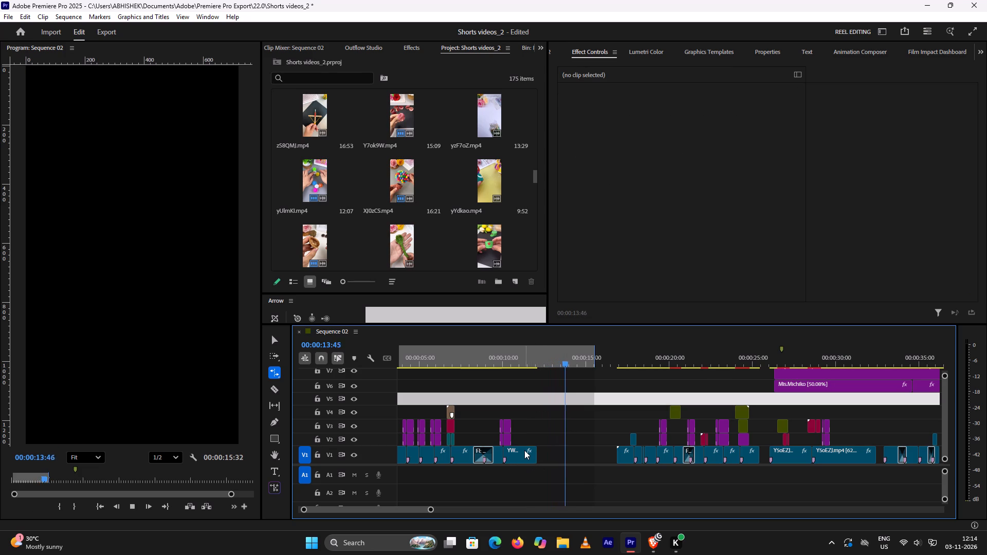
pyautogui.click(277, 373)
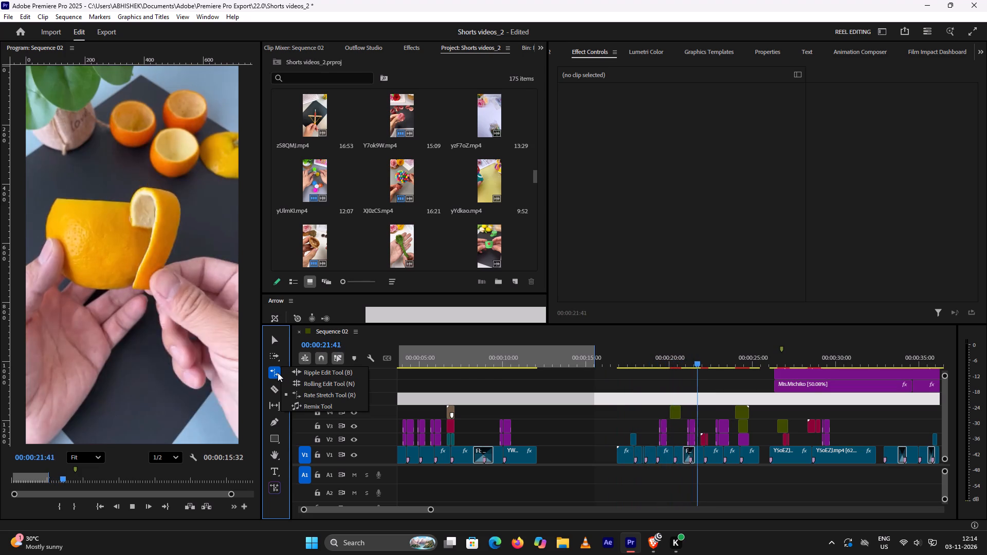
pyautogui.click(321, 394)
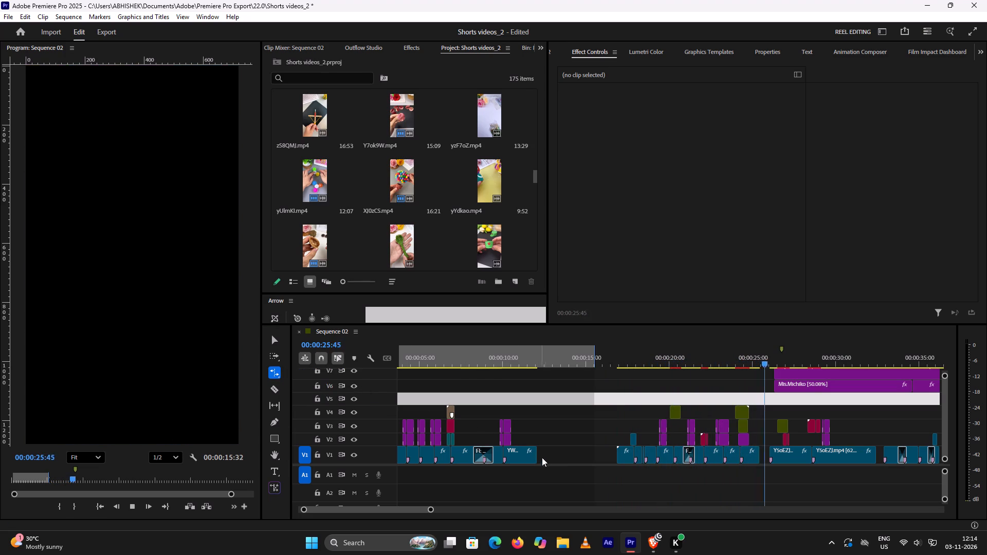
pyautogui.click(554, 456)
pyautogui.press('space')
# Play back the sped-up frog clip from just before the 00:00:10:06 cut through its end.
pyautogui.keyDown('alt'); pyautogui.scroll(4, 564, 442); pyautogui.keyUp('alt')
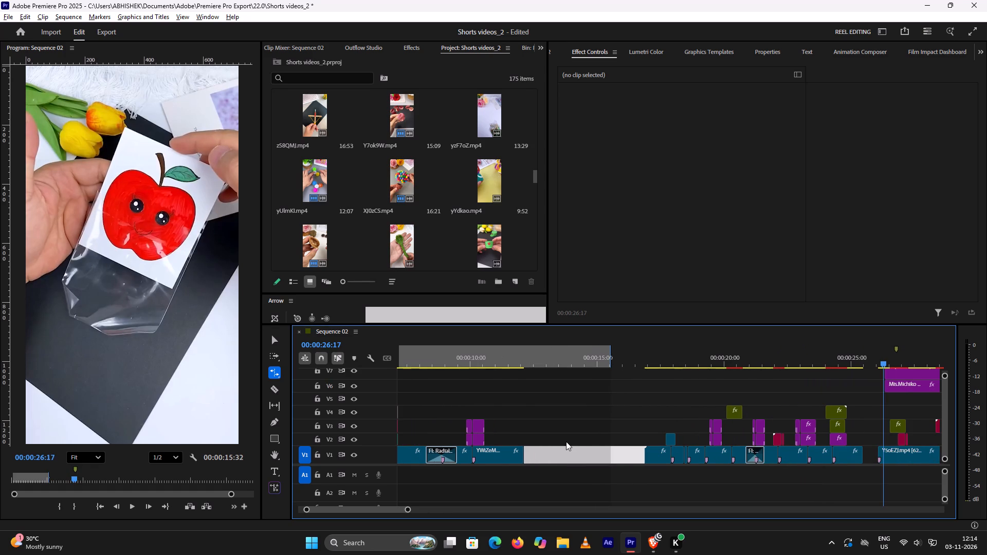
pyautogui.click(462, 355)
pyautogui.press('space')
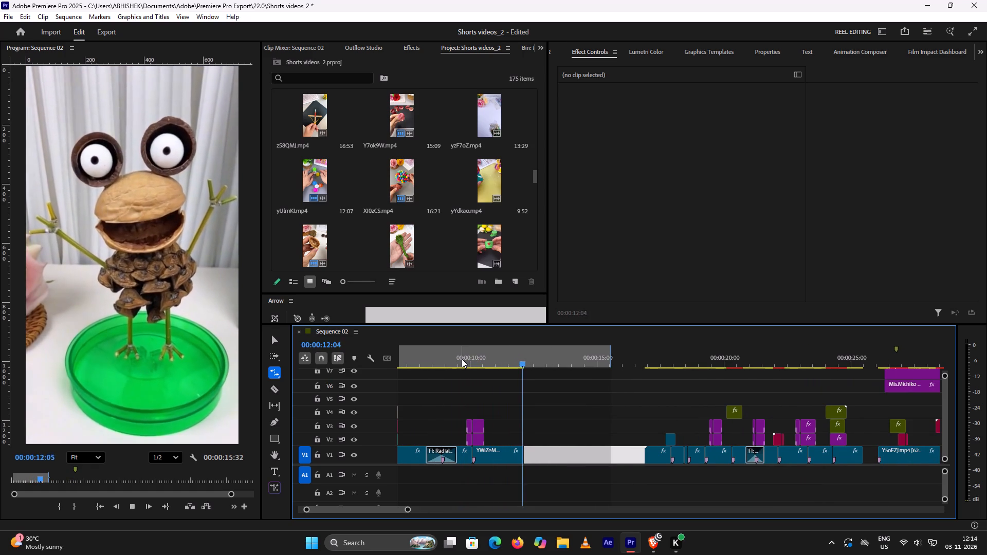
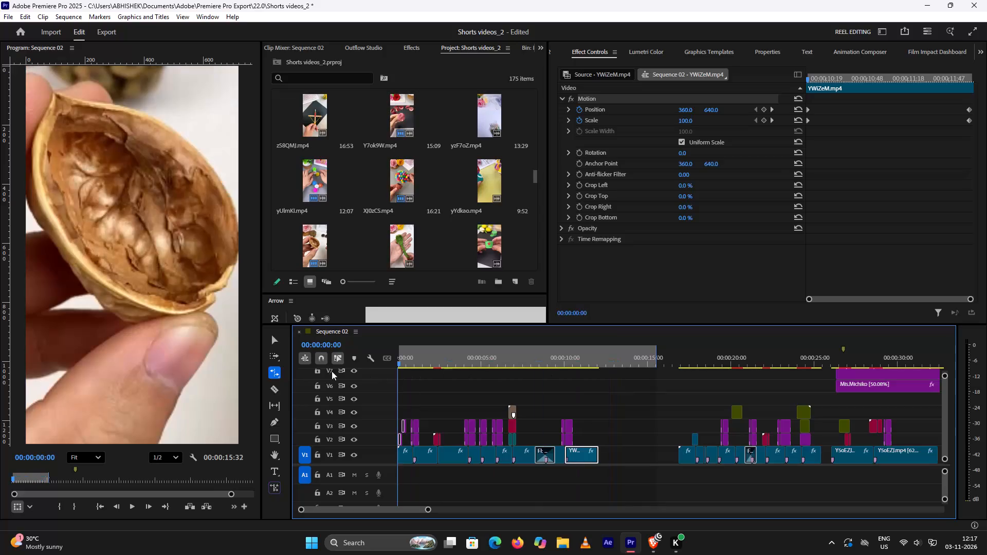
# Play Sequence 02 from the start through the last YWiZeM.mp4 clip and stop in the gap after it.
pyautogui.press('space')
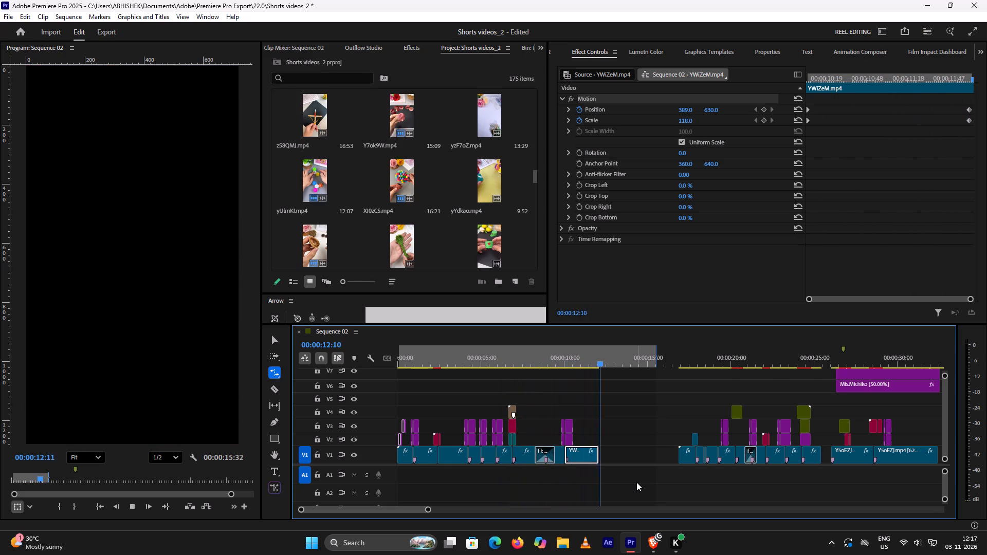
pyautogui.press('space')
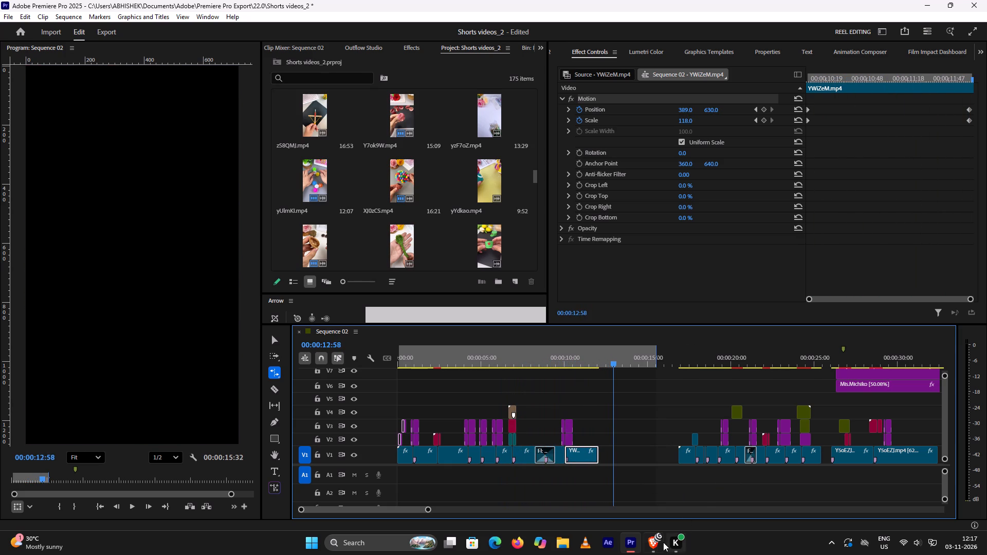
# Import both Walnut Frog Craft Thumbnail images from Downloads into the project.
pyautogui.doubleClick(523, 239)
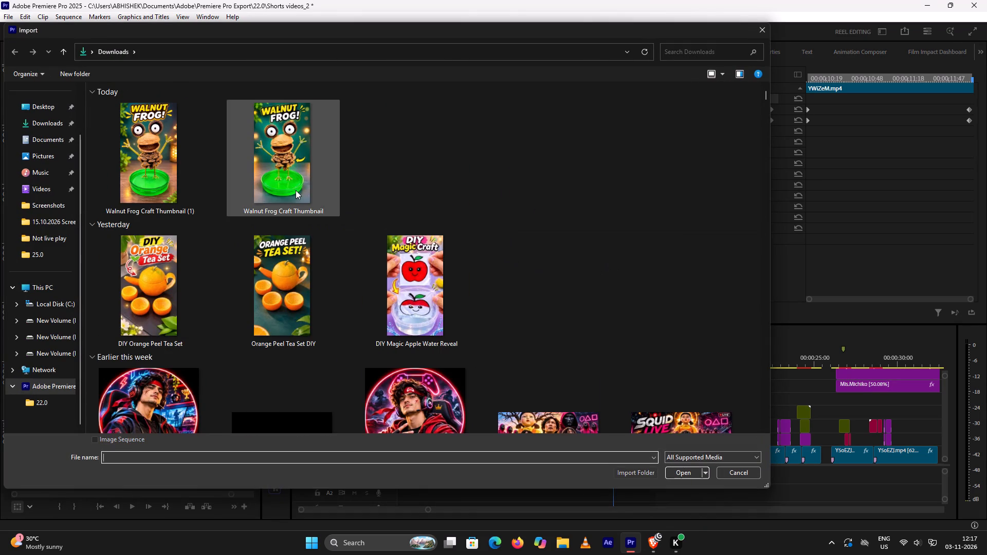
pyautogui.click(296, 190)
pyautogui.keyDown('ctrl'); pyautogui.click(164, 168); pyautogui.keyUp('ctrl')
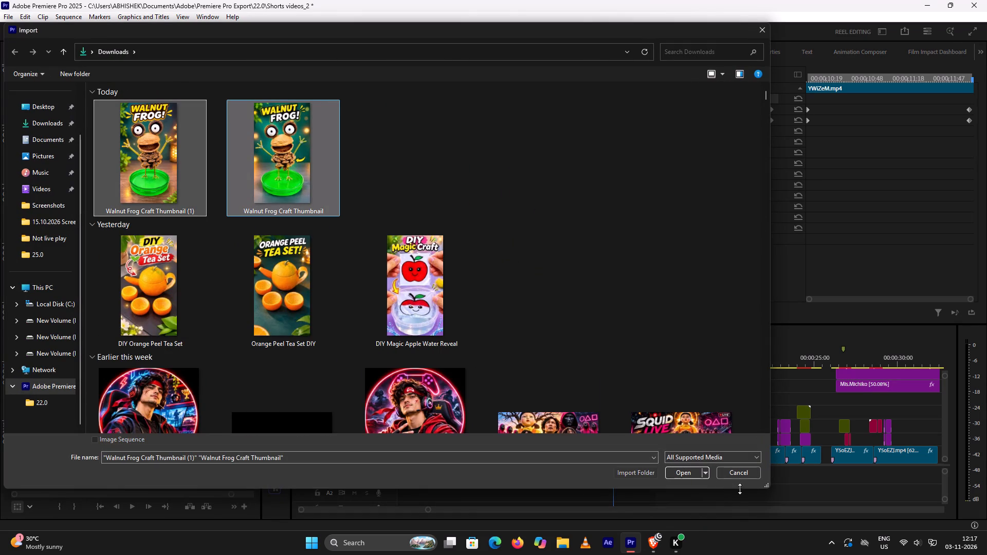
pyautogui.click(690, 472)
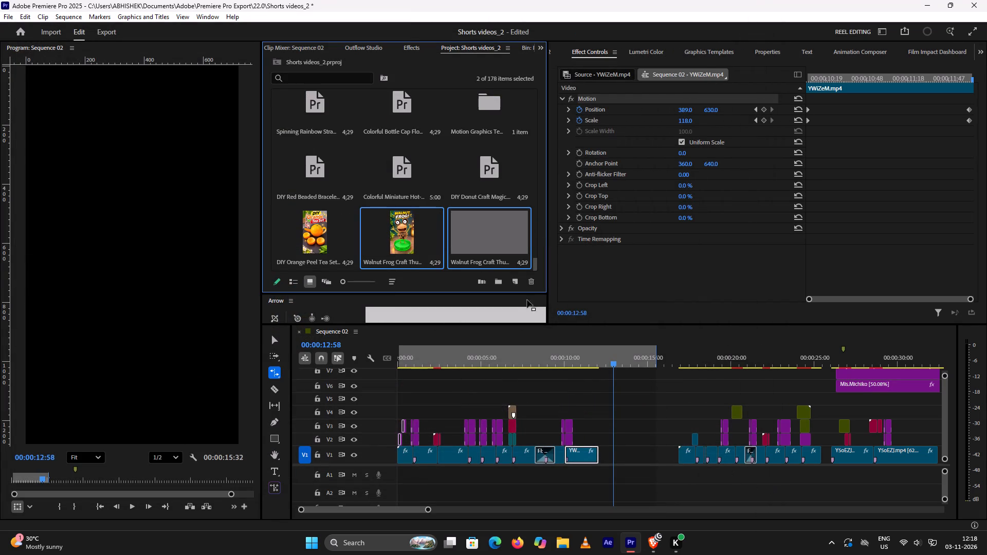
pyautogui.keyDown('alt'); pyautogui.scroll(3, 661, 409); pyautogui.keyUp('alt')
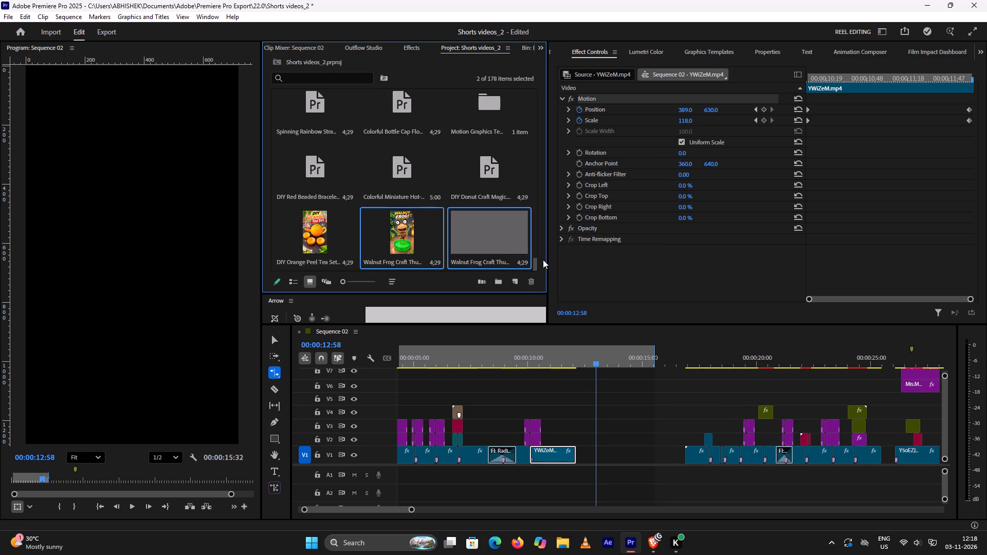
pyautogui.click(539, 241)
pyautogui.click(530, 180)
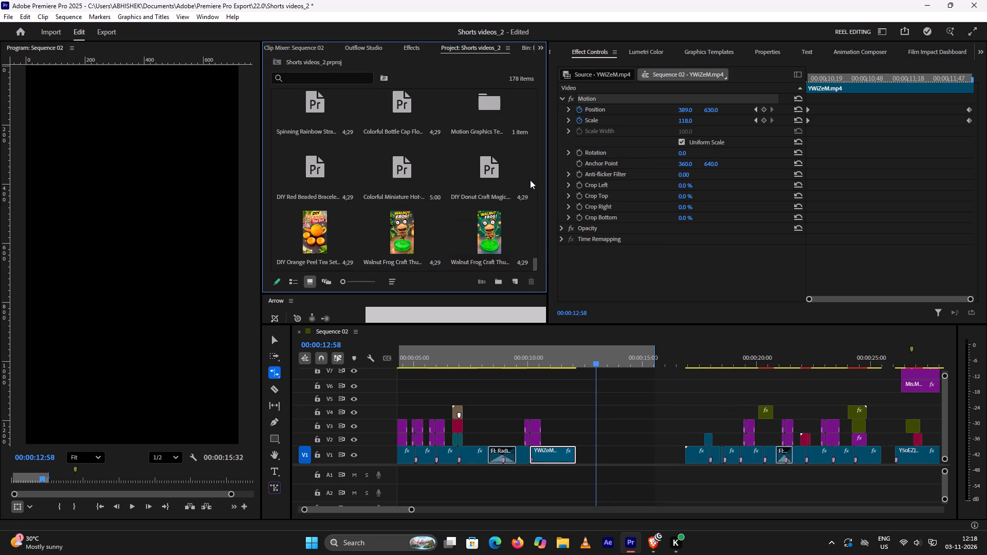
# Open the two Walnut Frog Craft Thumbnail images alternately in the Source monitor to compare them.
pyautogui.doubleClick(399, 246)
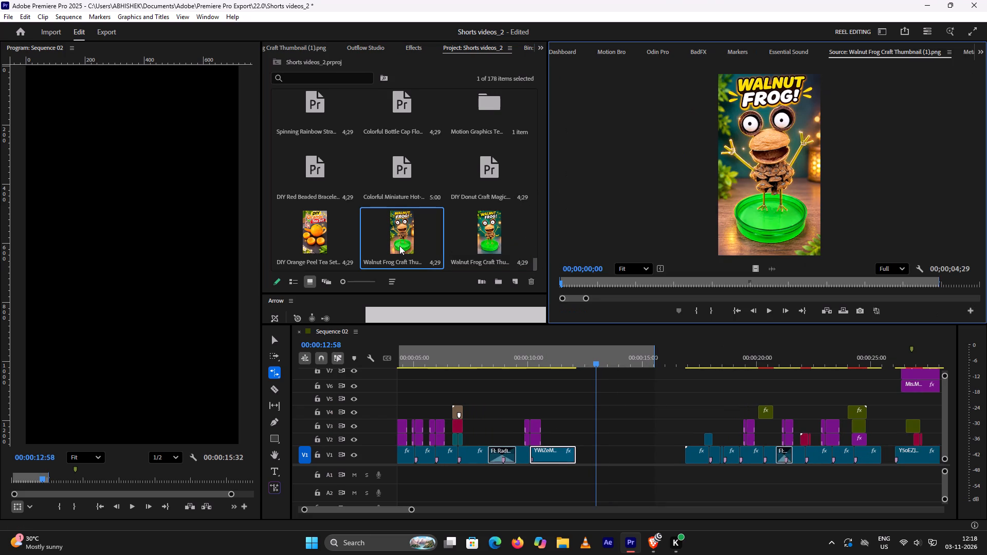
pyautogui.doubleClick(501, 243)
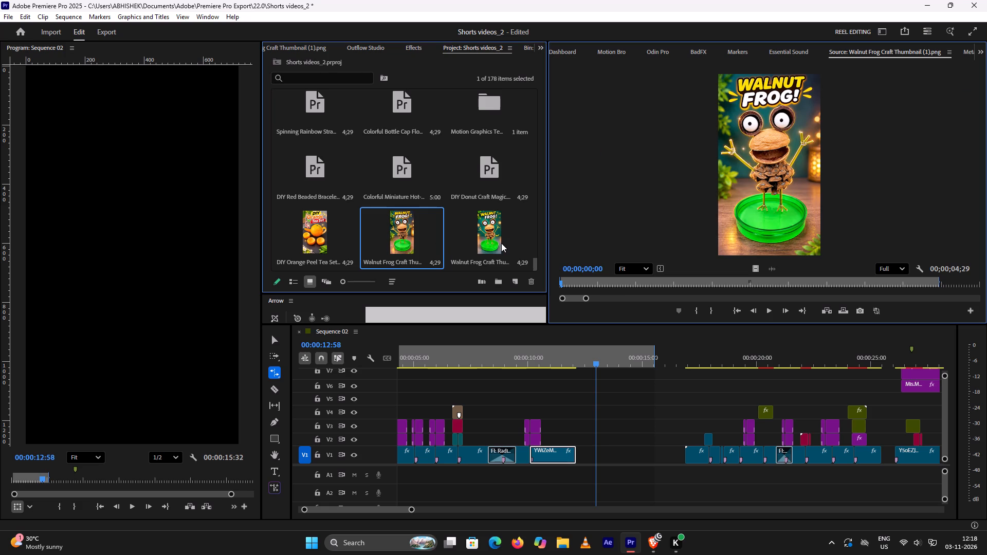
pyautogui.doubleClick(413, 241)
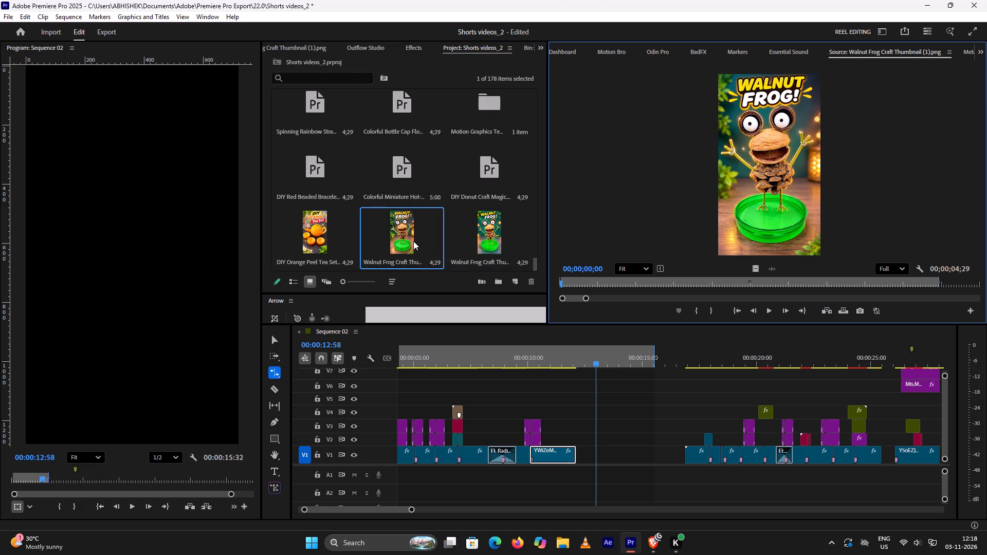
pyautogui.doubleClick(482, 239)
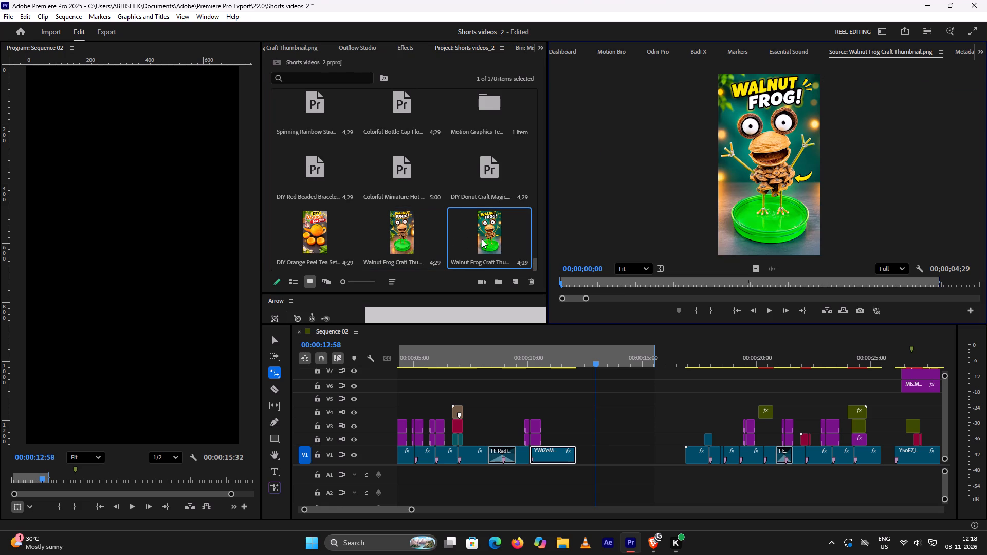
pyautogui.doubleClick(411, 240)
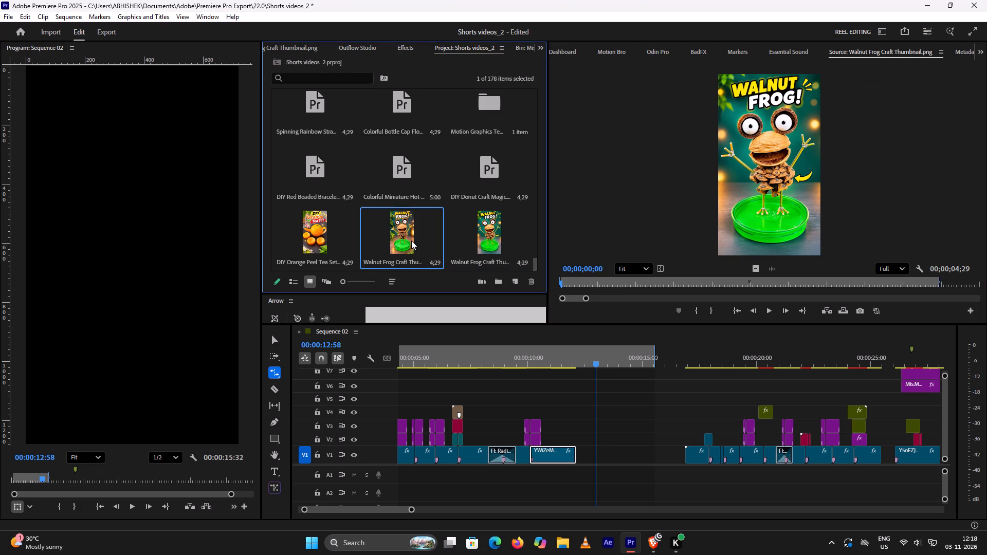
pyautogui.doubleClick(491, 241)
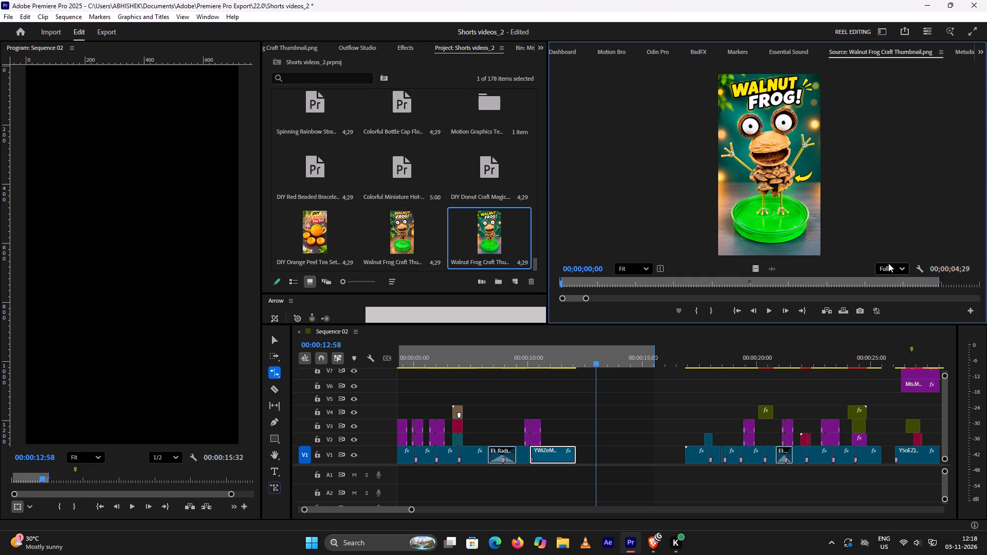
# Place Walnut Frog Craft Thumbnail.png on V3 near the end of the last YWiZeM.mp4 frog clip.
pyautogui.moveTo(756, 271); pyautogui.dragTo(585, 423)
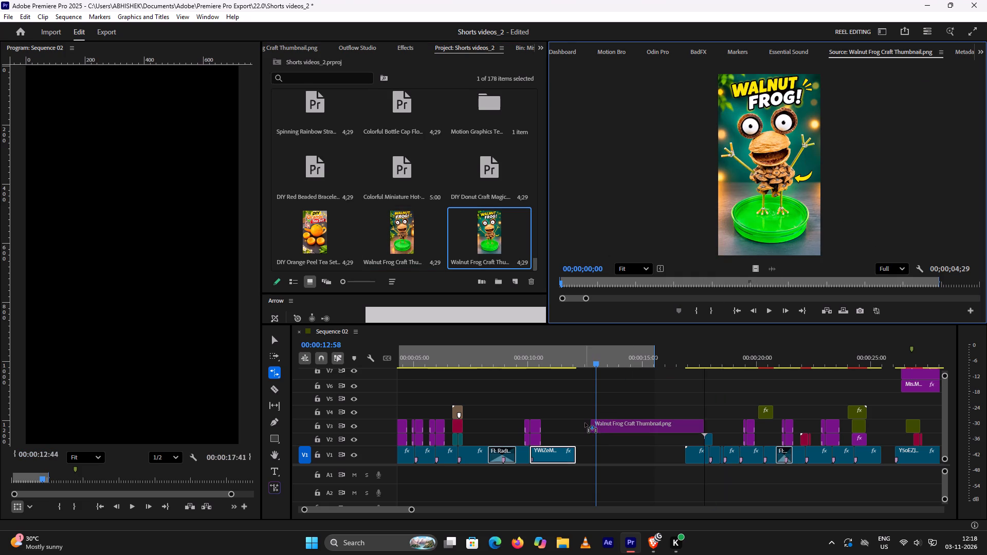
pyautogui.moveTo(585, 423); pyautogui.dragTo(569, 420)
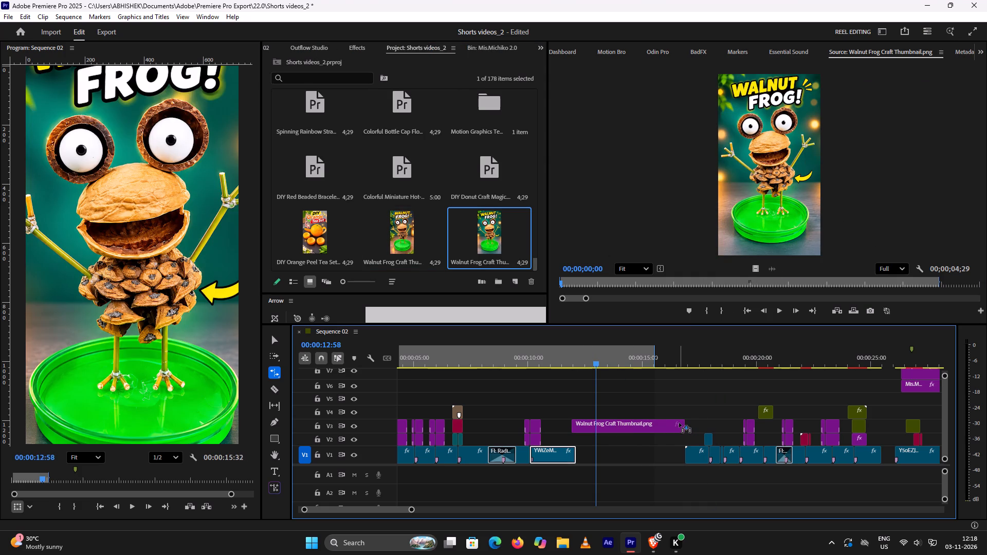
# Trim the end of the Walnut Frog Craft Thumbnail.png clip on V3 to a duration of about 2 seconds.
pyautogui.press('v')
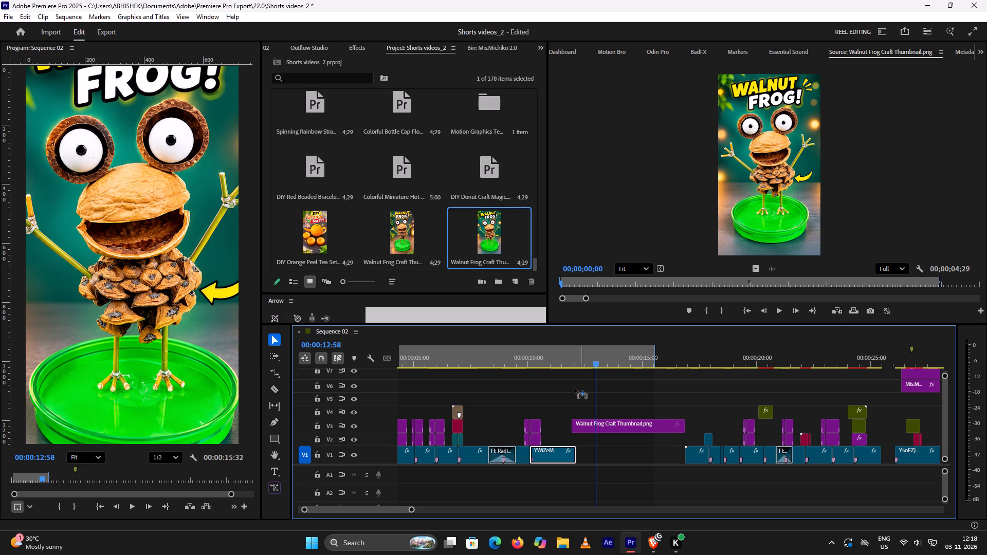
pyautogui.click(522, 387)
pyautogui.click(572, 355)
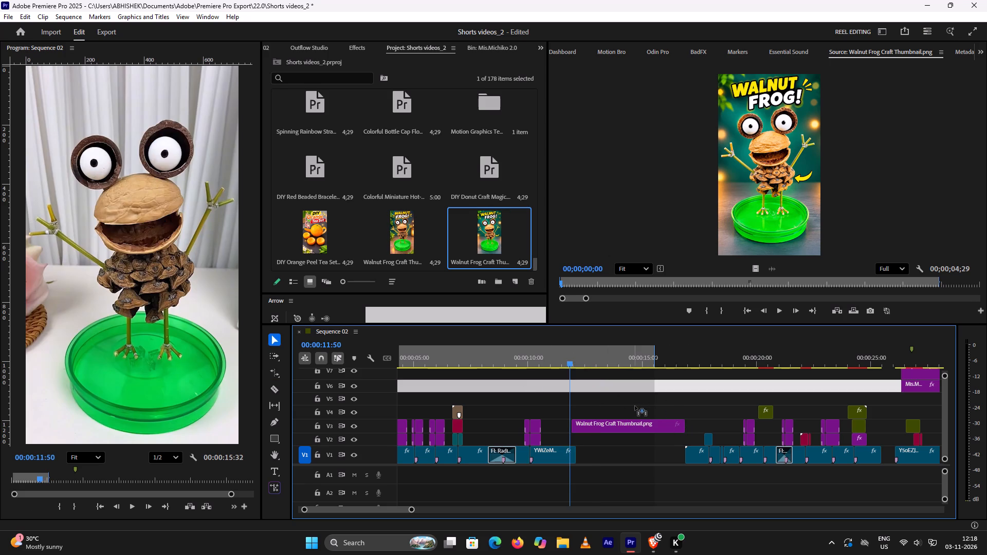
pyautogui.click(645, 423)
pyautogui.press('v')
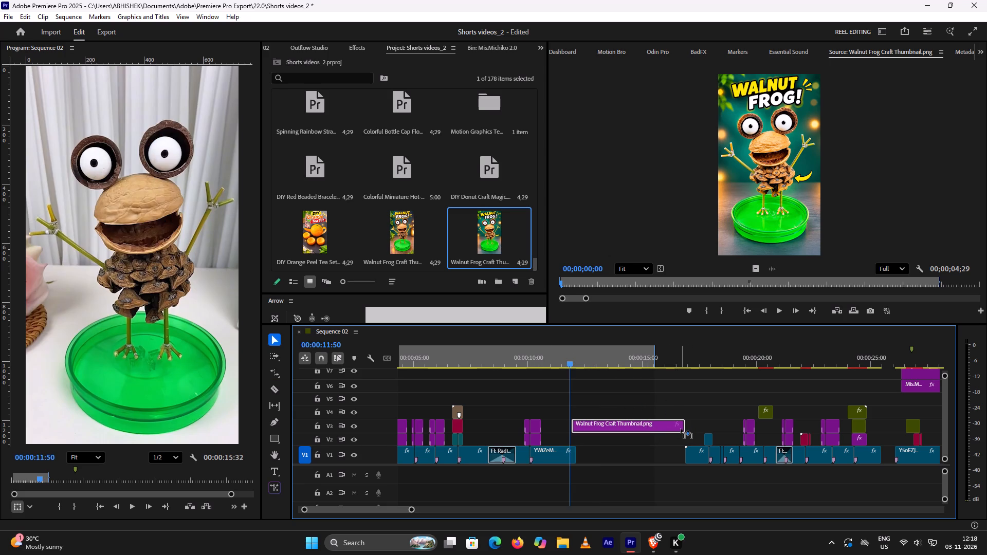
pyautogui.moveTo(683, 423); pyautogui.dragTo(647, 427)
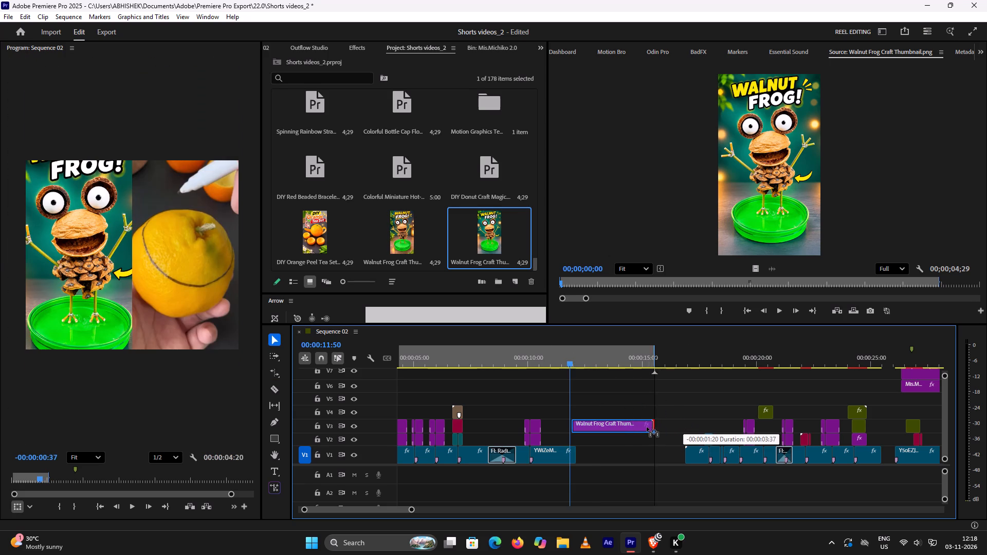
pyautogui.moveTo(647, 427); pyautogui.dragTo(626, 433)
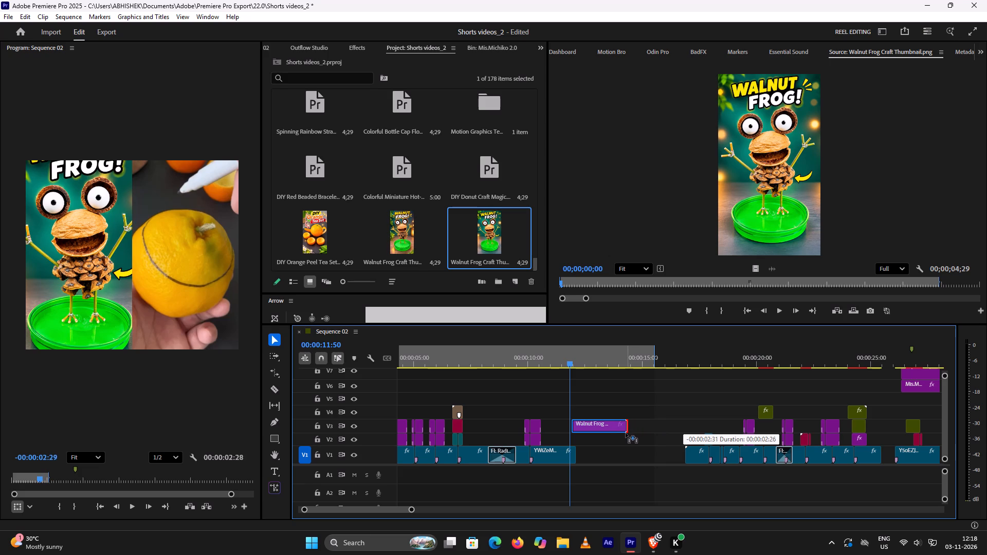
pyautogui.moveTo(626, 433); pyautogui.dragTo(621, 436)
# Move the Walnut Frog Craft Thumbnail.png clip down to V1, directly against the end of the last YWiZeM.mp4 clip.
pyautogui.moveTo(592, 425); pyautogui.dragTo(594, 437)
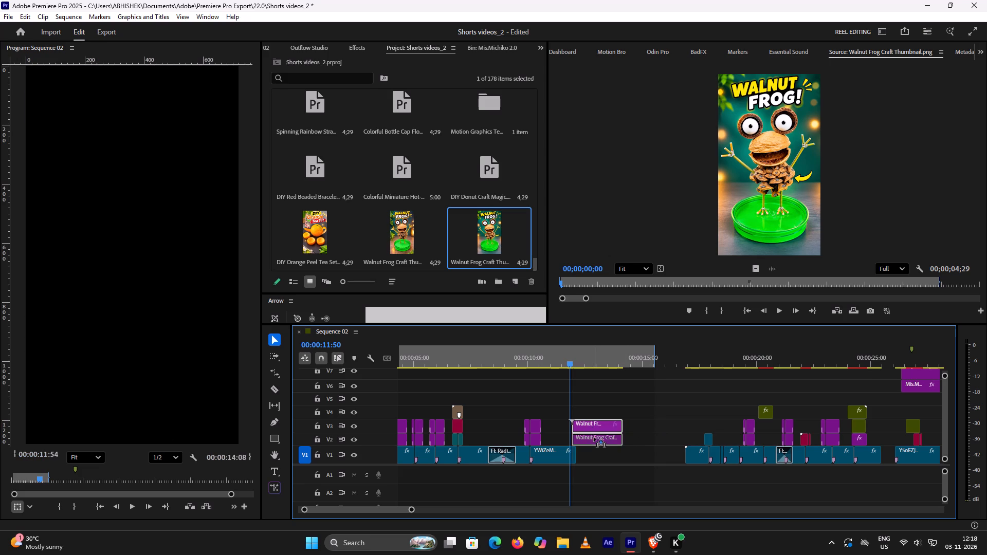
pyautogui.moveTo(594, 437); pyautogui.dragTo(626, 456)
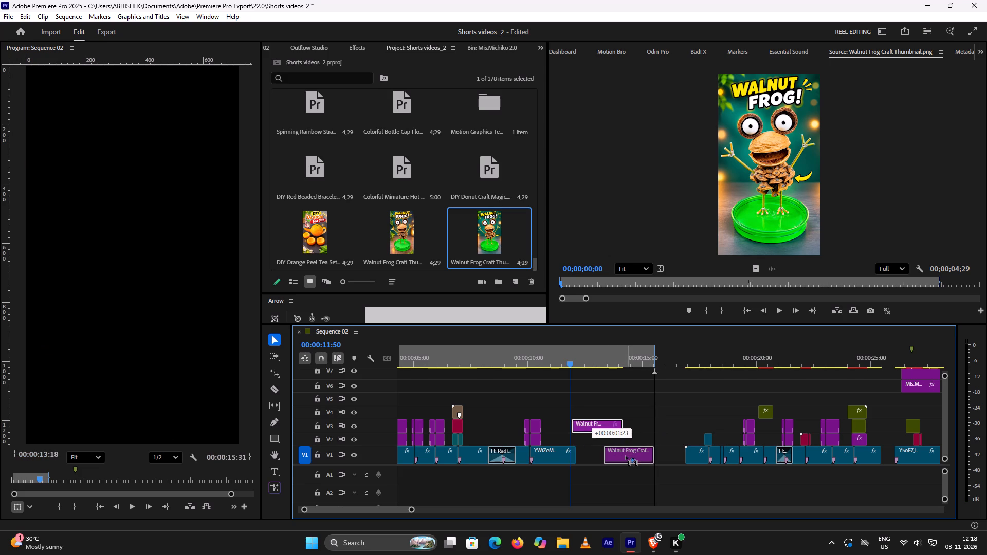
pyautogui.moveTo(626, 456); pyautogui.dragTo(625, 455)
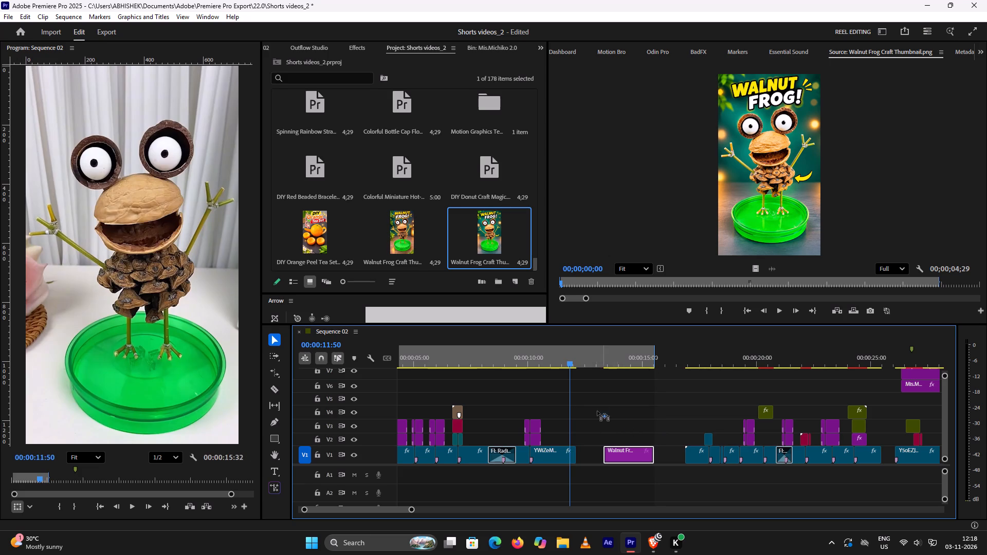
pyautogui.moveTo(571, 365); pyautogui.dragTo(543, 374)
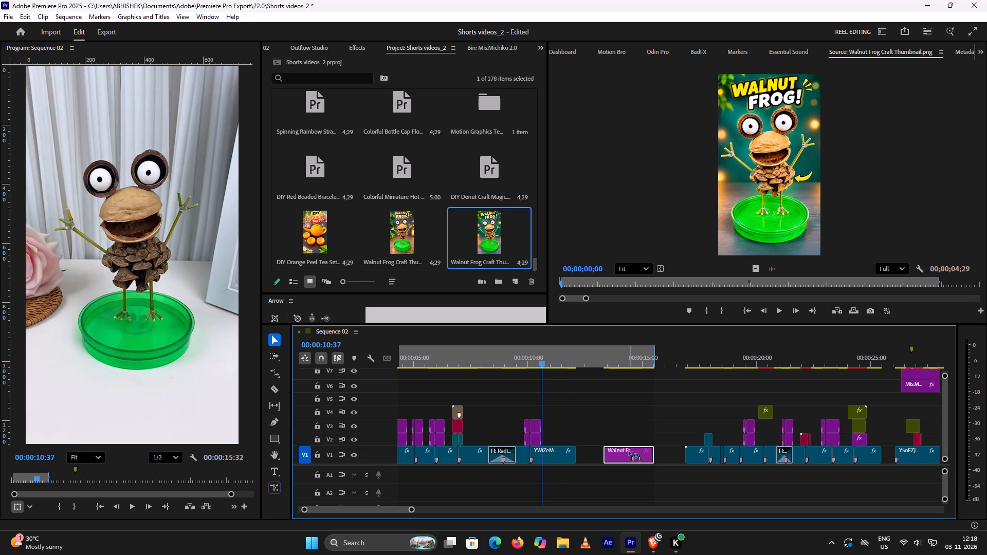
pyautogui.moveTo(628, 451); pyautogui.dragTo(602, 454)
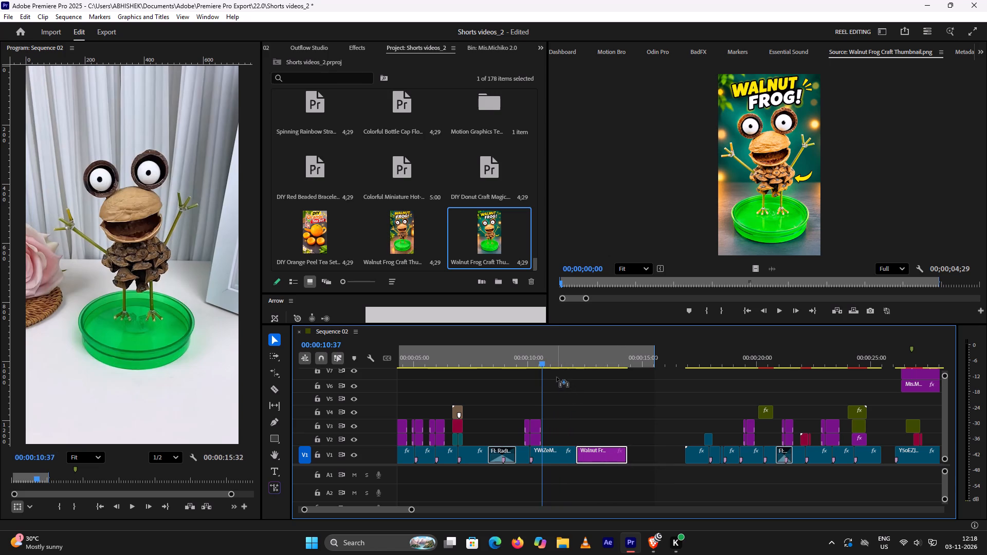
# Play and scrub the closing frog clip into the thumbnail image to check how the ending flows.
pyautogui.press('space')
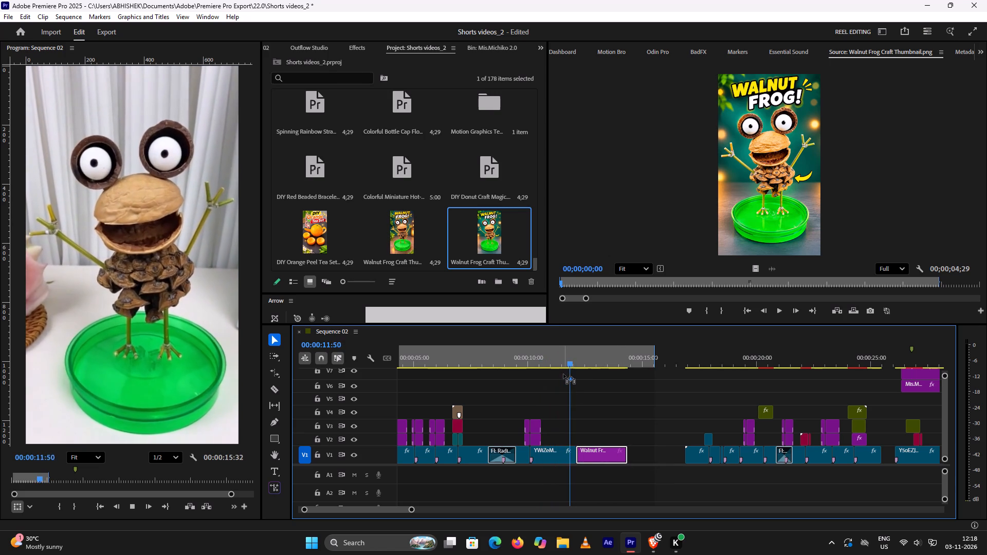
pyautogui.press('space')
pyautogui.moveTo(592, 362); pyautogui.dragTo(589, 363)
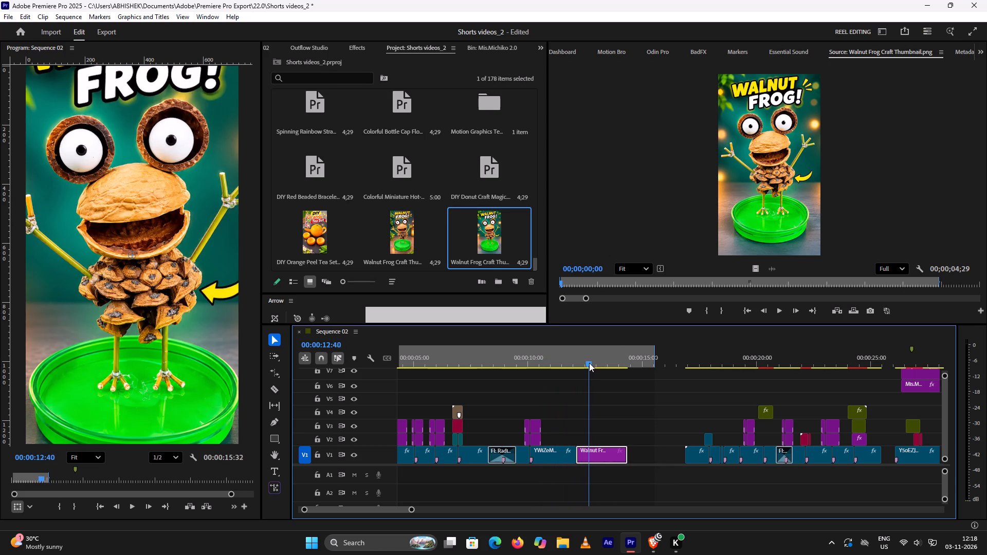
pyautogui.moveTo(589, 363); pyautogui.dragTo(511, 373)
pyautogui.press('v')
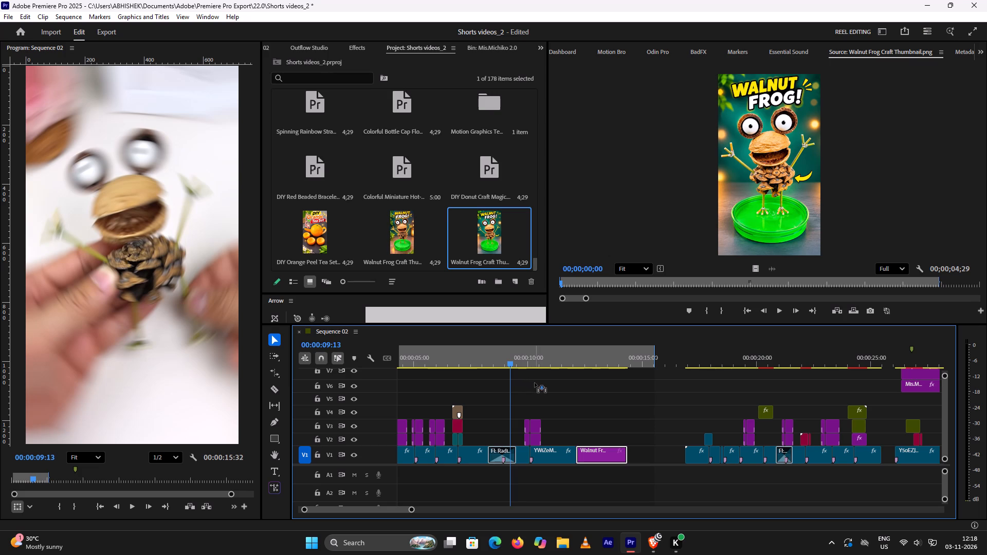
pyautogui.press('space')
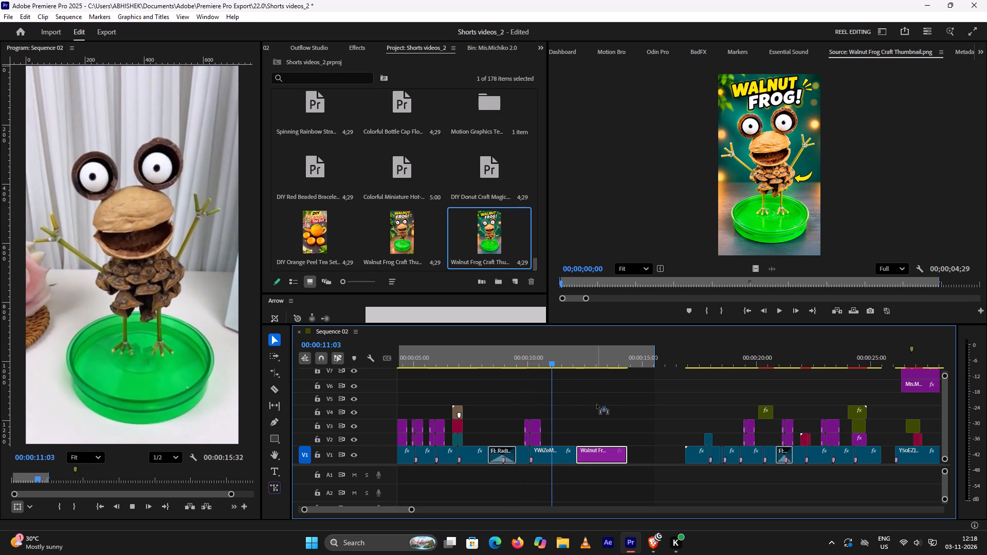
pyautogui.press('space')
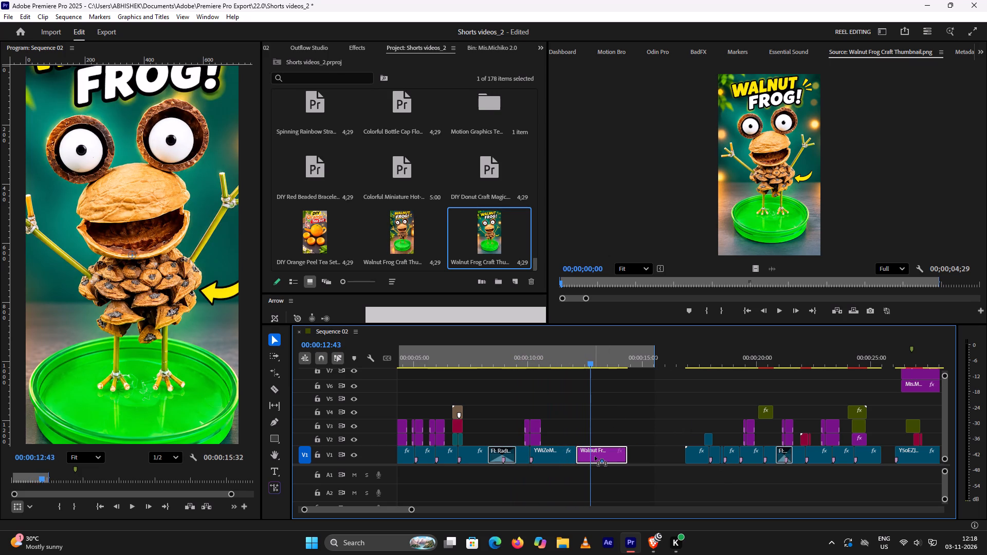
# Shift the thumbnail clip to the sequence's out point and rate-stretch the last YWiZeM.mp4 clip to about 00:00:02:26.
pyautogui.moveTo(597, 456); pyautogui.dragTo(619, 456)
pyautogui.press('r')
pyautogui.click(558, 449)
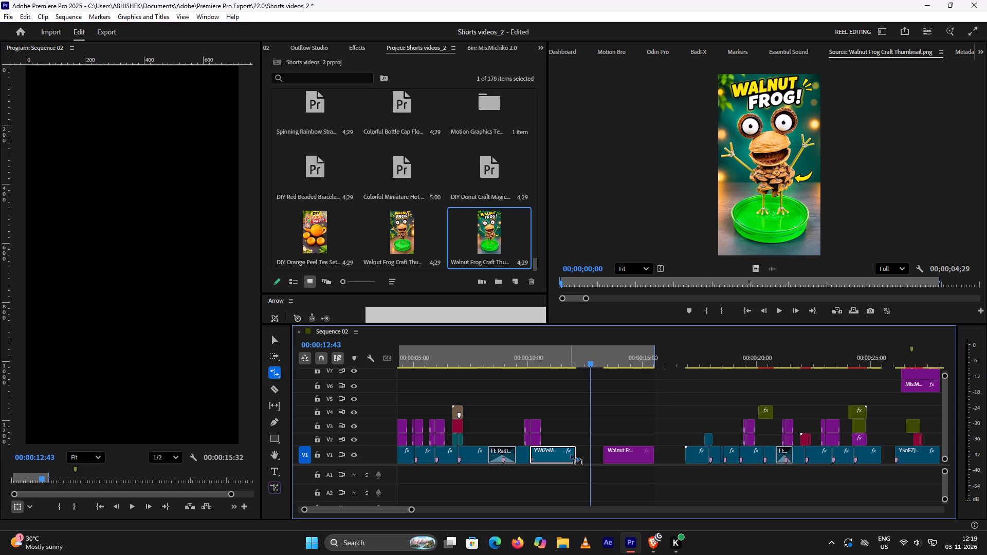
pyautogui.moveTo(574, 454); pyautogui.dragTo(583, 455)
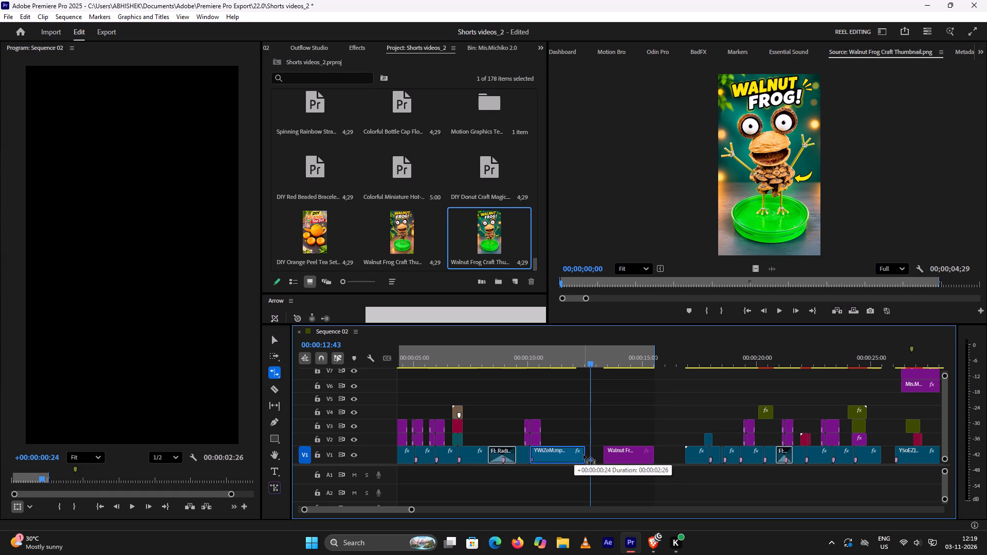
pyautogui.moveTo(583, 455); pyautogui.dragTo(586, 456)
# Move the Walnut Frog Craft Thumbnail.png clip on V1 back against the end of the last YWiZeM.mp4 clip.
pyautogui.moveTo(627, 455); pyautogui.dragTo(627, 456)
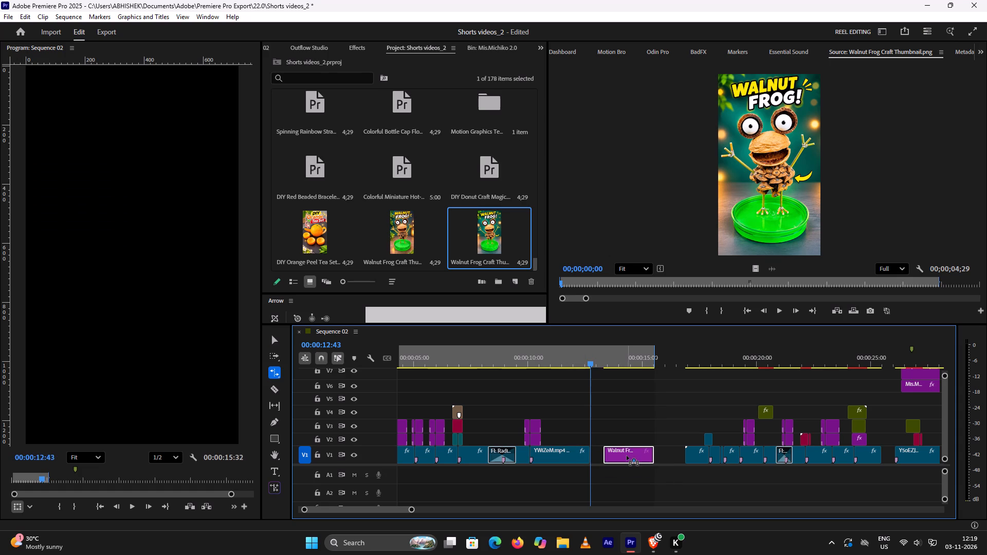
pyautogui.moveTo(627, 456); pyautogui.dragTo(596, 454)
pyautogui.press('v')
pyautogui.click(631, 429)
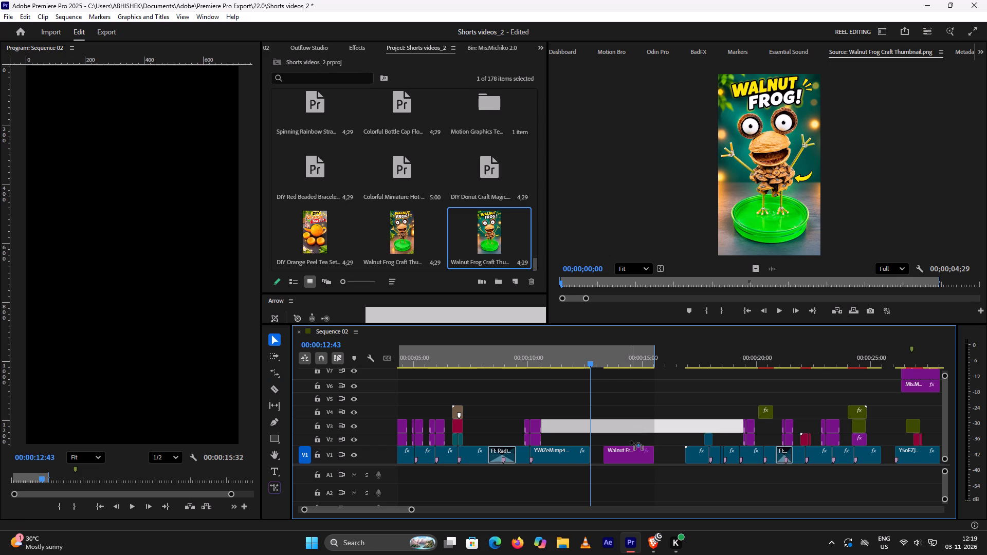
pyautogui.click(633, 452)
pyautogui.press('v')
pyautogui.moveTo(633, 454); pyautogui.dragTo(615, 454)
# Bring the AEJuice Light transition clip from the orange-craft section to V2, straddling the cut between YWiZeM.mp4 and the thumbnail.
pyautogui.scroll(-10, 672, 421)
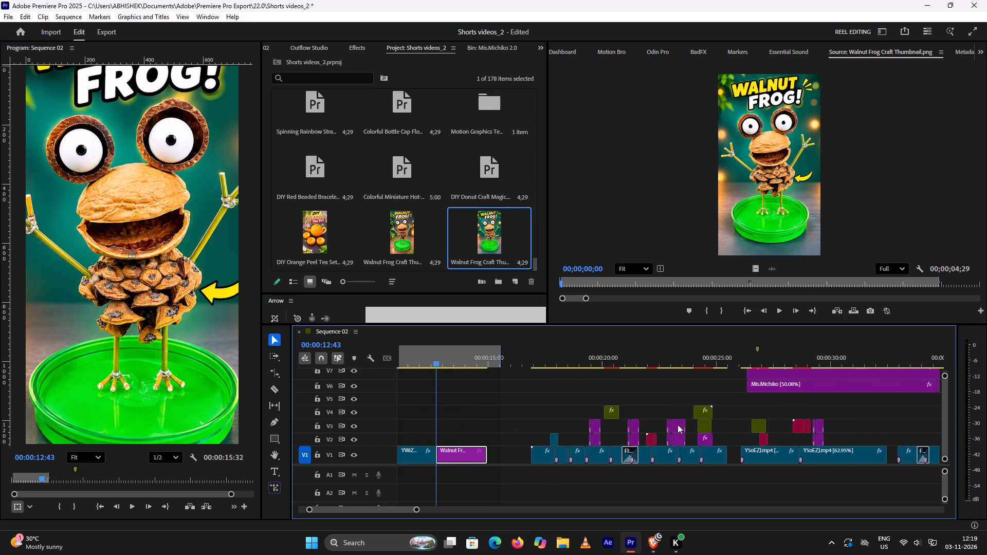
pyautogui.scroll(-2, 681, 427)
pyautogui.moveTo(664, 388); pyautogui.dragTo(675, 437)
pyautogui.scroll(3, 554, 409)
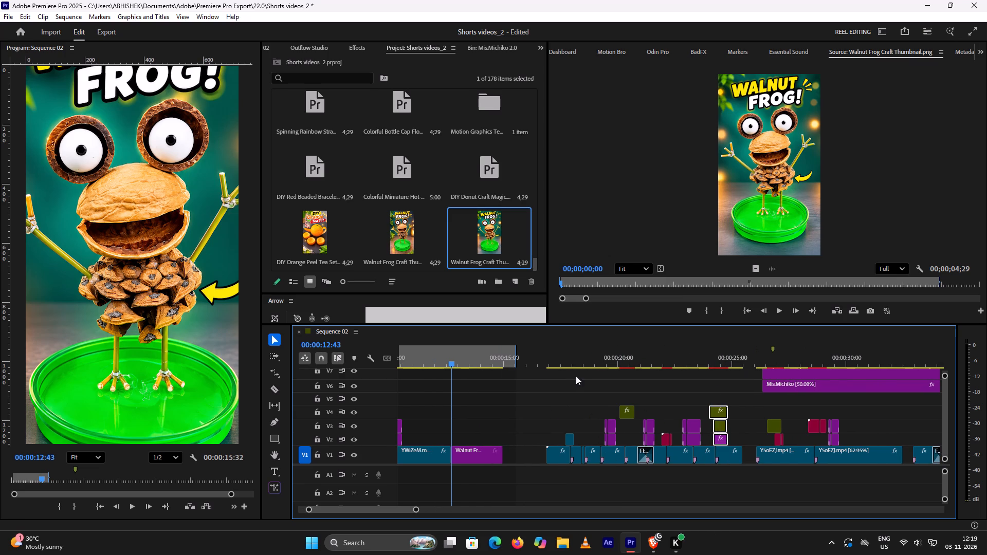
pyautogui.click(564, 355)
pyautogui.press('space')
pyautogui.press('space')
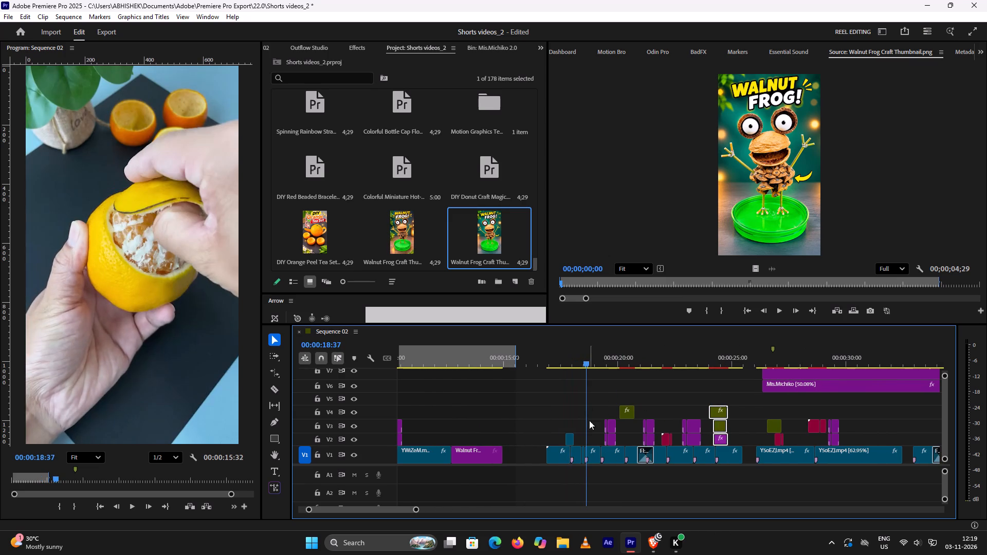
pyautogui.moveTo(571, 437); pyautogui.dragTo(460, 425)
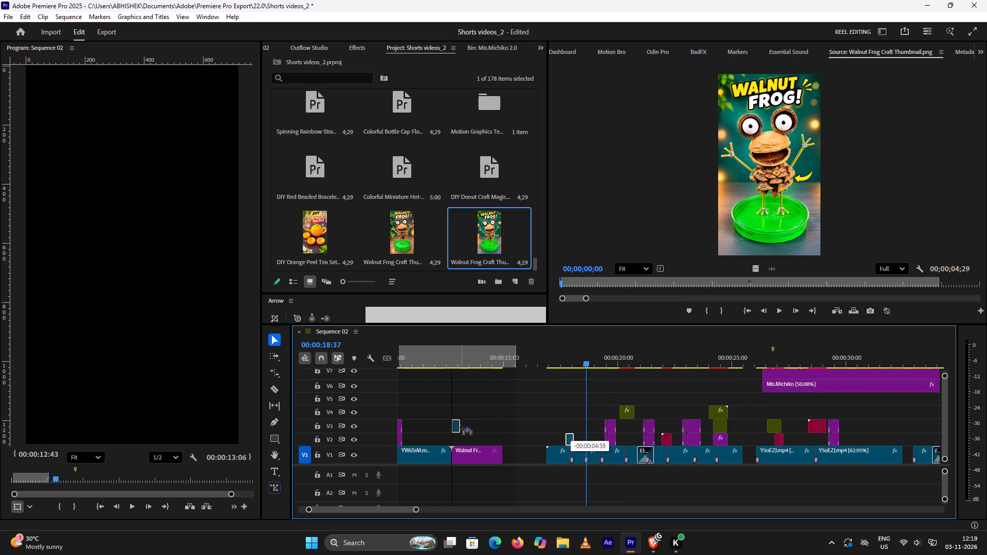
pyautogui.moveTo(460, 425); pyautogui.dragTo(458, 434)
pyautogui.keyDown('alt'); pyautogui.scroll(6, 521, 416); pyautogui.keyUp('alt')
pyautogui.scroll(9, 532, 418)
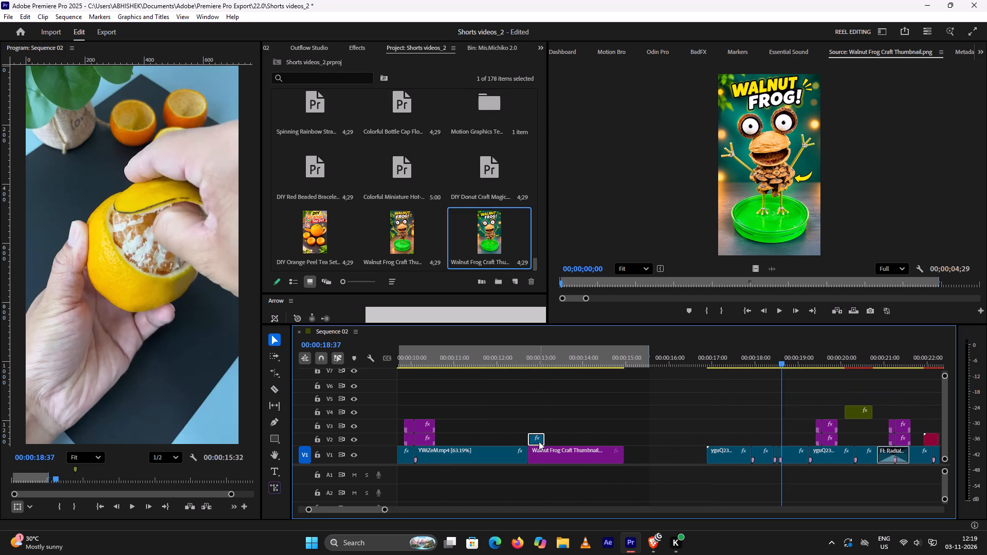
pyautogui.moveTo(536, 440); pyautogui.dragTo(527, 441)
# Play and scrub across the cut into the thumbnail to check the timing of the light transition.
pyautogui.click(489, 358)
pyautogui.press('space')
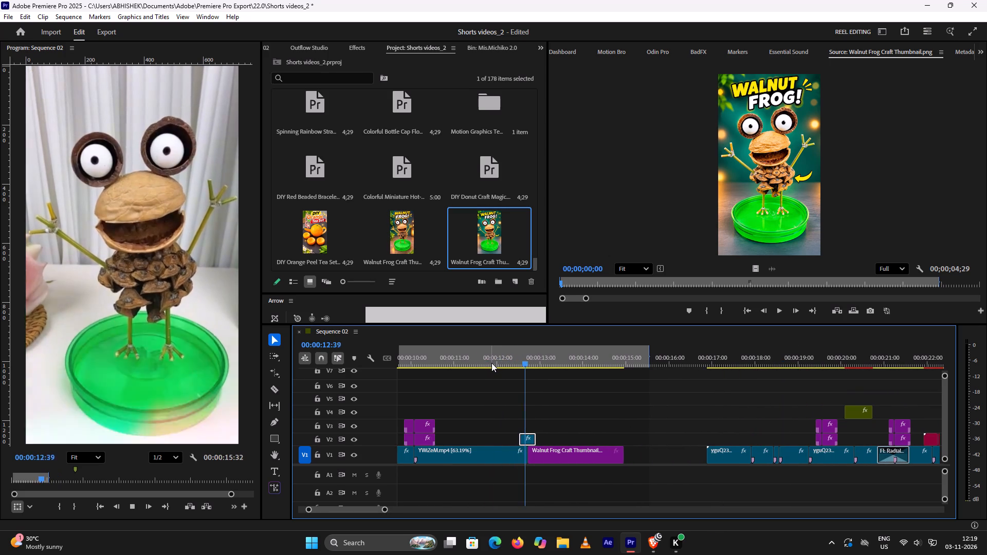
pyautogui.press('space')
pyautogui.click(492, 365)
pyautogui.press('space')
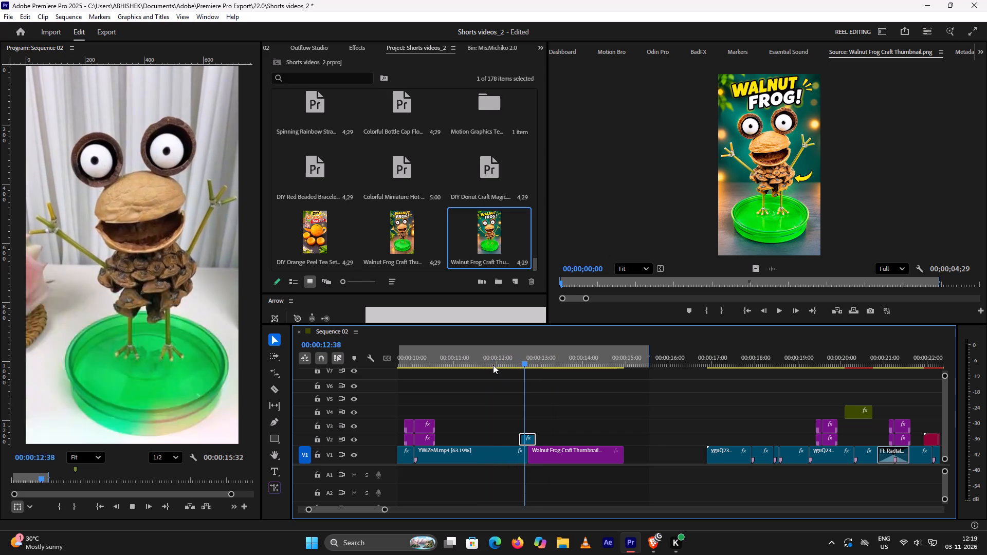
pyautogui.press('space')
pyautogui.click(502, 366)
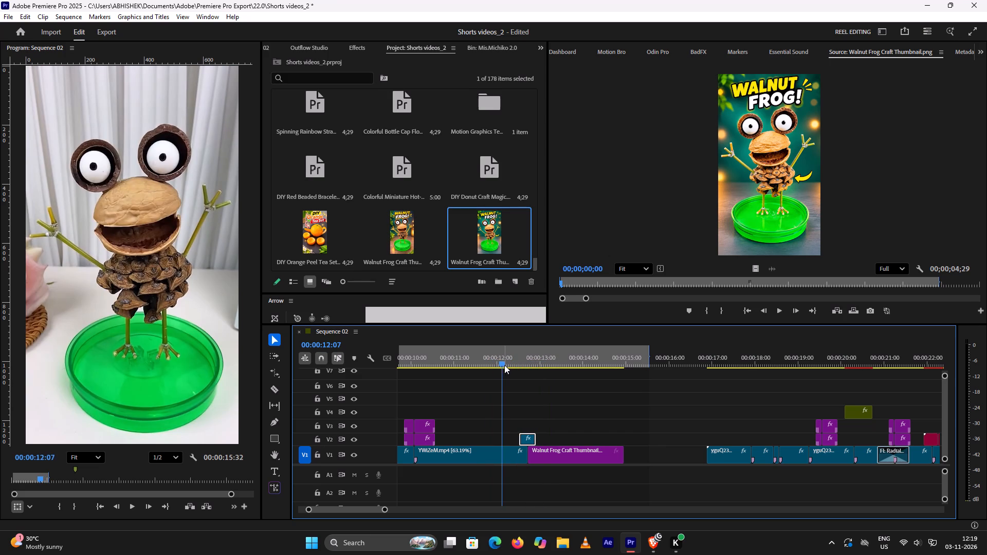
pyautogui.moveTo(504, 364); pyautogui.dragTo(526, 367)
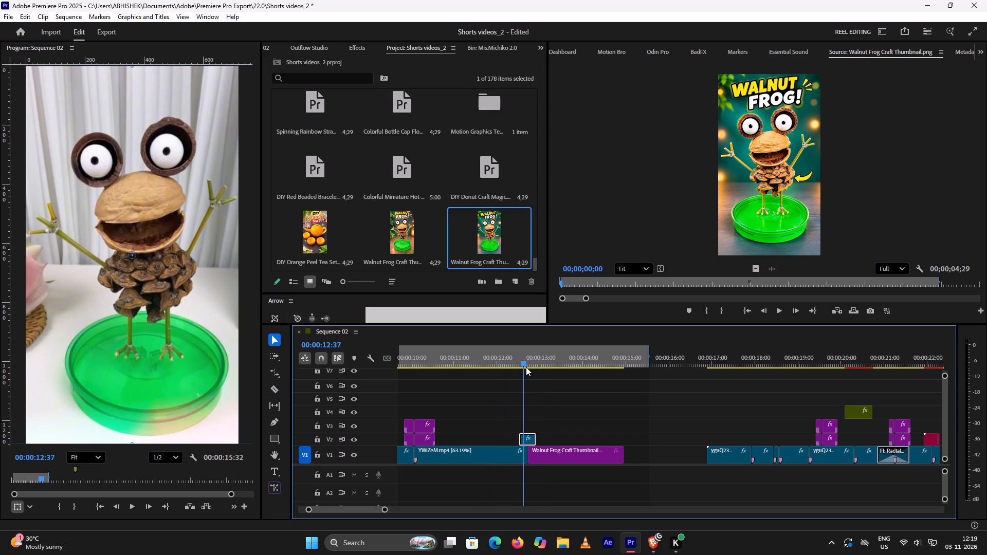
pyautogui.moveTo(526, 367); pyautogui.dragTo(530, 369)
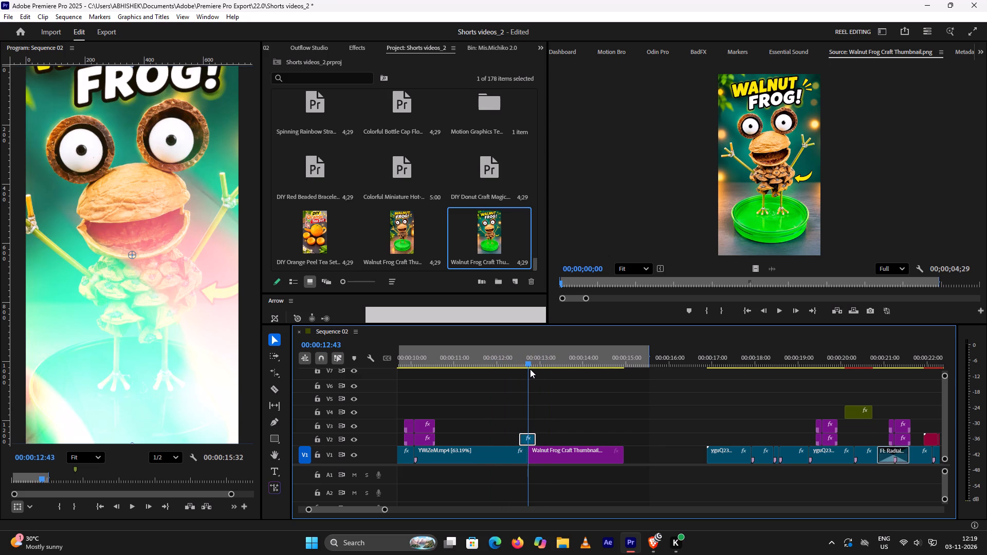
pyautogui.moveTo(530, 369); pyautogui.dragTo(532, 369)
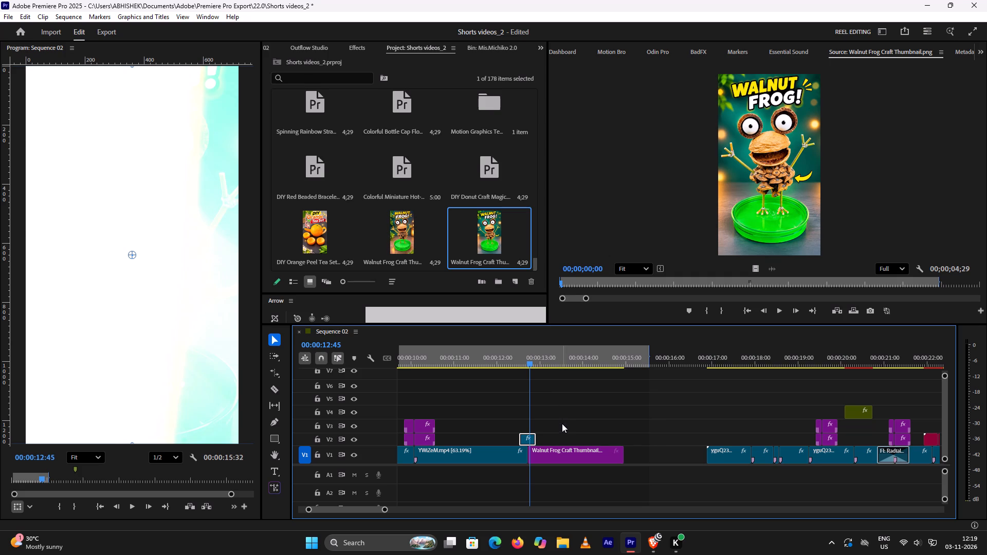
# Nudge the AEJuice Light clip on V2 a few frames earlier and scrub across the cut to check its flash.
pyautogui.keyDown('alt'); pyautogui.scroll(9, 562, 425); pyautogui.keyUp('alt')
pyautogui.scroll(5, 554, 431)
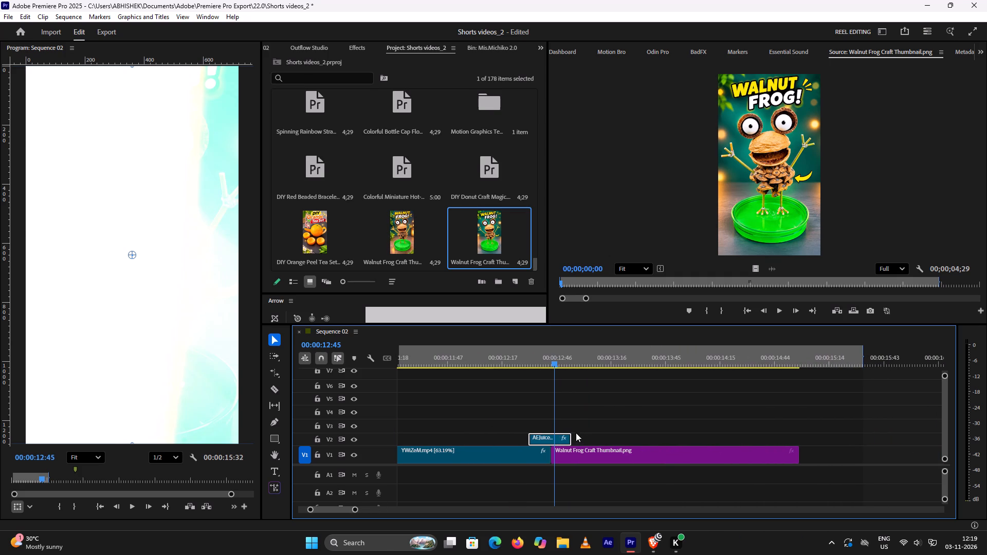
pyautogui.moveTo(558, 439); pyautogui.dragTo(553, 439)
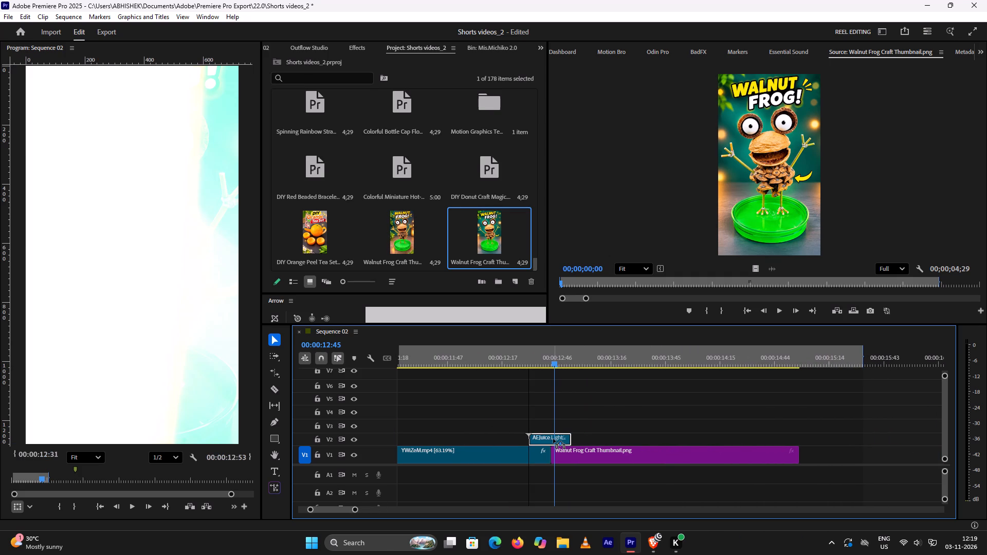
pyautogui.moveTo(553, 439); pyautogui.dragTo(552, 438)
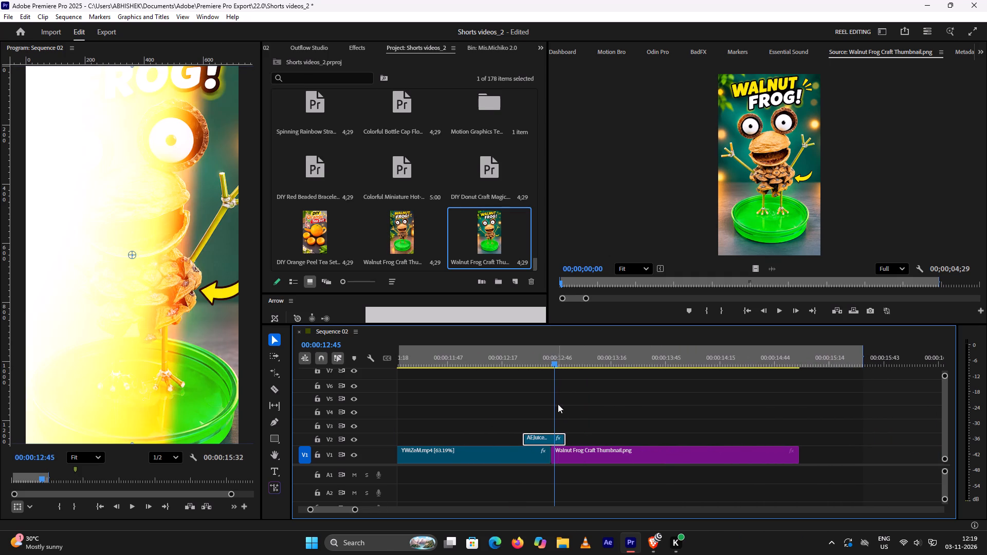
pyautogui.moveTo(556, 364); pyautogui.dragTo(551, 367)
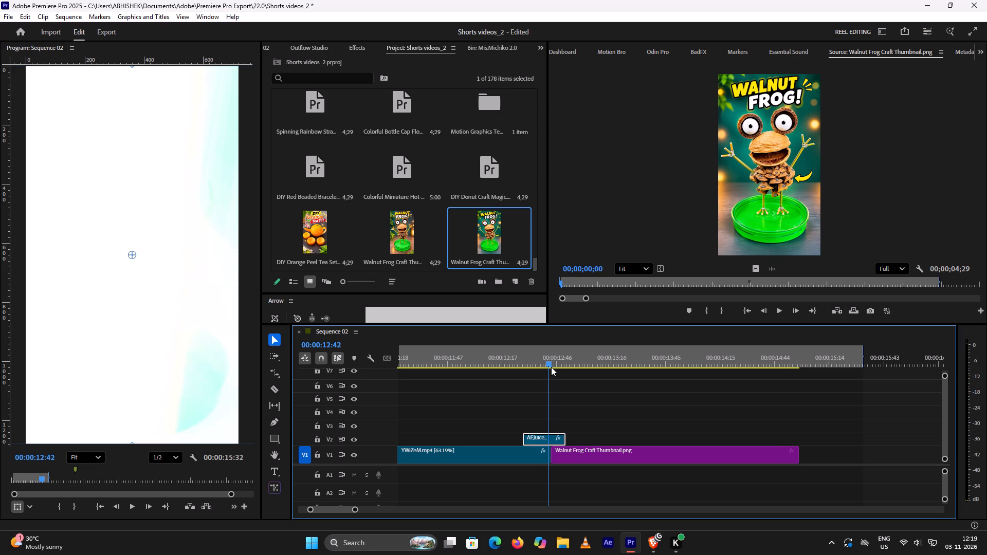
pyautogui.moveTo(551, 367); pyautogui.dragTo(549, 368)
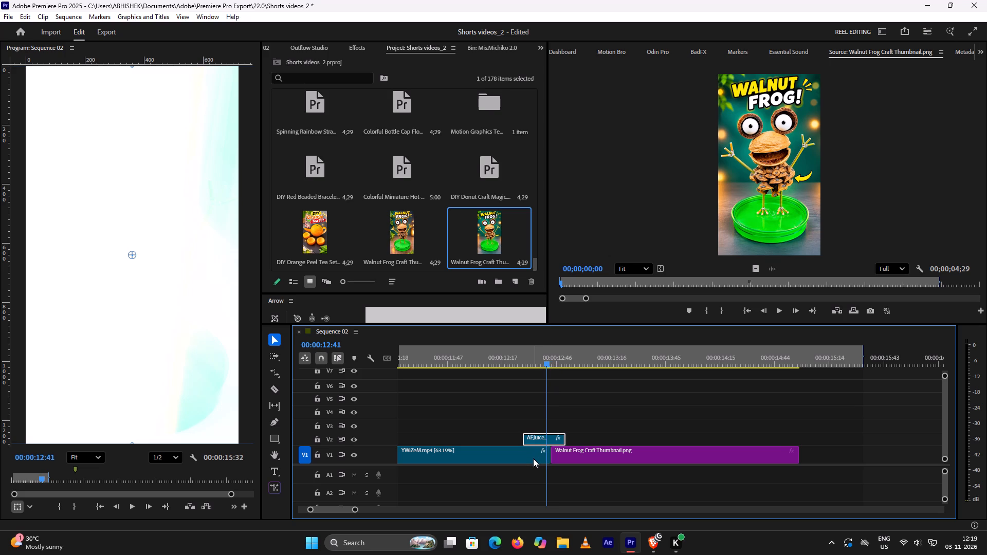
# Rate-stretch the last YWiZeM.mp4 clip shorter to 74.68% speed, ending at about 00:00:12:19.
pyautogui.click(533, 458)
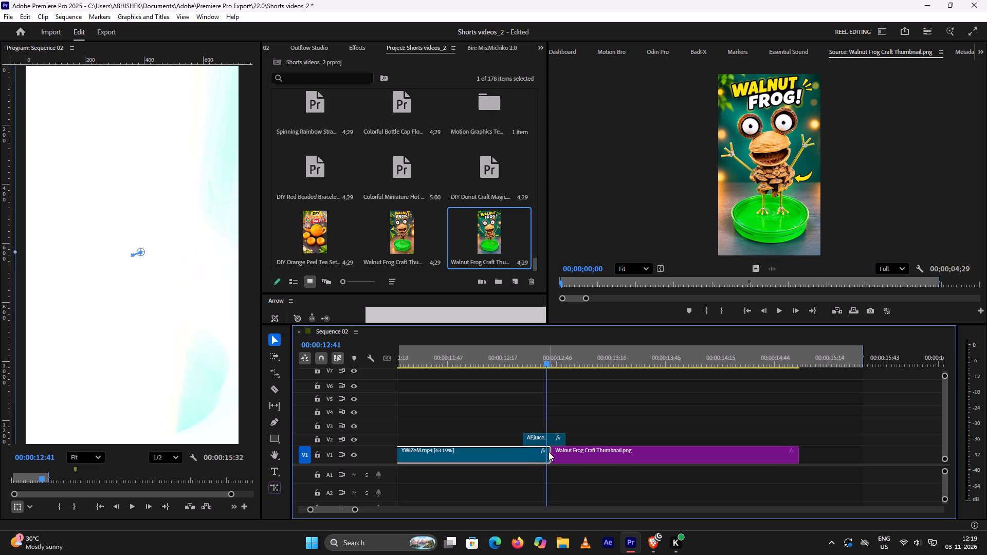
pyautogui.click(568, 453)
pyautogui.click(539, 455)
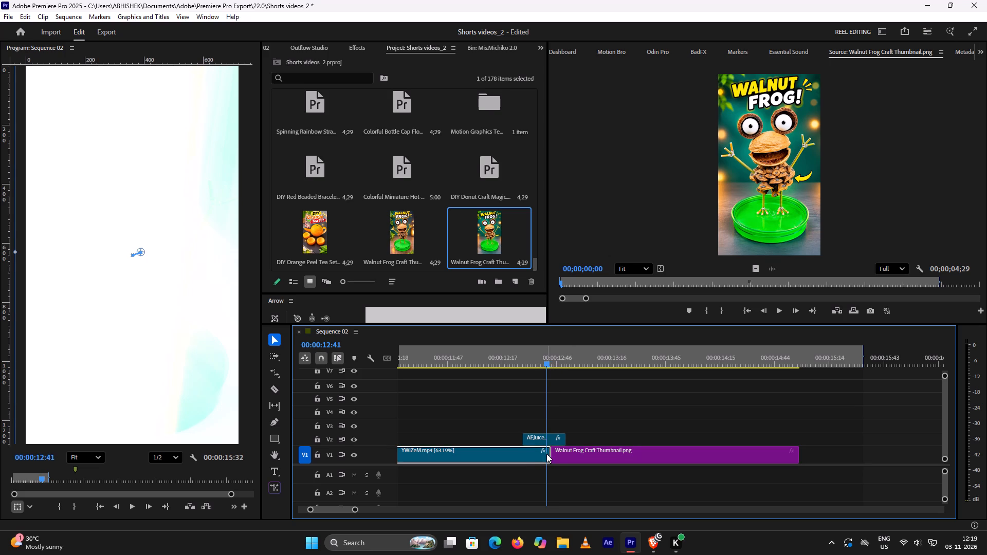
pyautogui.press('r')
pyautogui.moveTo(550, 453); pyautogui.dragTo(545, 454)
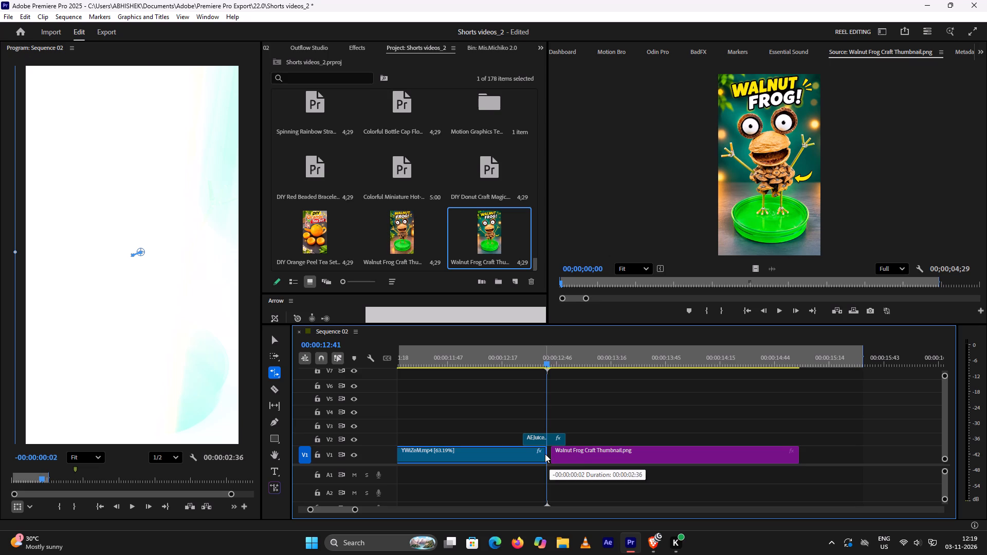
pyautogui.moveTo(545, 454); pyautogui.dragTo(505, 456)
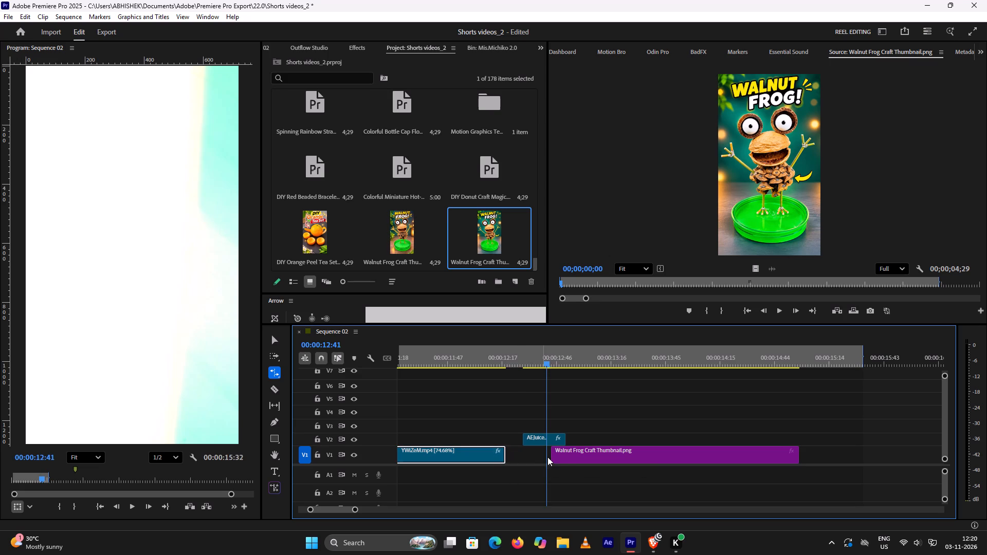
# Move the Walnut Frog Craft Thumbnail.png clip on V1 against the shortened end of the YWiZeM.mp4 clip.
pyautogui.click(571, 457)
pyautogui.moveTo(587, 456); pyautogui.dragTo(551, 456)
pyautogui.press('v')
pyautogui.click(577, 456)
pyautogui.moveTo(601, 454); pyautogui.dragTo(558, 457)
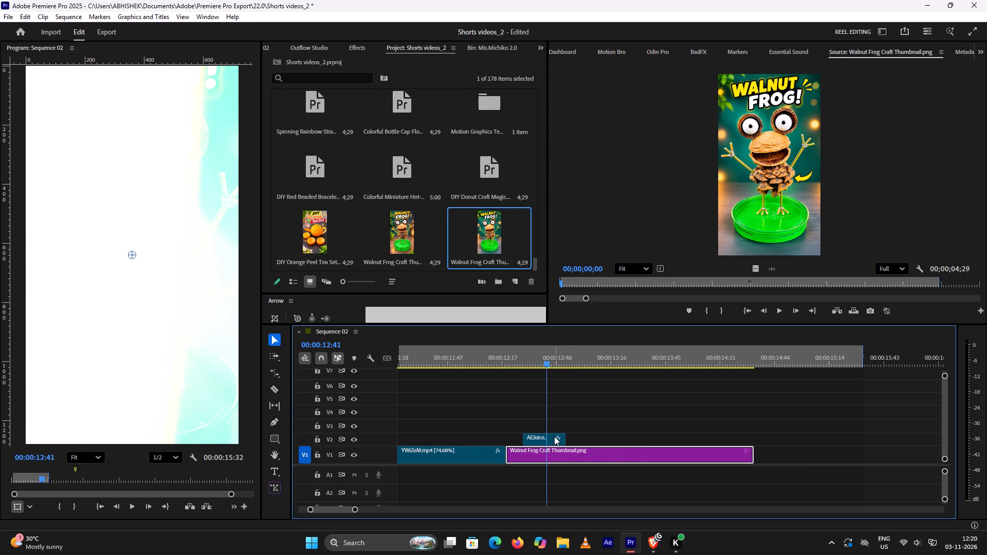
# Move the AEJuice Light clip on V2 over the new cut into the thumbnail, and scrub and play the ending to check it.
pyautogui.moveTo(554, 436); pyautogui.dragTo(516, 443)
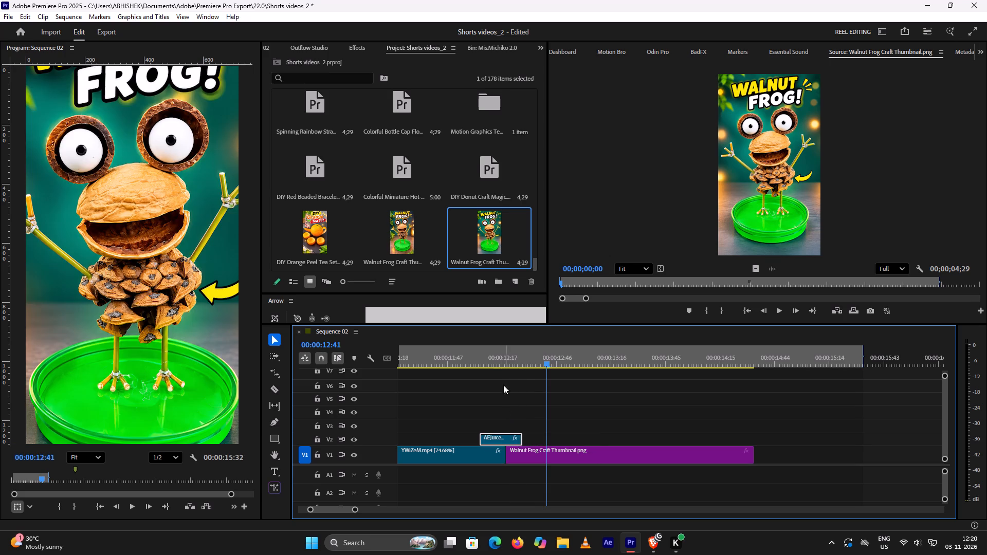
pyautogui.click(496, 358)
pyautogui.moveTo(496, 362); pyautogui.dragTo(502, 364)
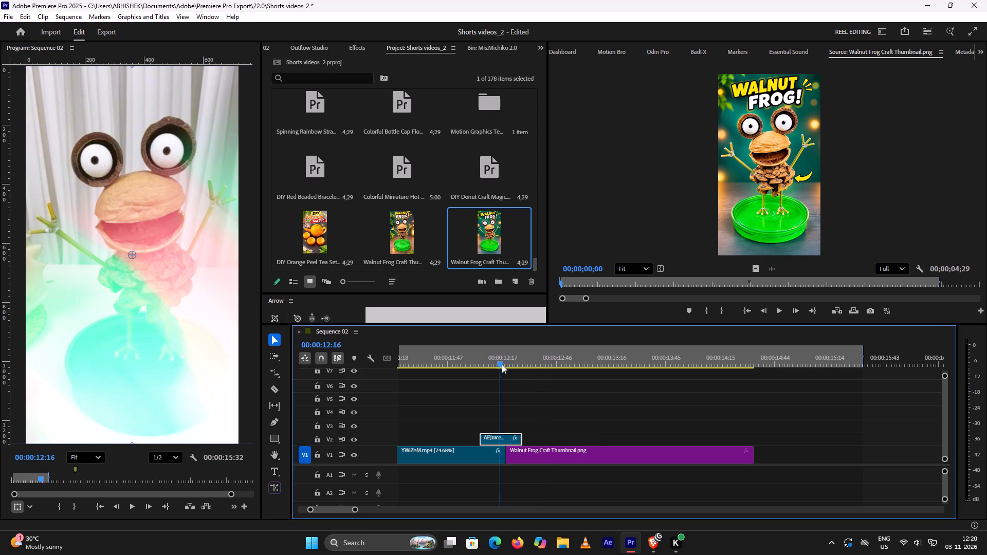
pyautogui.moveTo(502, 364); pyautogui.dragTo(504, 364)
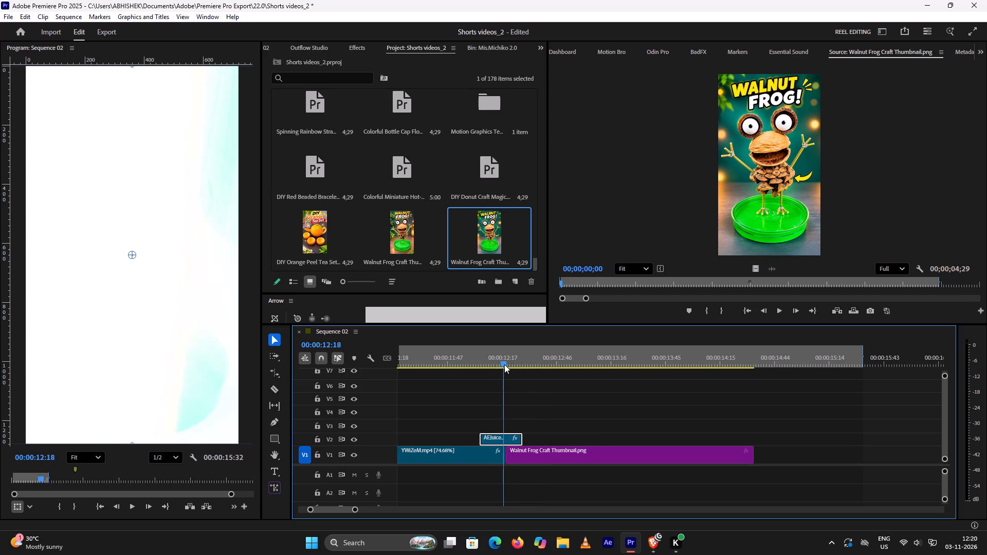
pyautogui.moveTo(504, 364); pyautogui.dragTo(524, 366)
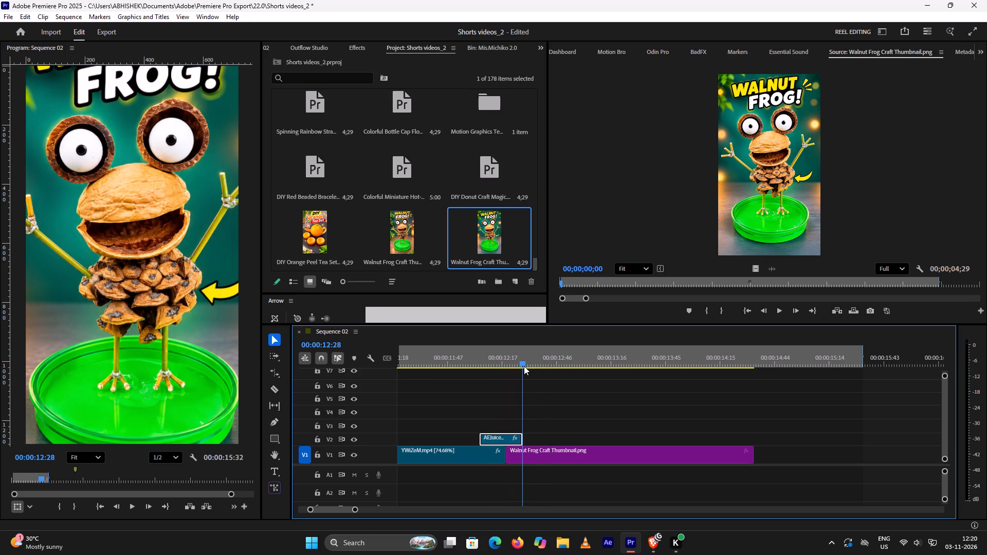
pyautogui.moveTo(524, 366); pyautogui.dragTo(508, 373)
pyautogui.keyDown('alt'); pyautogui.scroll(-11, 561, 416); pyautogui.keyUp('alt')
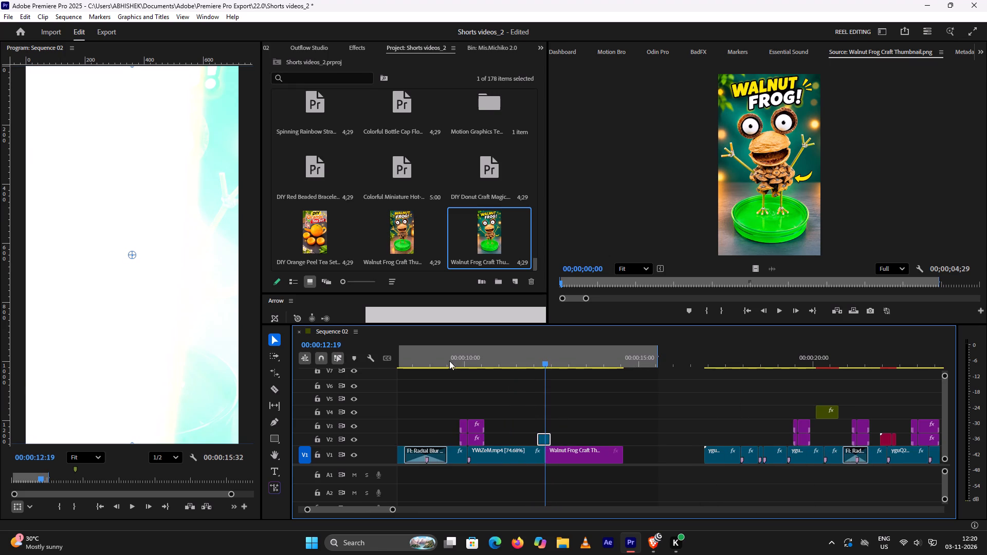
pyautogui.click(446, 356)
pyautogui.press('space')
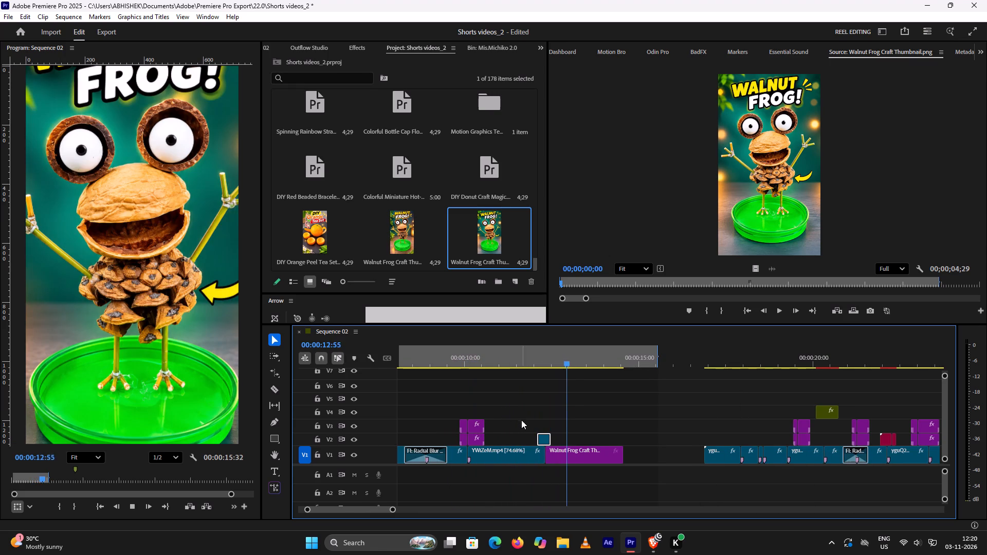
pyautogui.press('space')
# Update the Outflow Studio extension to version 1.15.6 from its update notice, then dismiss the completion message.
pyautogui.click(601, 456)
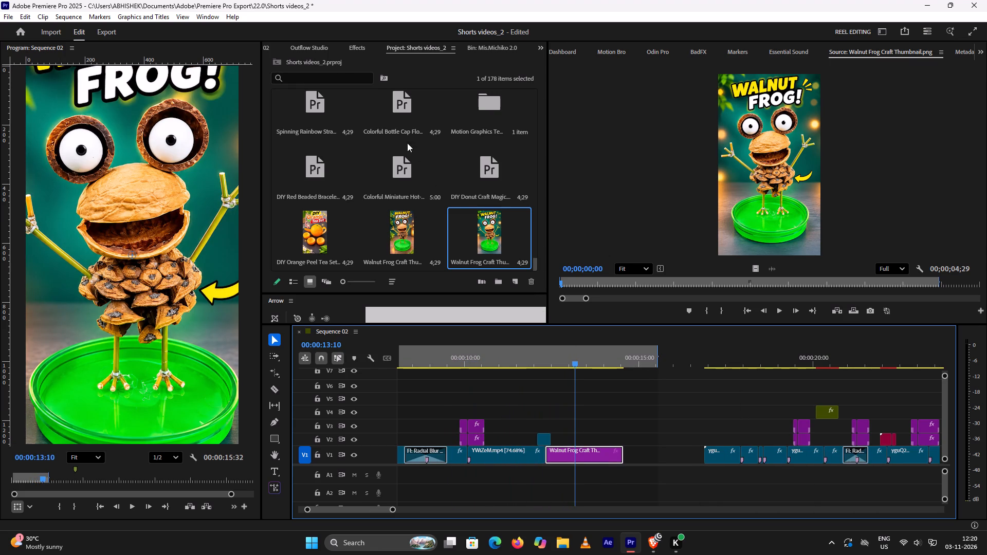
pyautogui.click(321, 43)
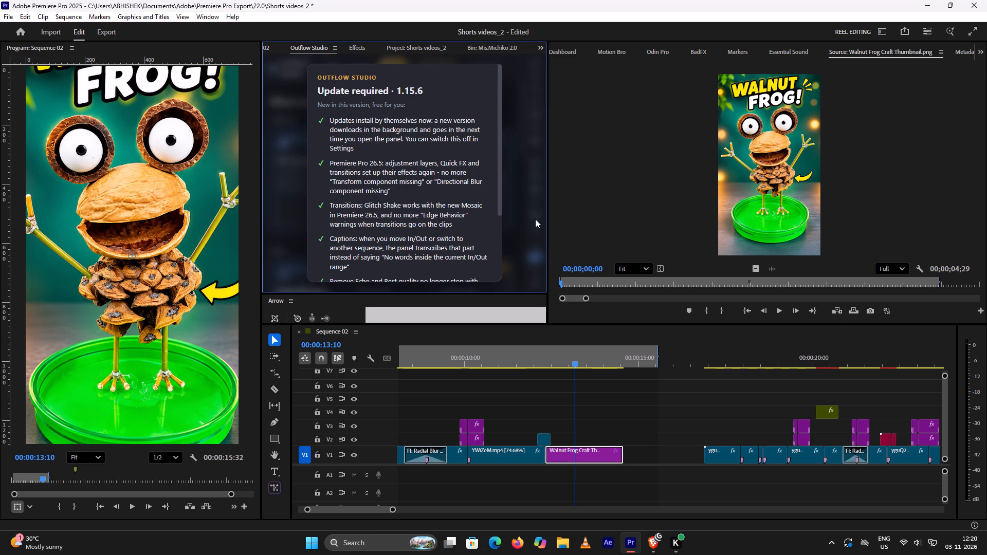
pyautogui.scroll(-11, 508, 195)
pyautogui.moveTo(498, 171); pyautogui.dragTo(515, 178)
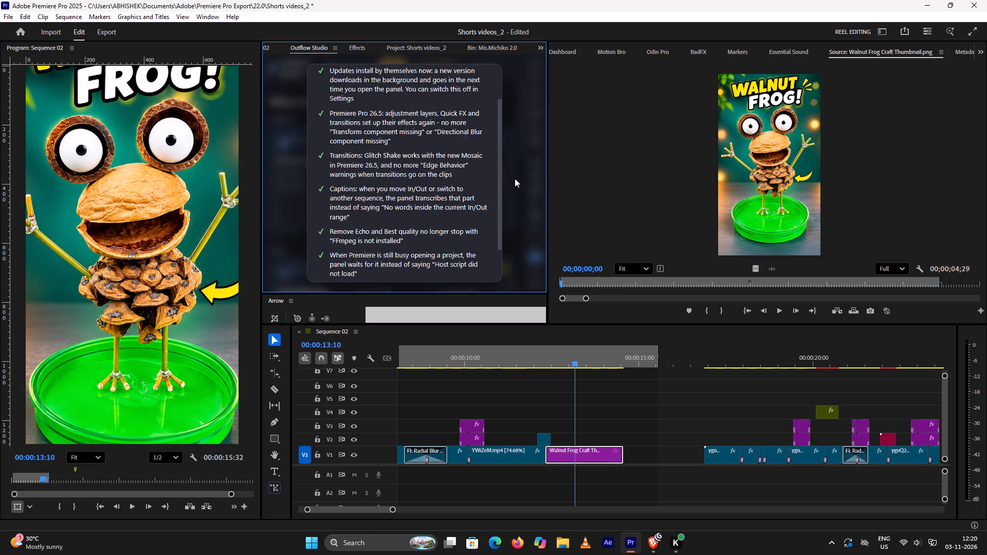
pyautogui.moveTo(515, 178); pyautogui.dragTo(501, 280)
pyautogui.click(456, 264)
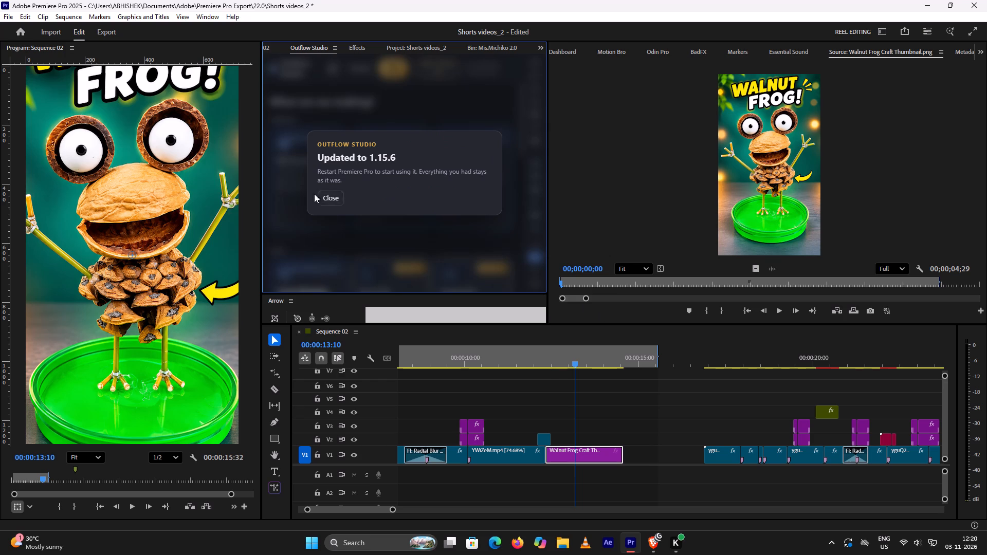
pyautogui.click(332, 198)
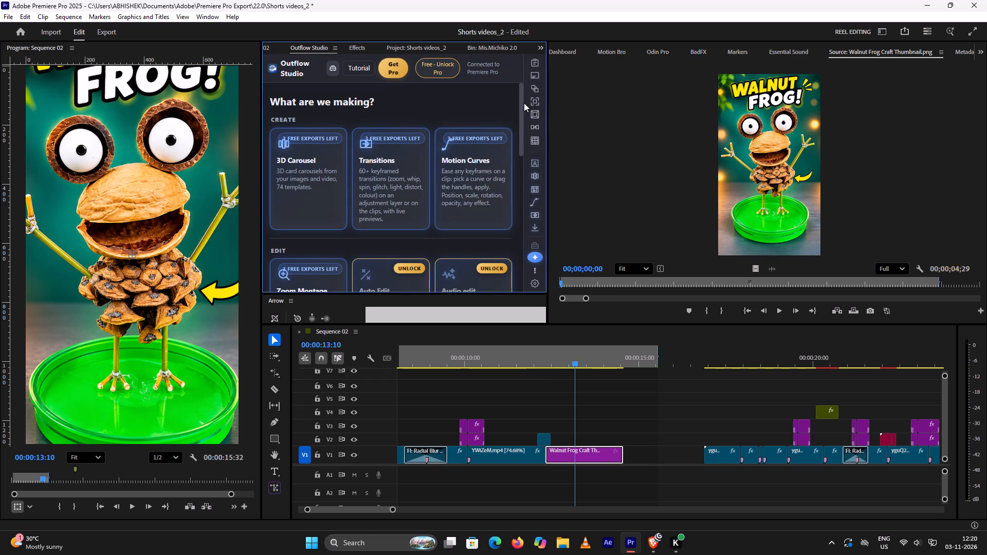
pyautogui.click(537, 114)
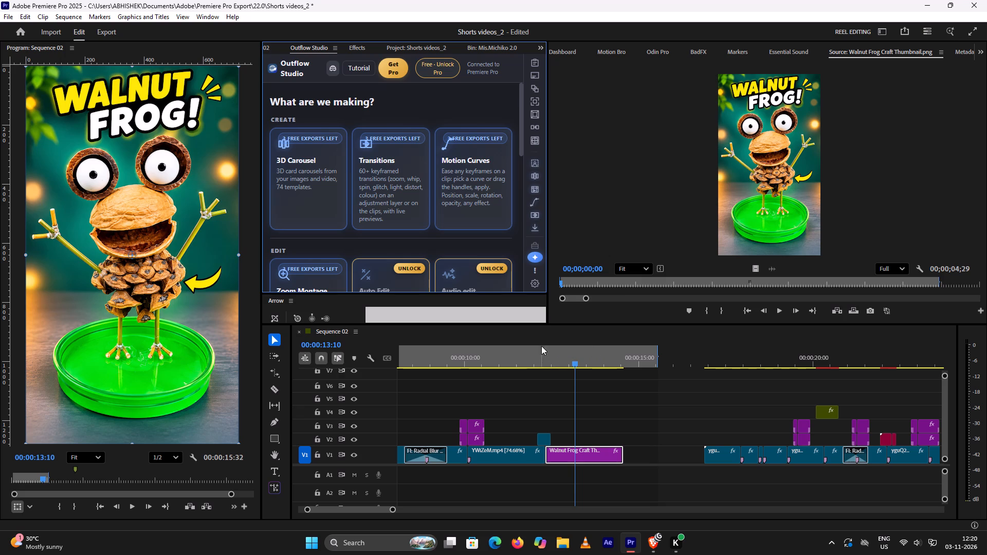
# Trim the end of the Walnut Frog Craft Thumbnail.png clip on V1 to about 20 frames long and play the ending to check it.
pyautogui.click(534, 358)
pyautogui.press('space')
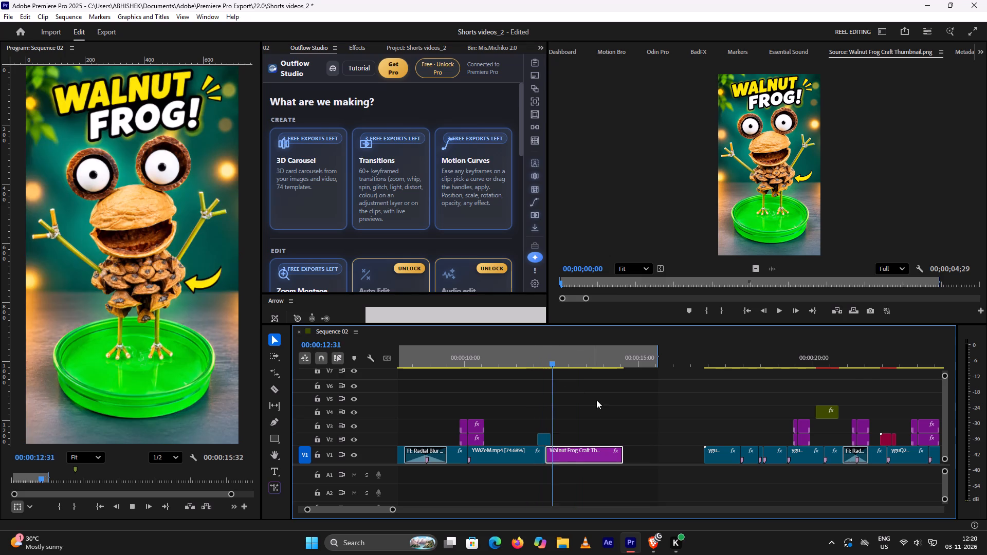
pyautogui.press('space')
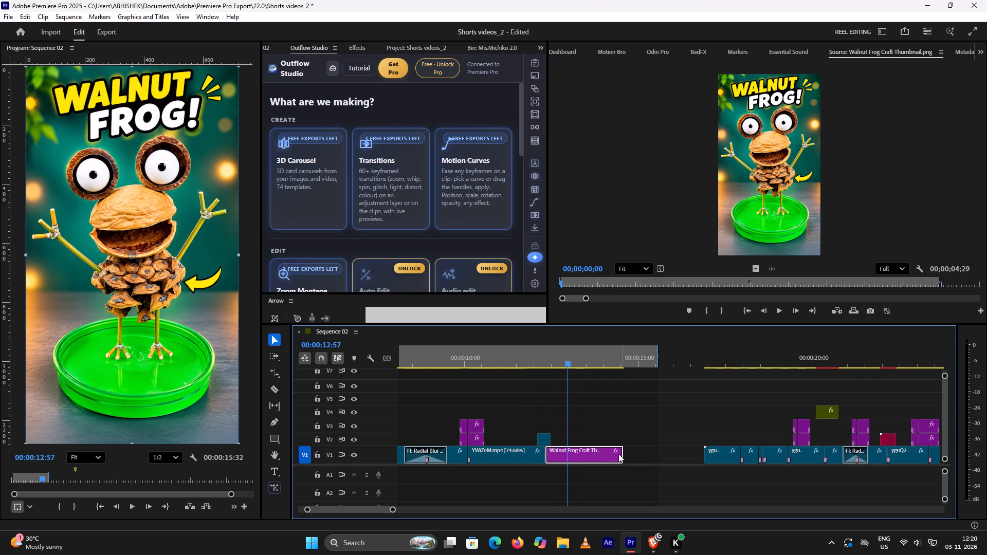
pyautogui.click(617, 454)
pyautogui.moveTo(622, 454); pyautogui.dragTo(566, 457)
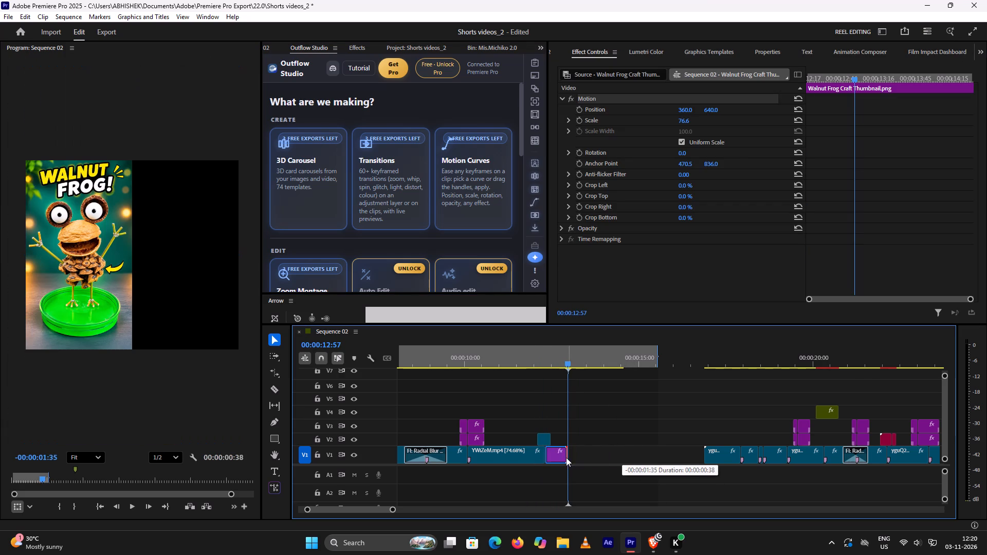
pyautogui.moveTo(566, 457); pyautogui.dragTo(557, 457)
pyautogui.click(520, 363)
pyautogui.press('space')
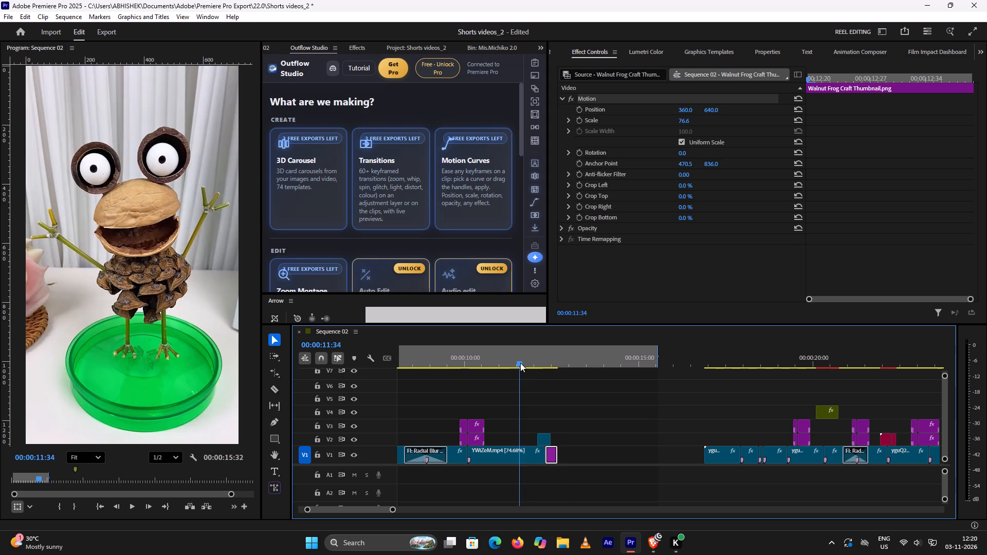
pyautogui.press('space')
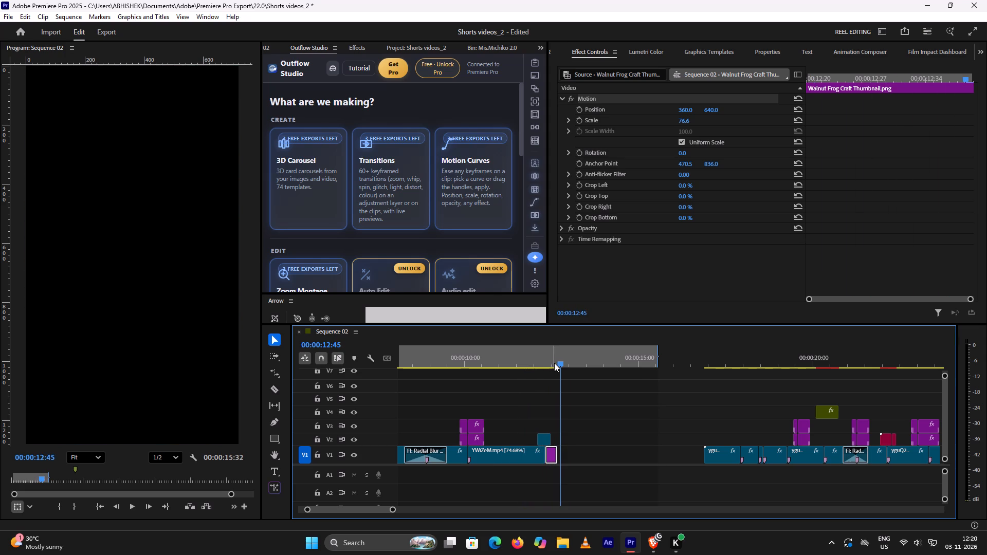
pyautogui.press('space')
pyautogui.scroll(-4, 582, 376)
pyautogui.press('space')
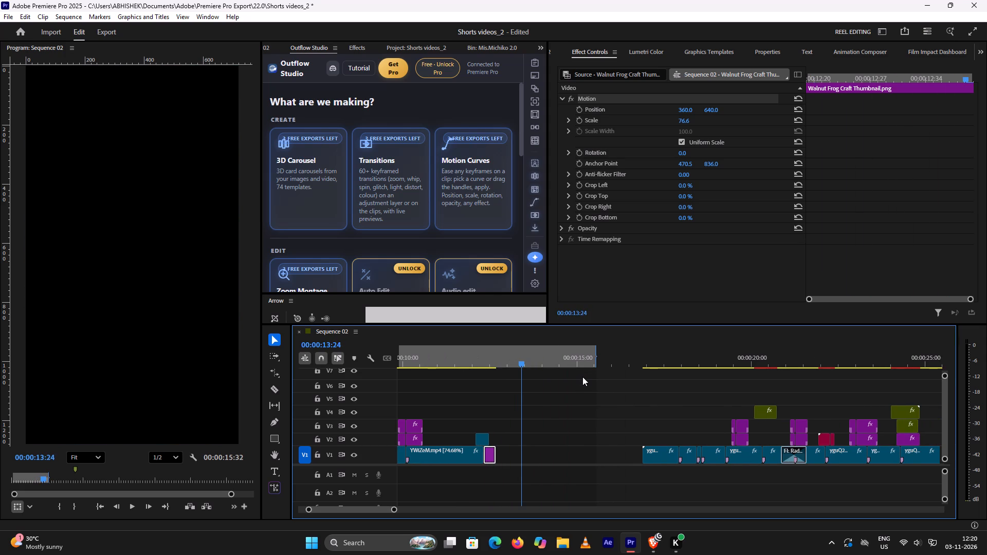
# Trim the third YWiZeM.mp4 clip's end on V1 back to about 00:00:03:45, ripple-delete the gap and play the sequence through.
pyautogui.keyDown('alt'); pyautogui.scroll(-10, 582, 380); pyautogui.keyUp('alt')
pyautogui.moveTo(558, 365); pyautogui.dragTo(536, 364)
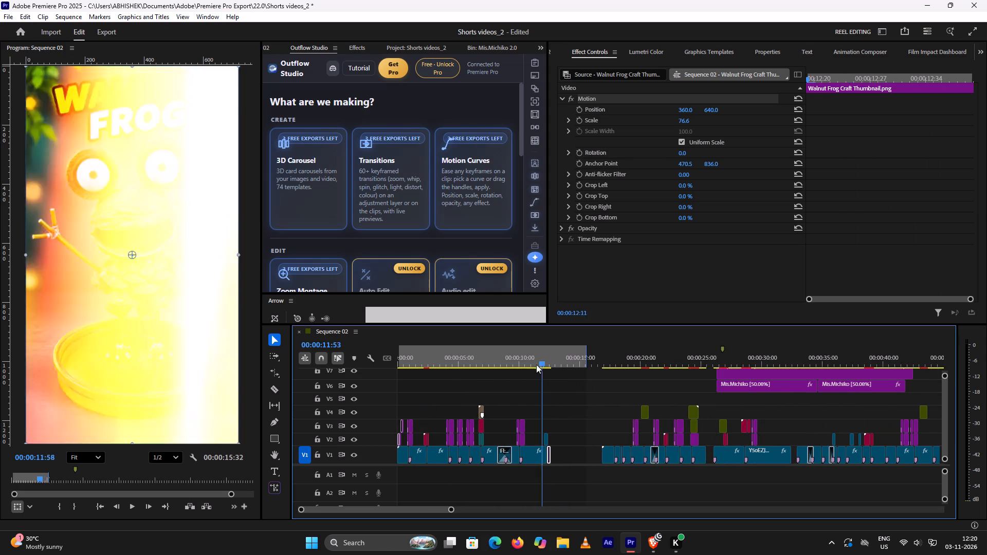
pyautogui.moveTo(536, 364); pyautogui.dragTo(348, 372)
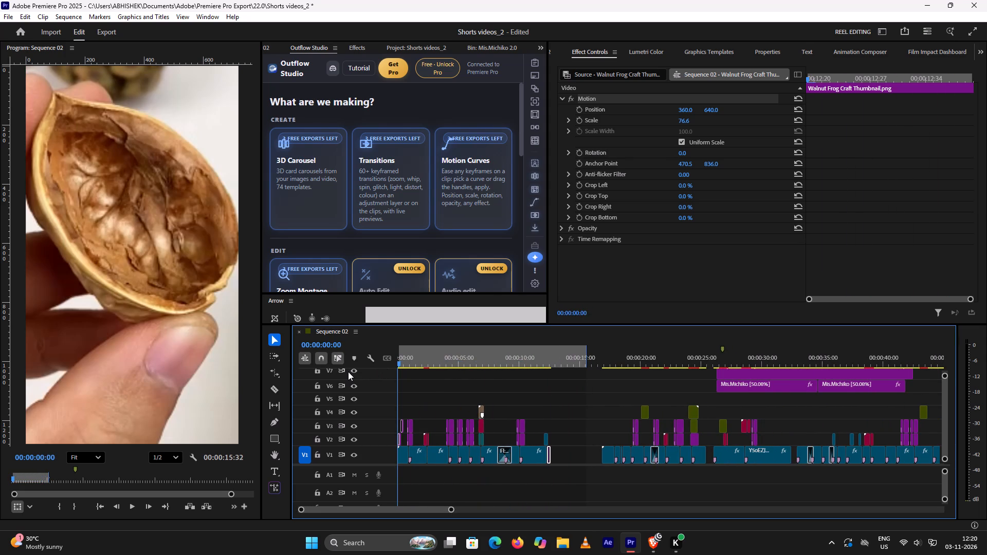
pyautogui.moveTo(348, 372); pyautogui.dragTo(389, 390)
pyautogui.keyDown('alt'); pyautogui.scroll(4, 450, 415); pyautogui.keyUp('alt')
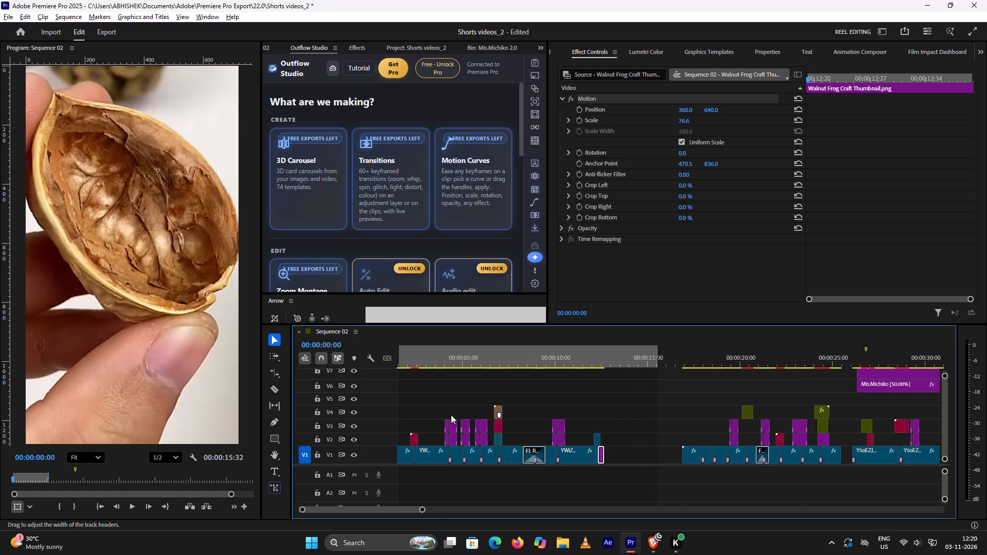
pyautogui.keyDown('alt'); pyautogui.scroll(6, 452, 414); pyautogui.keyUp('alt')
pyautogui.scroll(10, 468, 413)
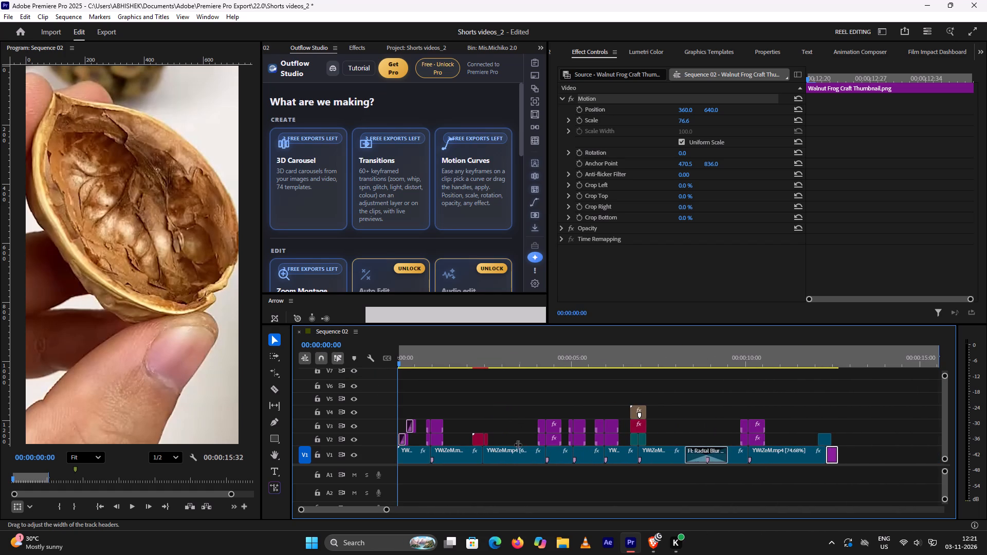
pyautogui.click(529, 454)
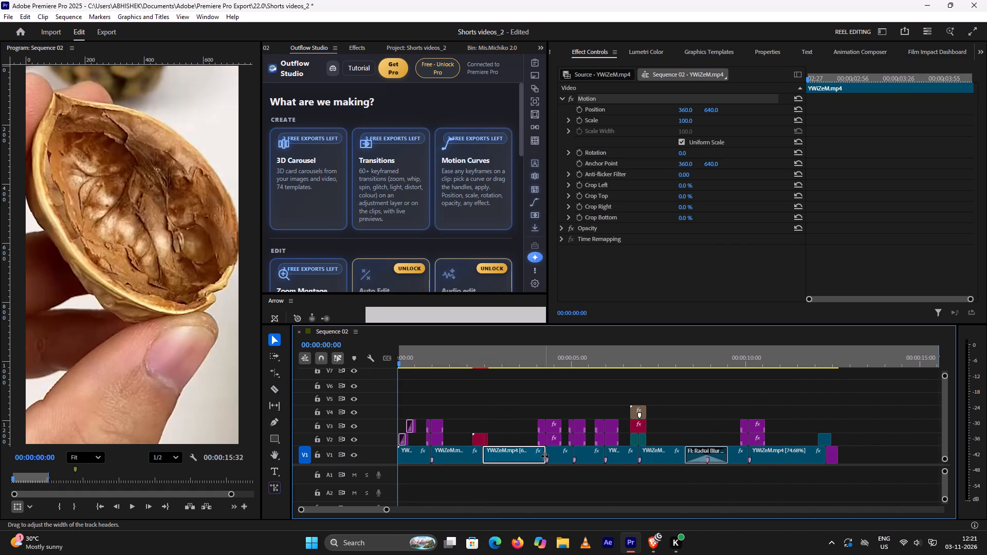
pyautogui.moveTo(545, 455); pyautogui.dragTo(531, 459)
pyautogui.click(540, 456)
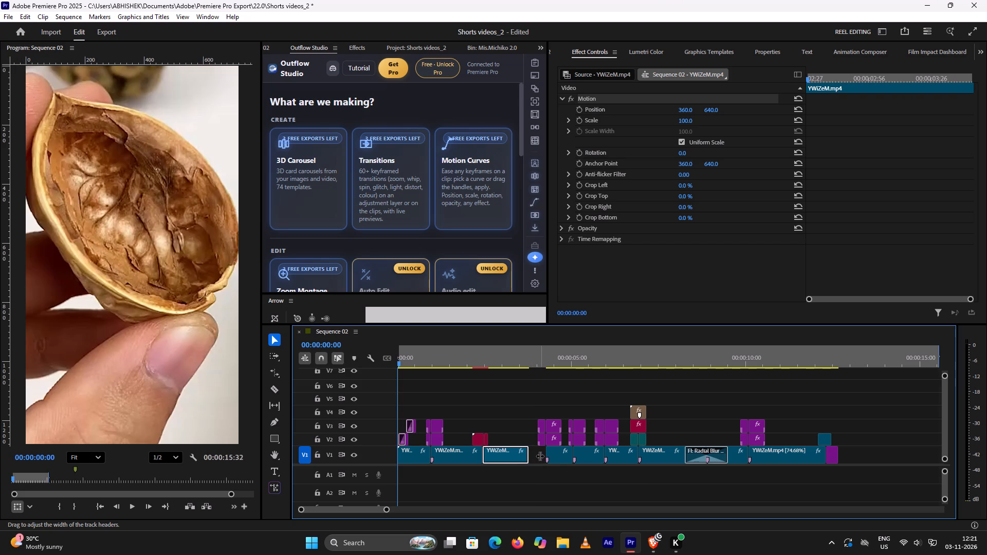
pyautogui.press('BackSpace')
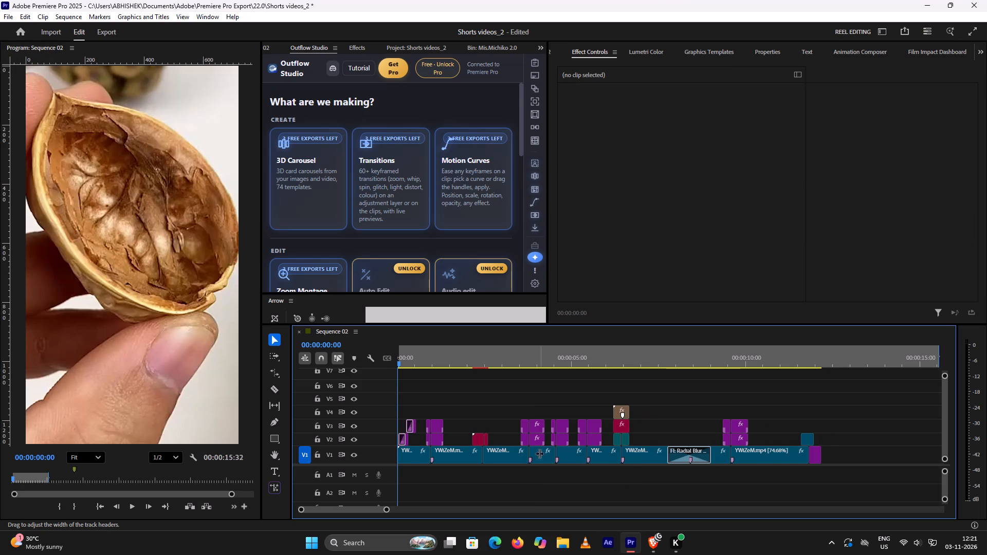
pyautogui.click(421, 362)
pyautogui.press('space')
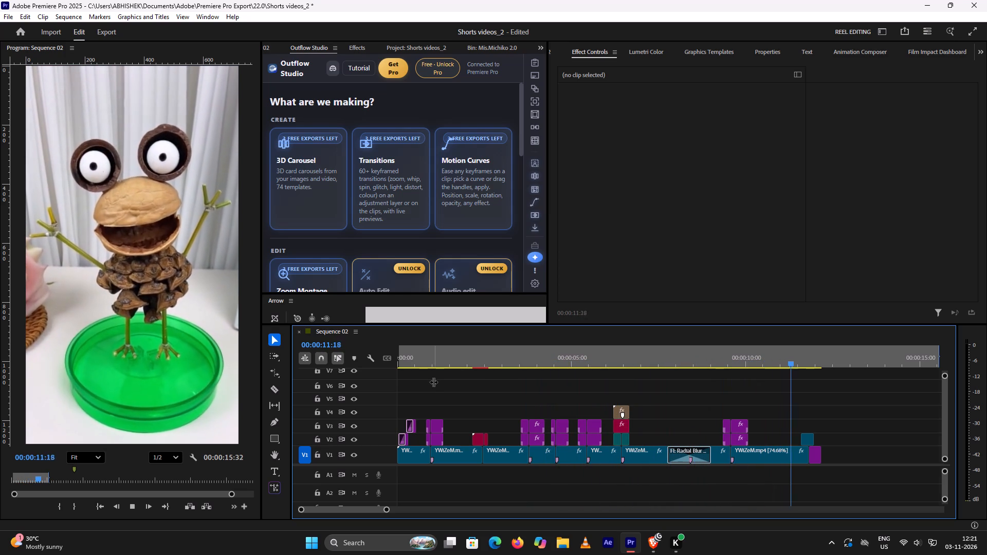
pyautogui.press('space')
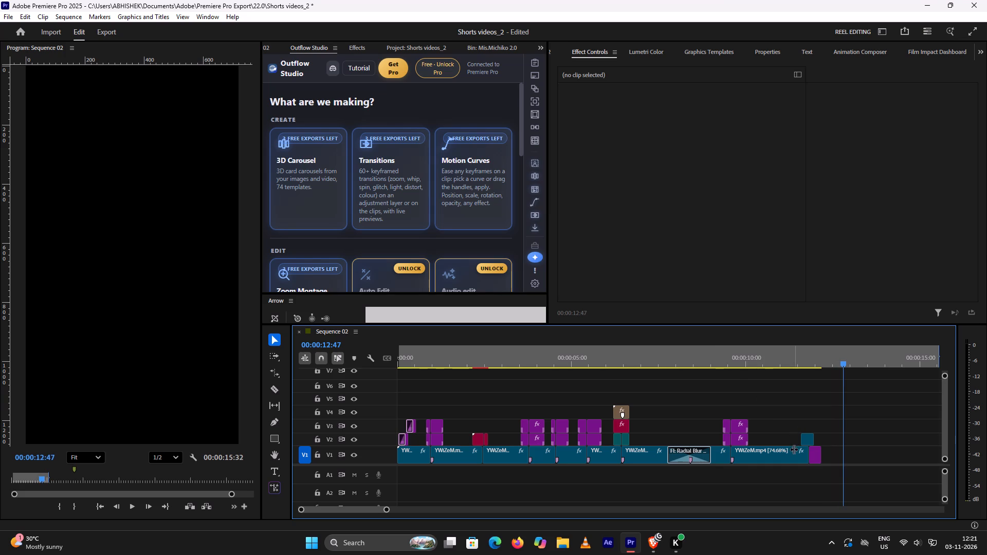
# Rate-stretch the last YWiZeM.mp4 clip on V1 to a duration of about 00:00:01:44 and ripple-delete the gap before the thumbnail.
pyautogui.click(794, 451)
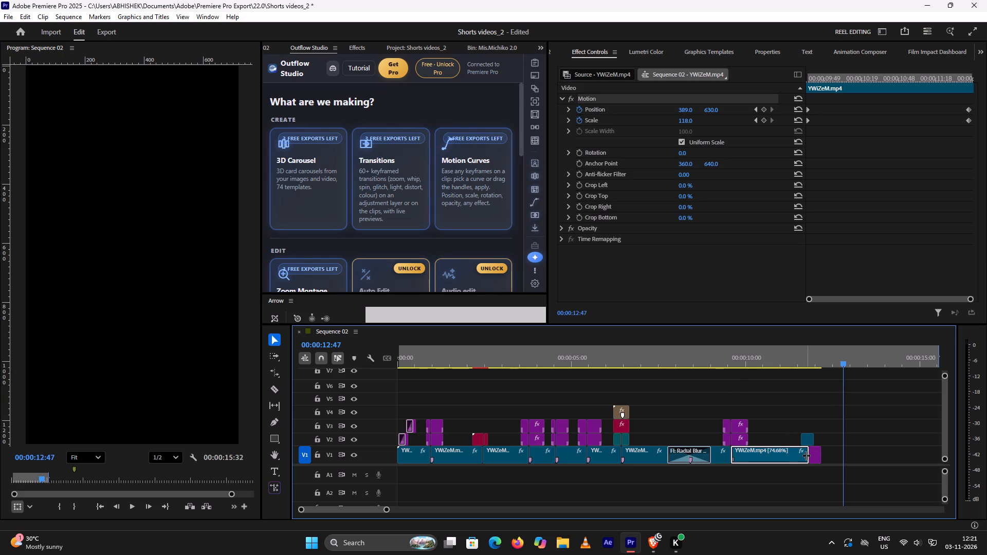
pyautogui.press('r')
pyautogui.moveTo(806, 455); pyautogui.dragTo(789, 458)
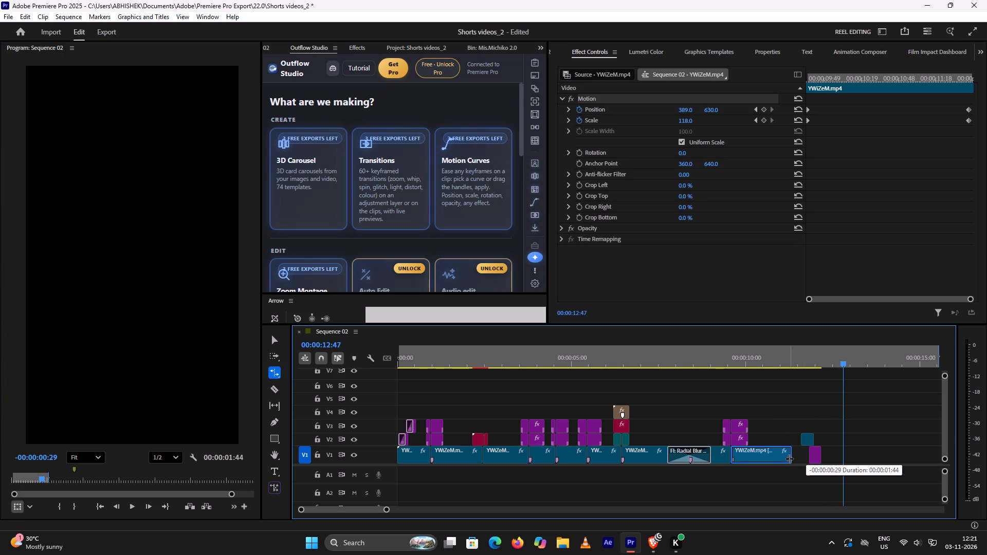
pyautogui.moveTo(789, 458); pyautogui.dragTo(790, 458)
pyautogui.click(800, 458)
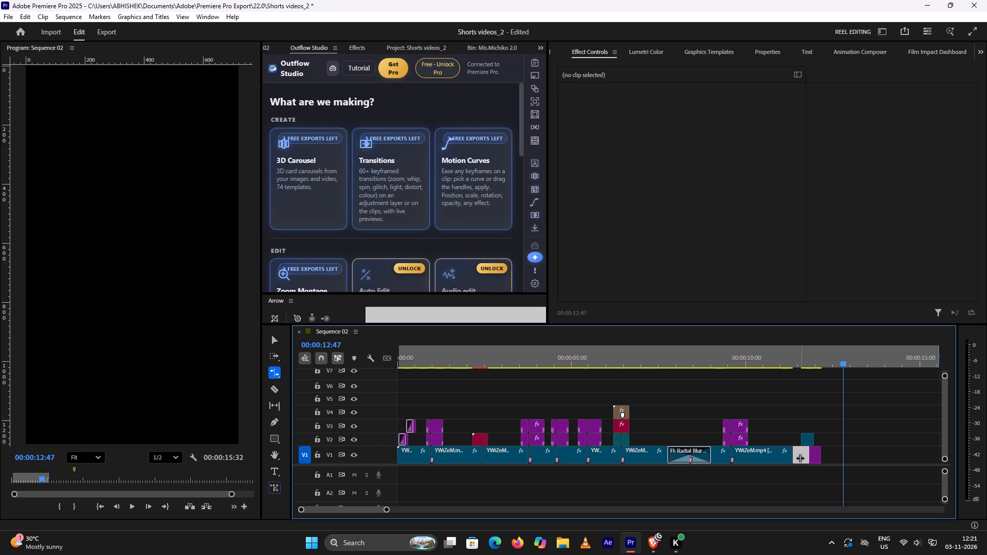
pyautogui.press('BackSpace')
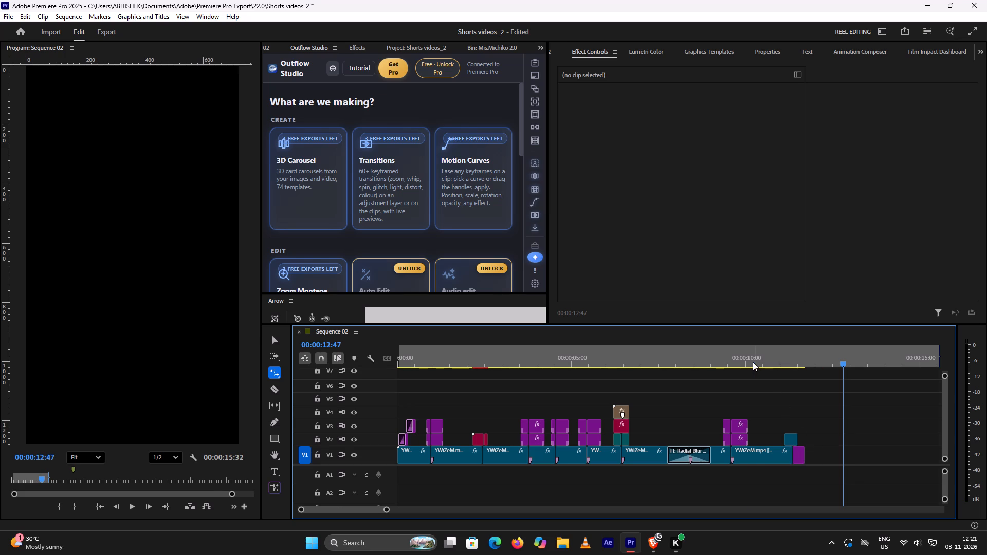
# Play back the shortened ending, then the whole walnut frog short from the start to check pacing and transitions.
pyautogui.click(753, 361)
pyautogui.press('space')
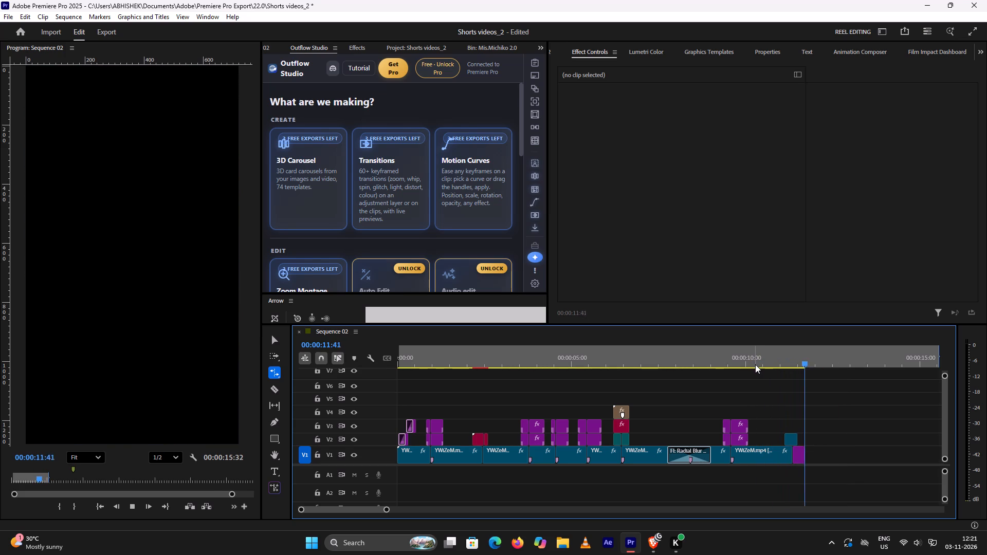
pyautogui.press('space')
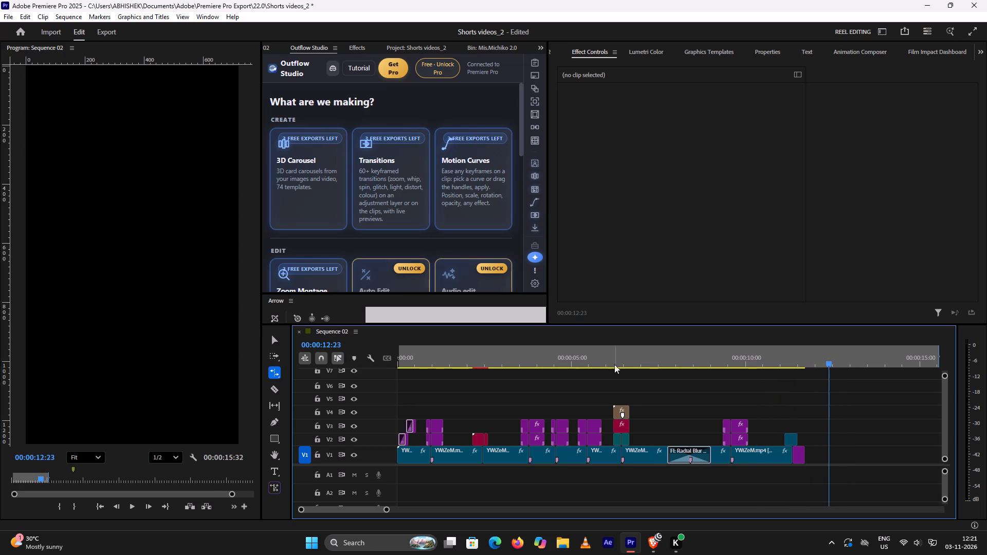
pyautogui.click(614, 362)
pyautogui.press('space')
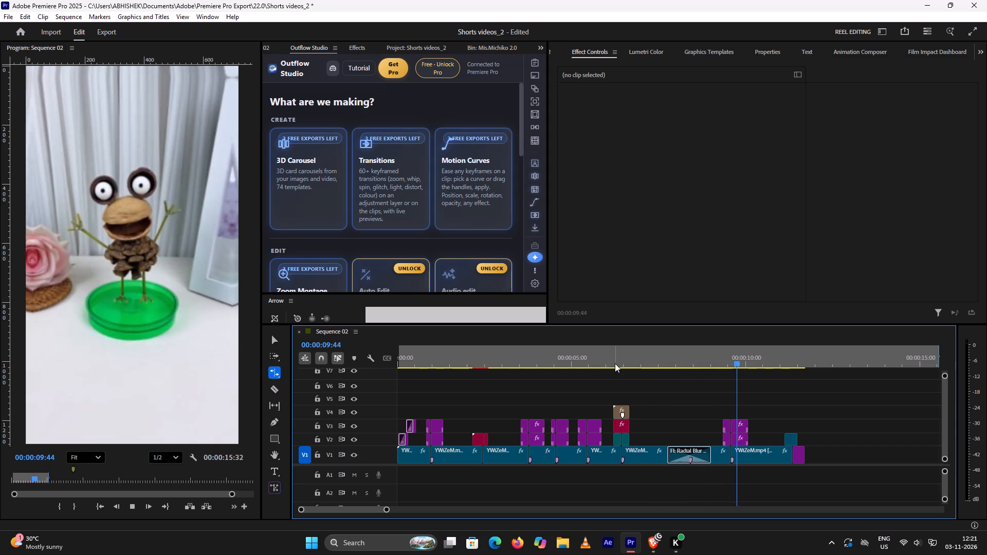
pyautogui.press('space')
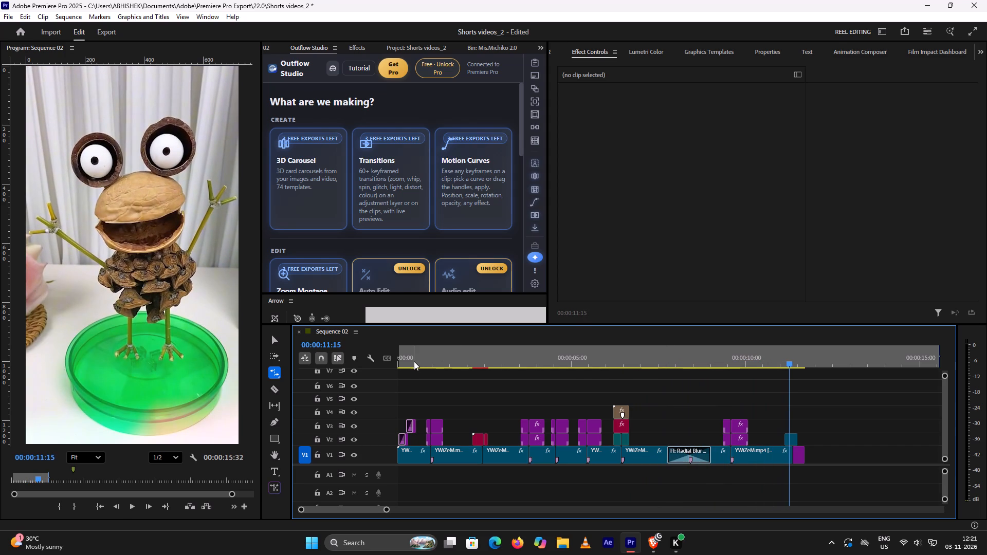
pyautogui.click(403, 361)
pyautogui.moveTo(402, 361); pyautogui.dragTo(388, 363)
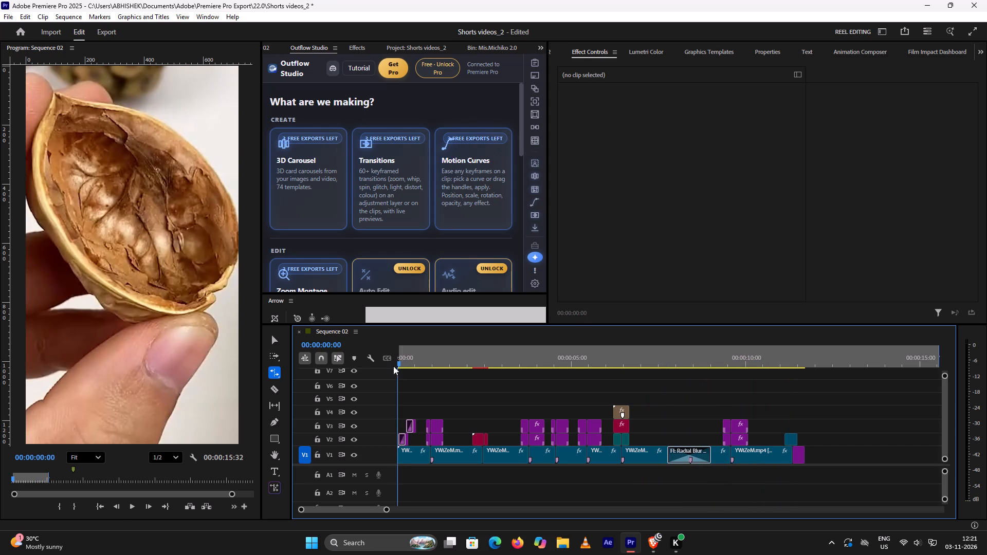
pyautogui.press('space')
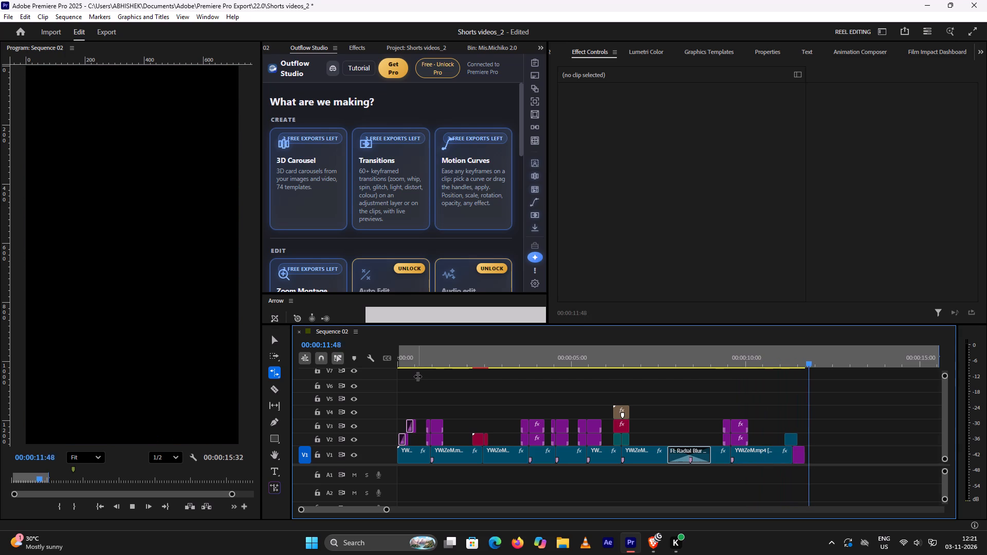
pyautogui.press('space')
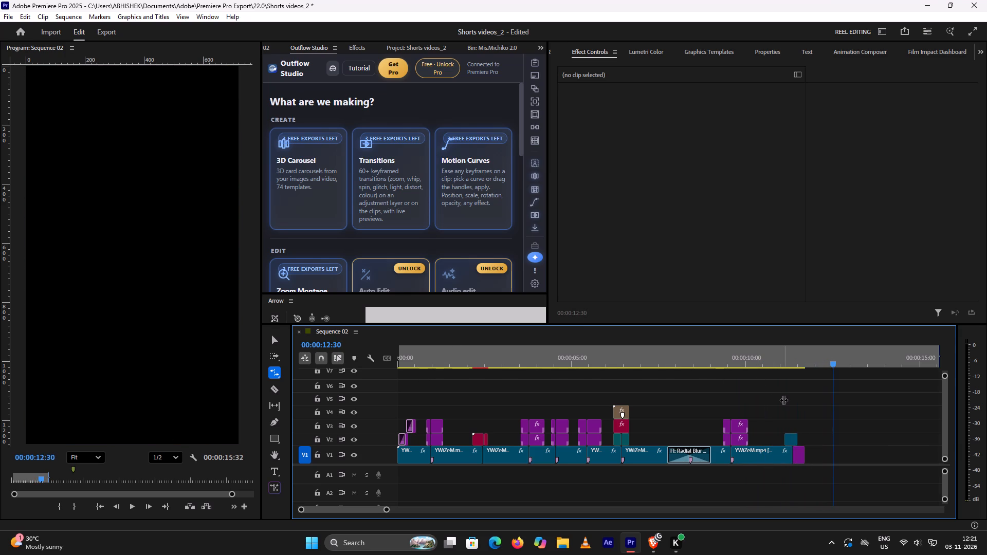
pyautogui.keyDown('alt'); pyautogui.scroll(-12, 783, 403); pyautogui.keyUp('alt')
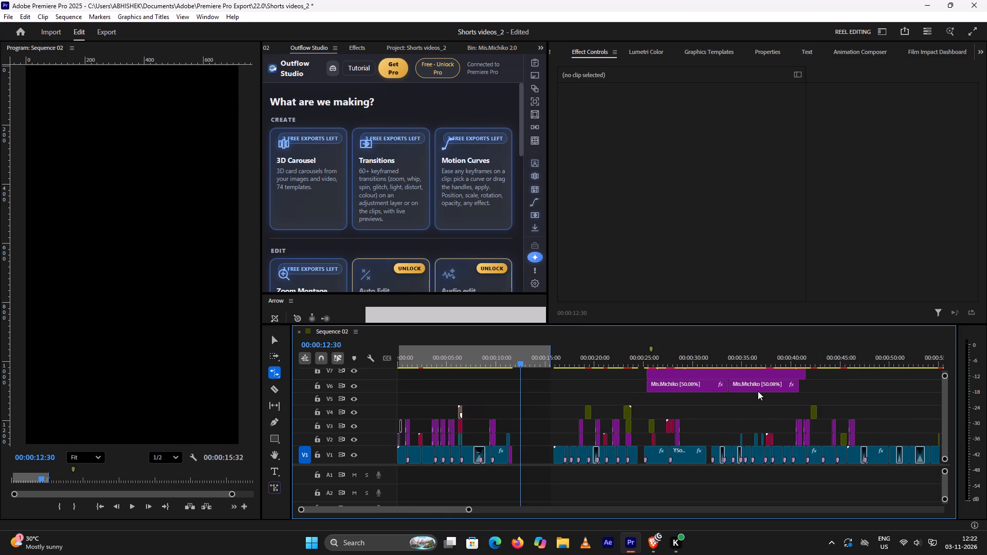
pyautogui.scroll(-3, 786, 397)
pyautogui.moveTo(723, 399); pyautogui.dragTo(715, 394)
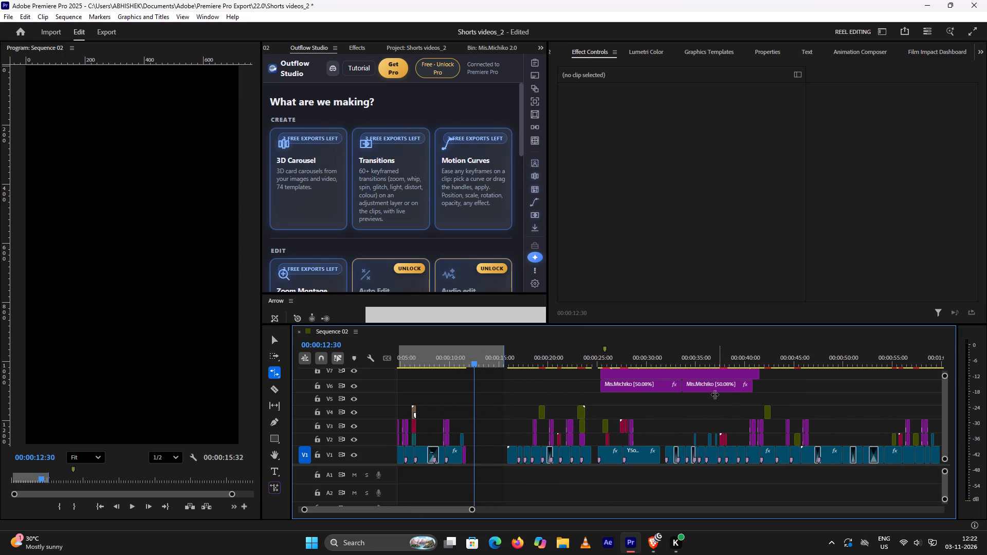
# Move the Mis.Michiko watermark graphics on V6 and the graphic on V7 together to the start of the sequence.
pyautogui.moveTo(715, 394); pyautogui.dragTo(616, 371)
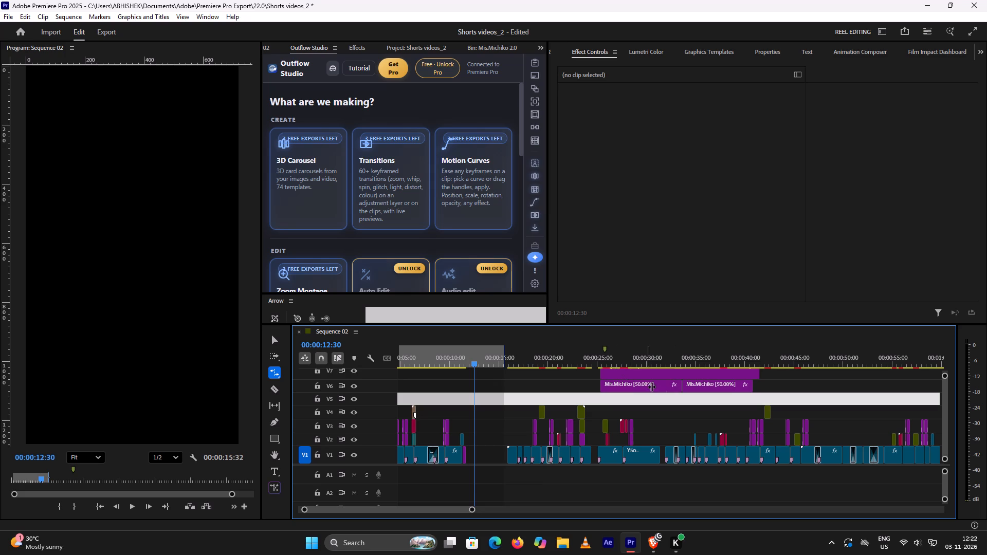
pyautogui.press('v')
pyautogui.click(795, 383)
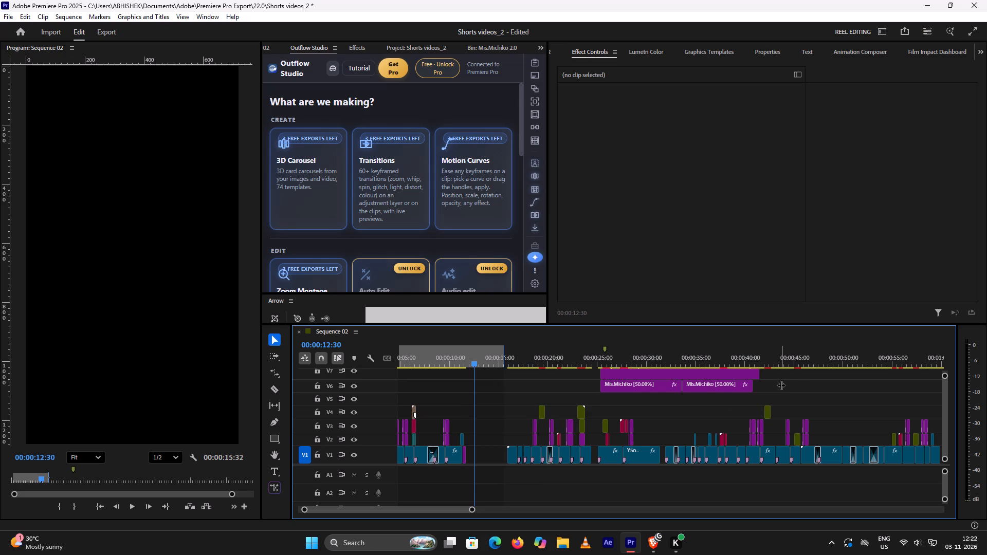
pyautogui.moveTo(780, 385); pyautogui.dragTo(626, 369)
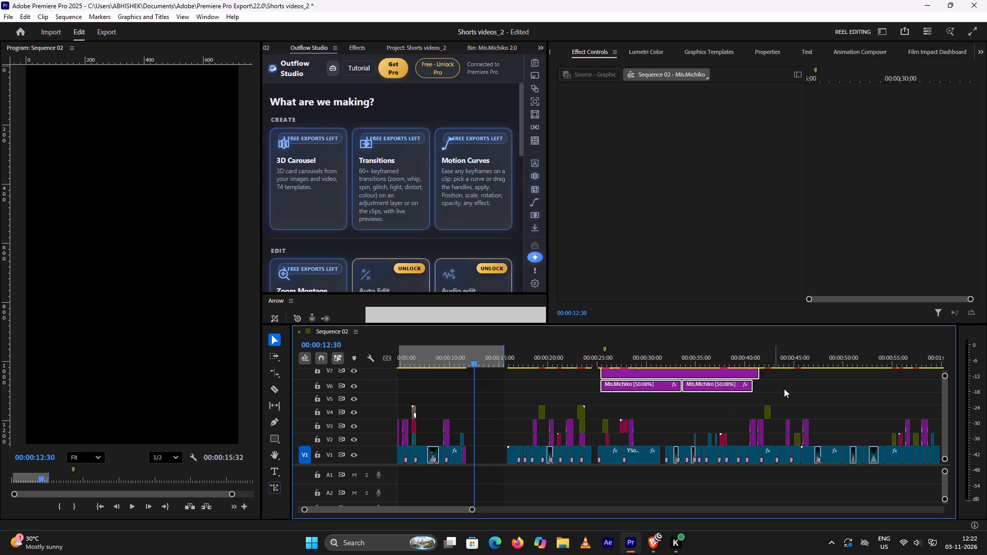
pyautogui.scroll(11, 789, 390)
pyautogui.moveTo(742, 371); pyautogui.dragTo(607, 371)
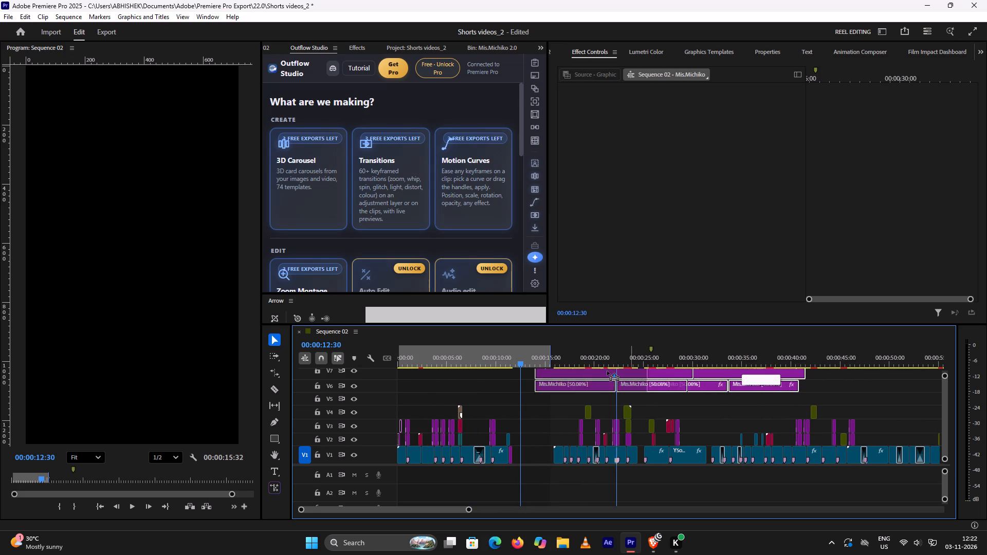
pyautogui.moveTo(607, 371); pyautogui.dragTo(425, 372)
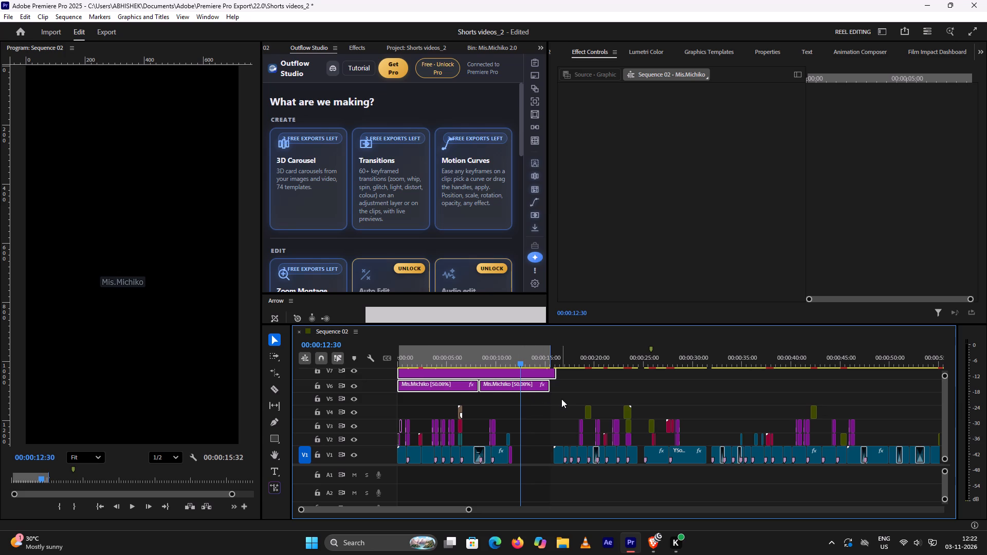
pyautogui.scroll(4, 561, 399)
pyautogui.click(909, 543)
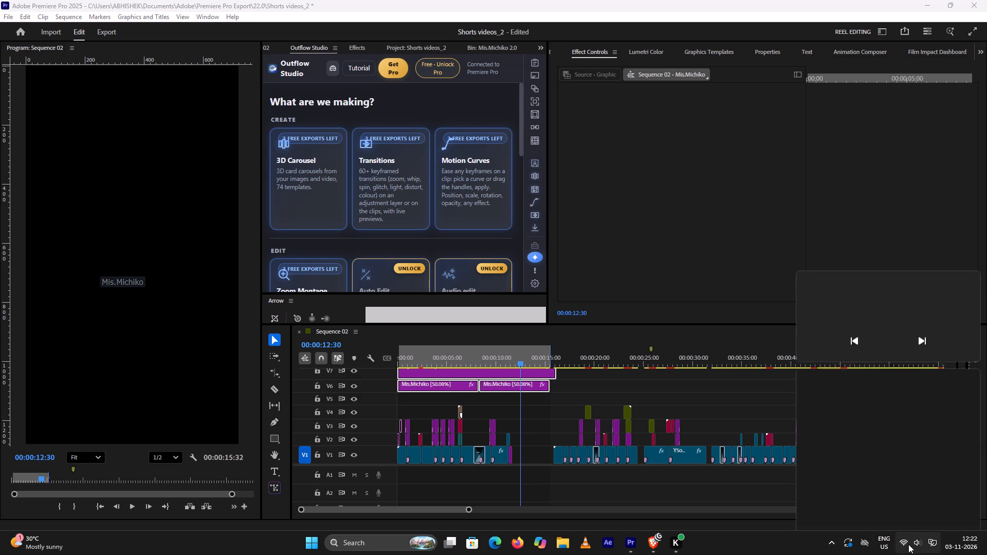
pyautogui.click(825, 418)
# Scrub through the short from its start to the ending thumbnail to check the Mis.Michiko watermark over the footage.
pyautogui.click(444, 356)
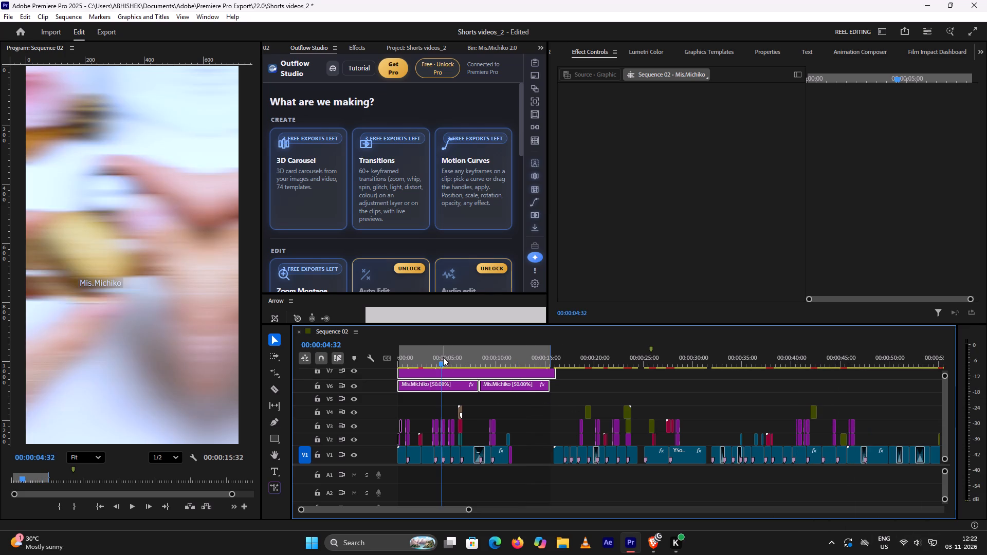
pyautogui.moveTo(440, 360); pyautogui.dragTo(382, 368)
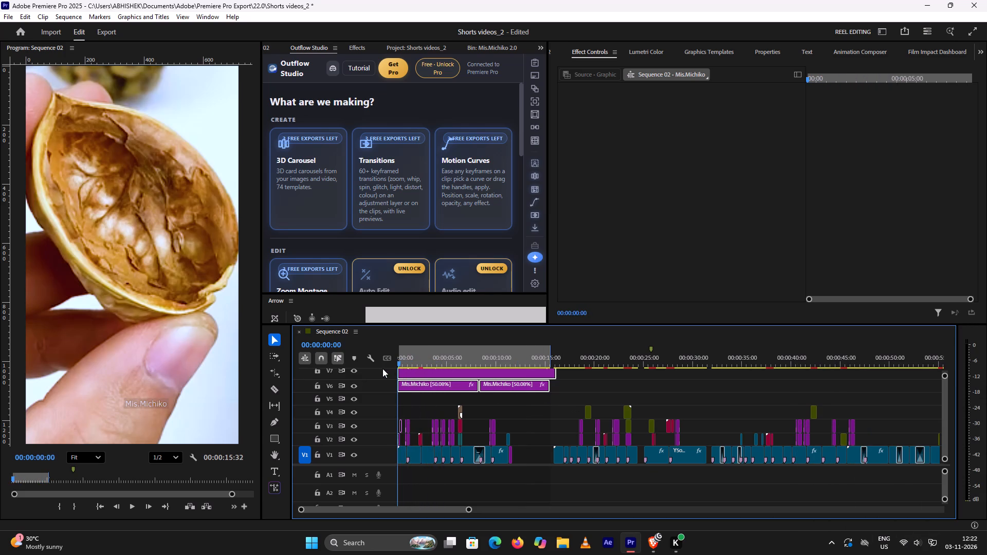
pyautogui.moveTo(382, 368); pyautogui.dragTo(438, 375)
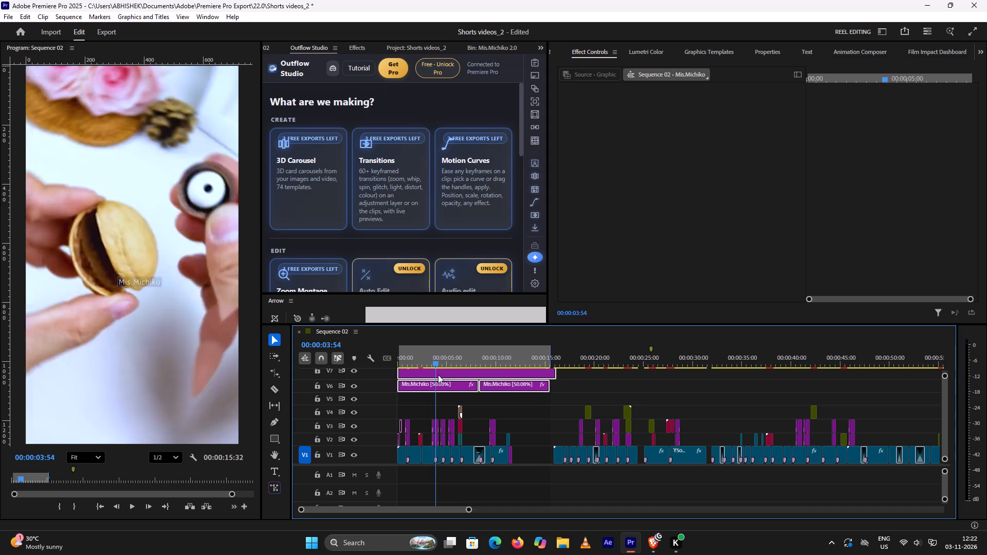
pyautogui.moveTo(438, 375); pyautogui.dragTo(457, 375)
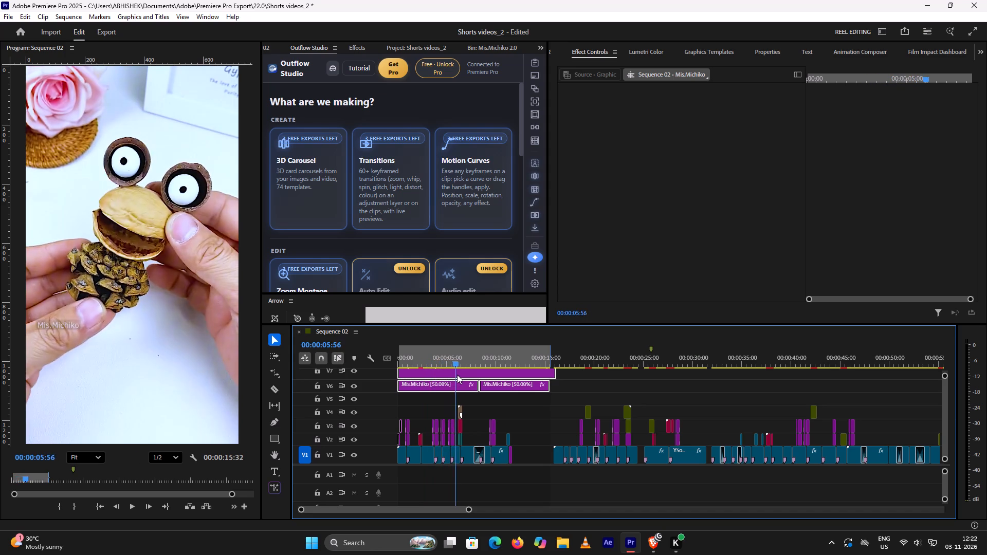
pyautogui.moveTo(457, 375); pyautogui.dragTo(483, 374)
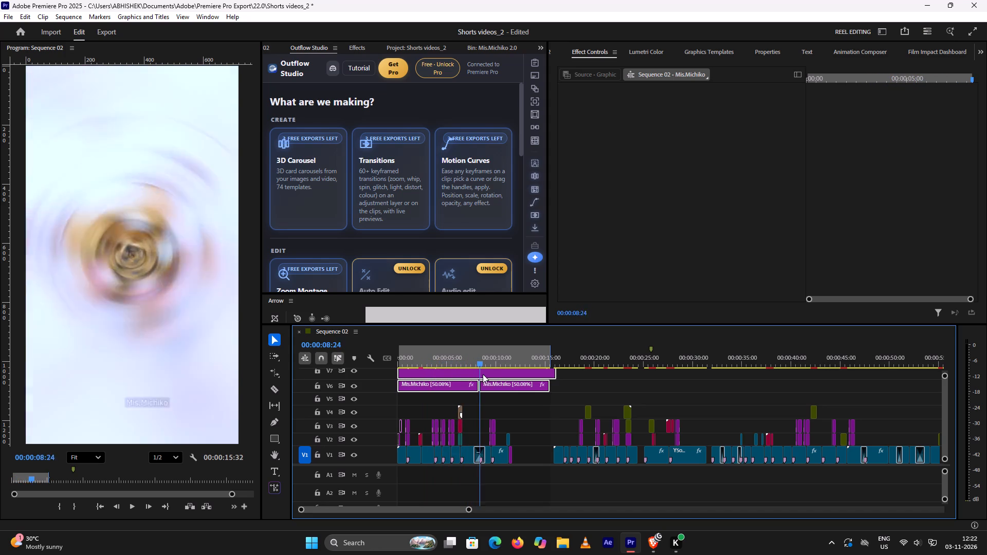
pyautogui.moveTo(483, 374); pyautogui.dragTo(505, 369)
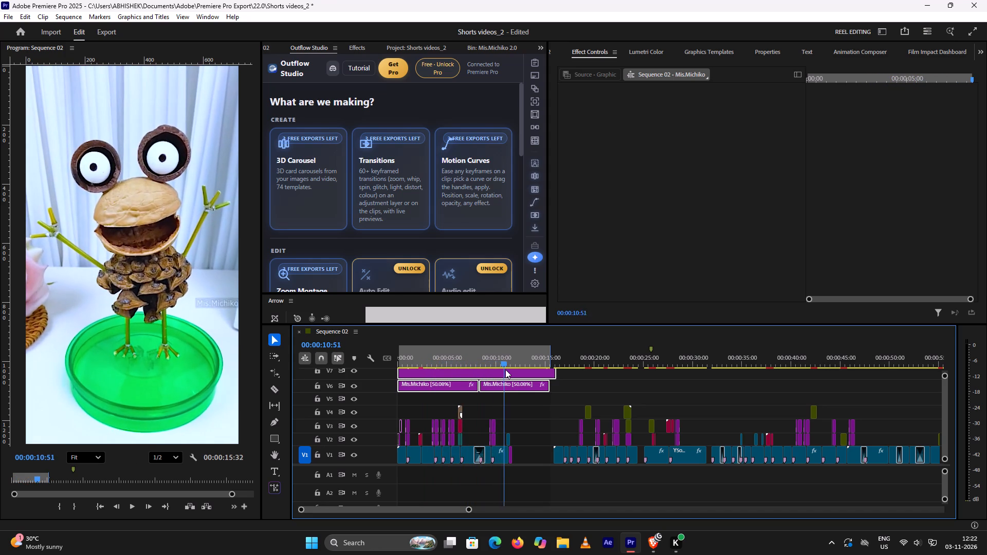
pyautogui.moveTo(505, 369); pyautogui.dragTo(514, 367)
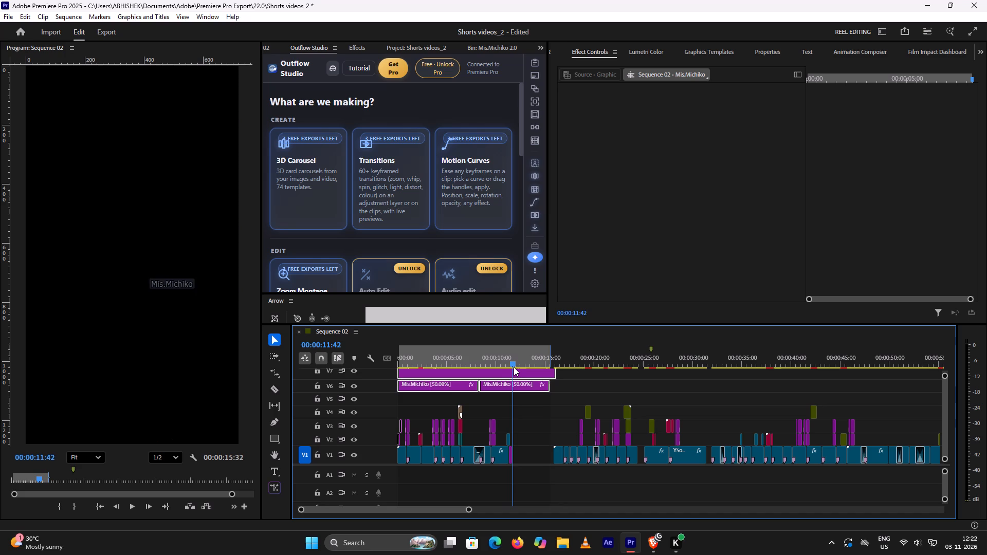
pyautogui.moveTo(514, 367); pyautogui.dragTo(513, 368)
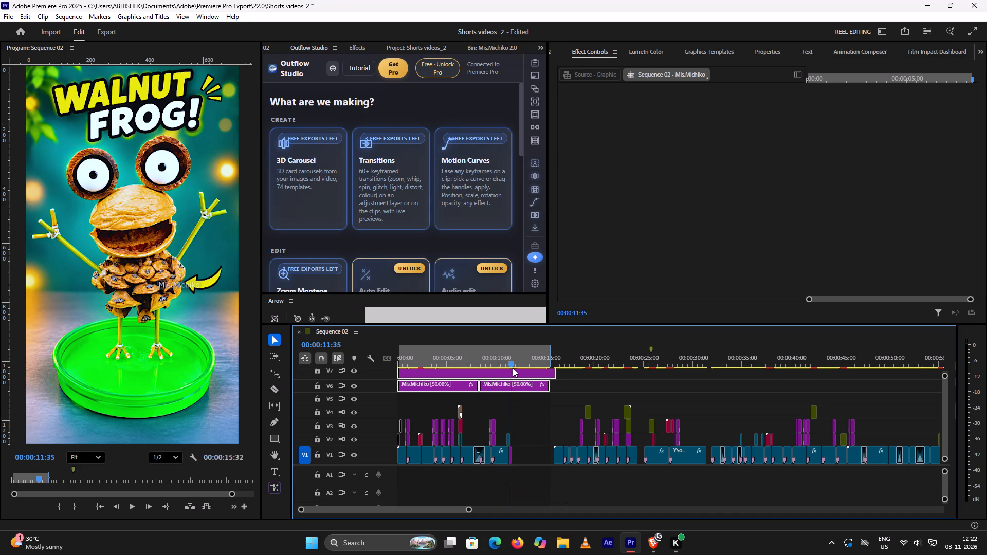
pyautogui.moveTo(513, 368); pyautogui.dragTo(512, 368)
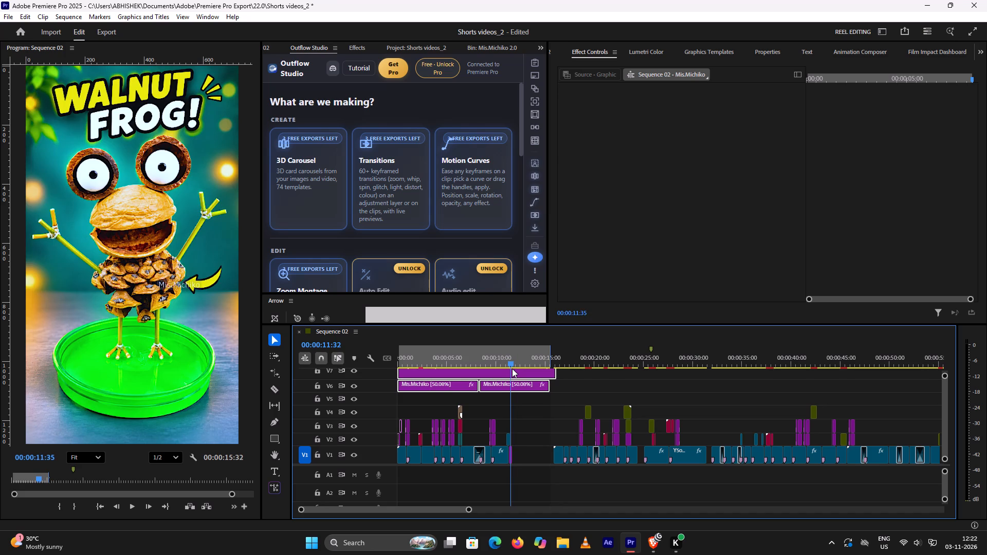
pyautogui.moveTo(512, 368); pyautogui.dragTo(509, 371)
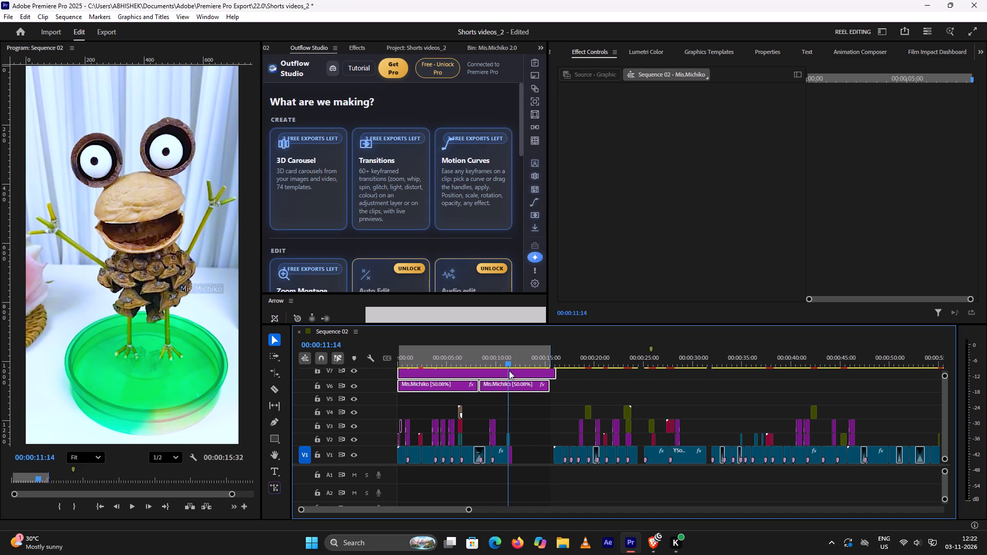
pyautogui.moveTo(509, 371); pyautogui.dragTo(510, 371)
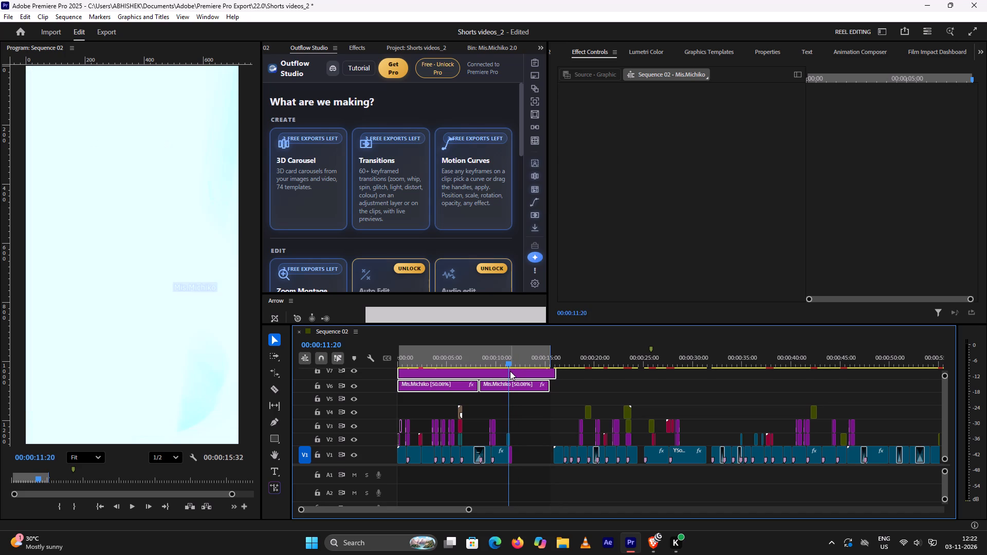
# Trim the end of the second Mis.Michiko graphic on V6 back to 00:00:11:20, at the light transition before the thumbnail.
pyautogui.click(526, 382)
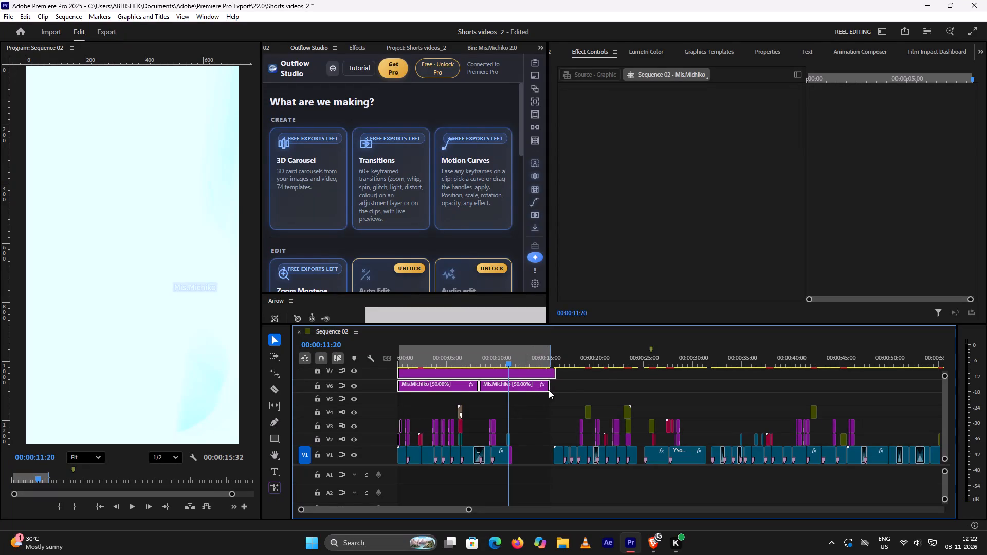
pyautogui.click(585, 386)
pyautogui.click(542, 382)
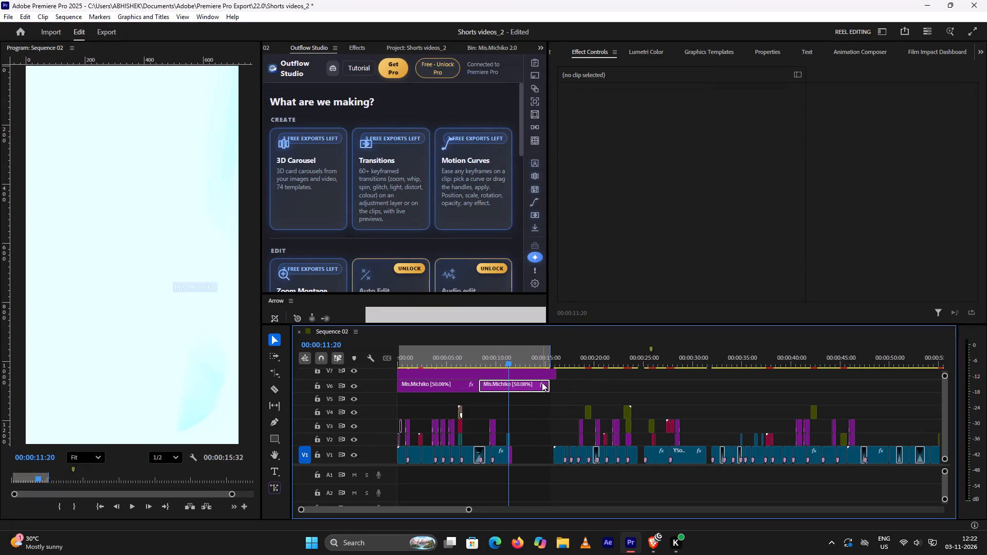
pyautogui.moveTo(549, 386); pyautogui.dragTo(516, 388)
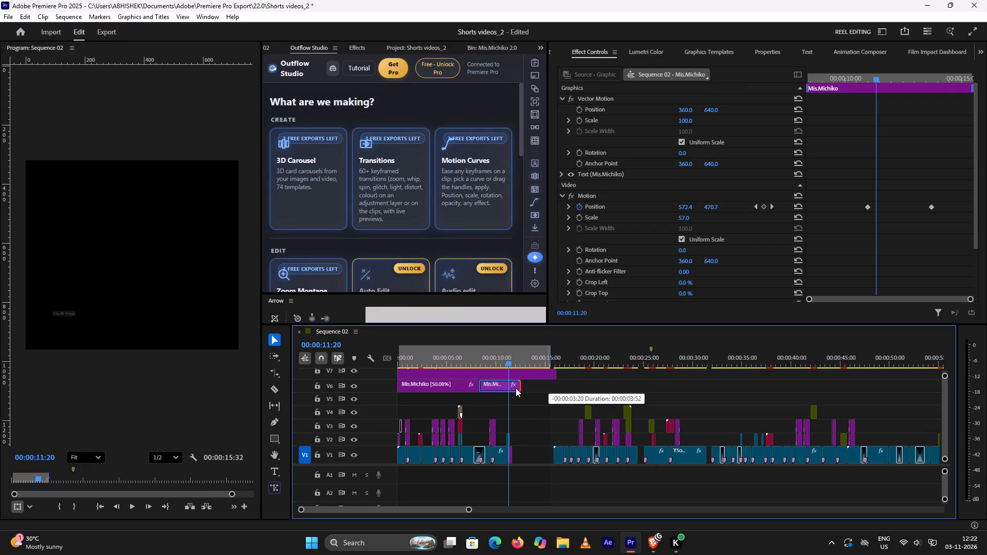
pyautogui.moveTo(516, 388); pyautogui.dragTo(506, 391)
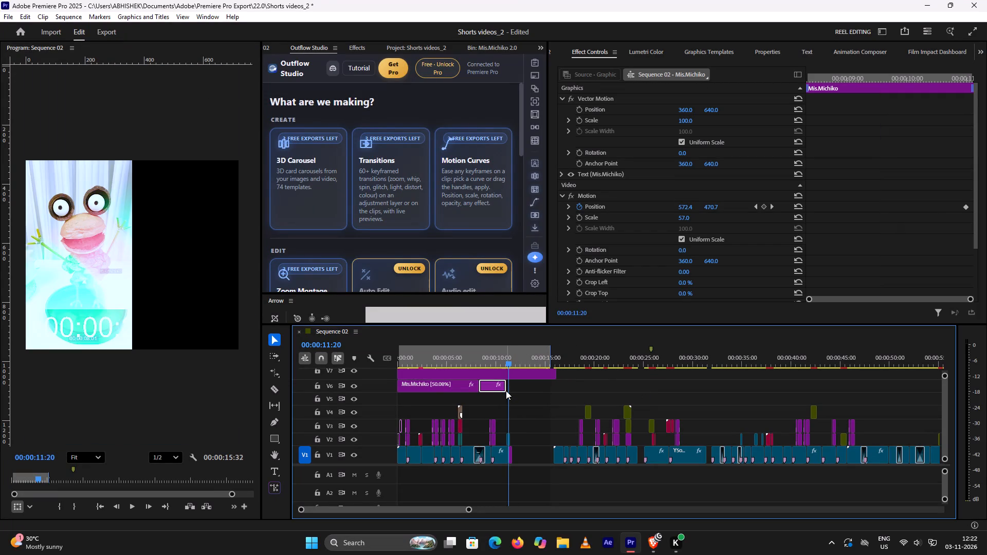
pyautogui.click(504, 387)
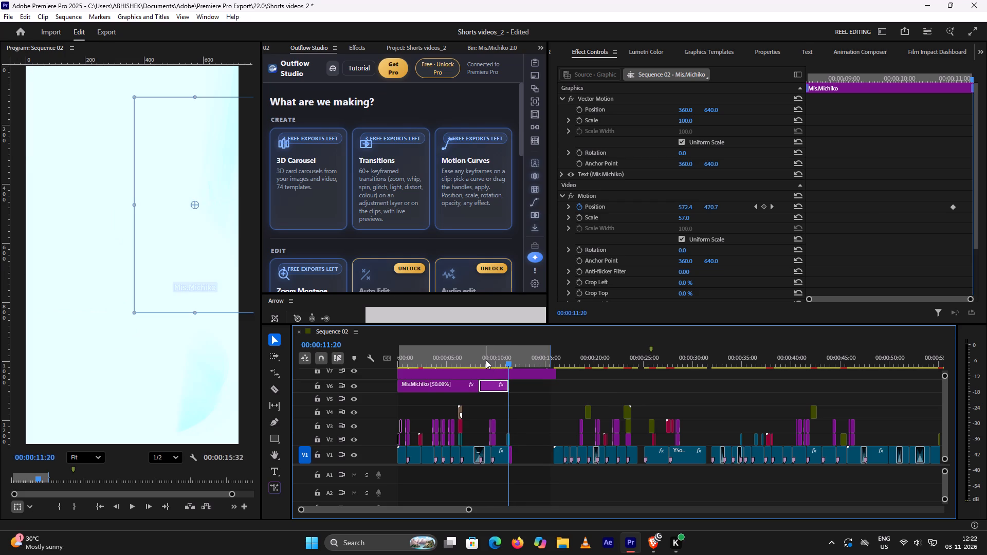
# Play back the ending, then the whole short from the start, to check the trimmed watermark against the thumbnail.
pyautogui.click(486, 359)
pyautogui.press('space')
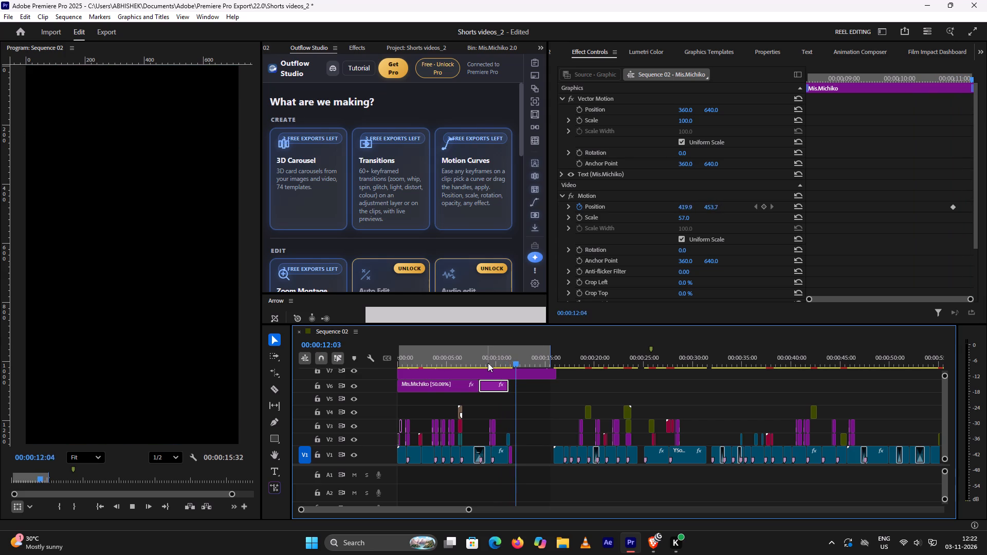
pyautogui.press('space')
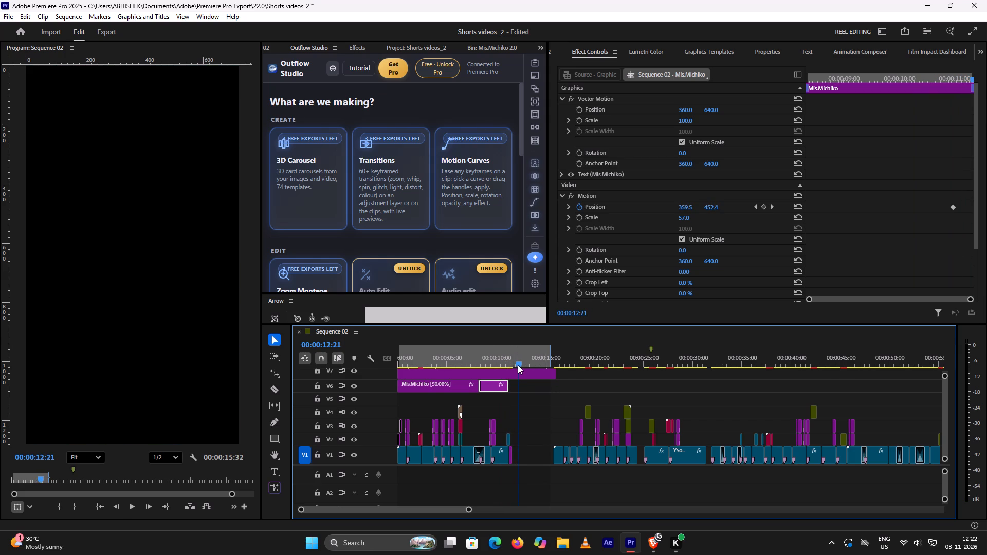
pyautogui.press('Up')
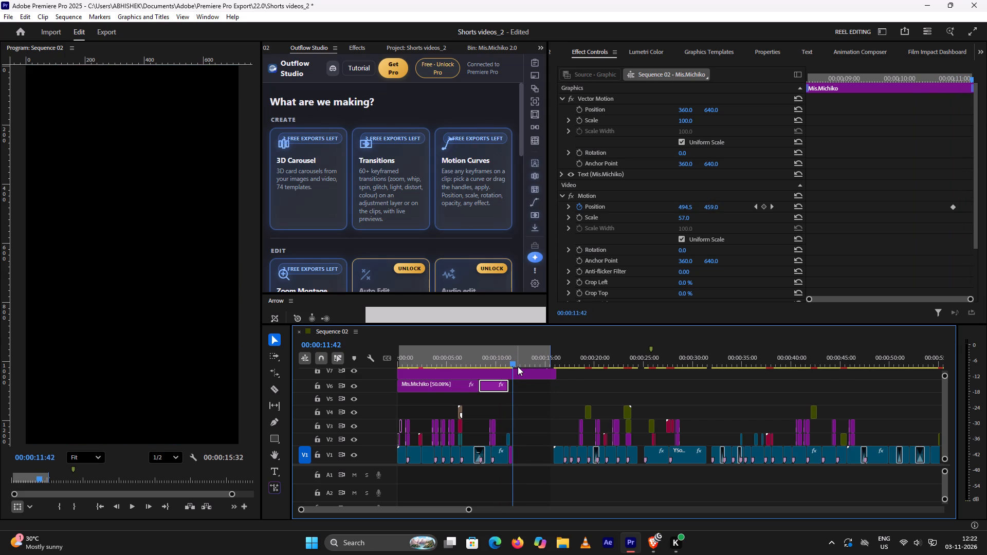
pyautogui.press('Left')
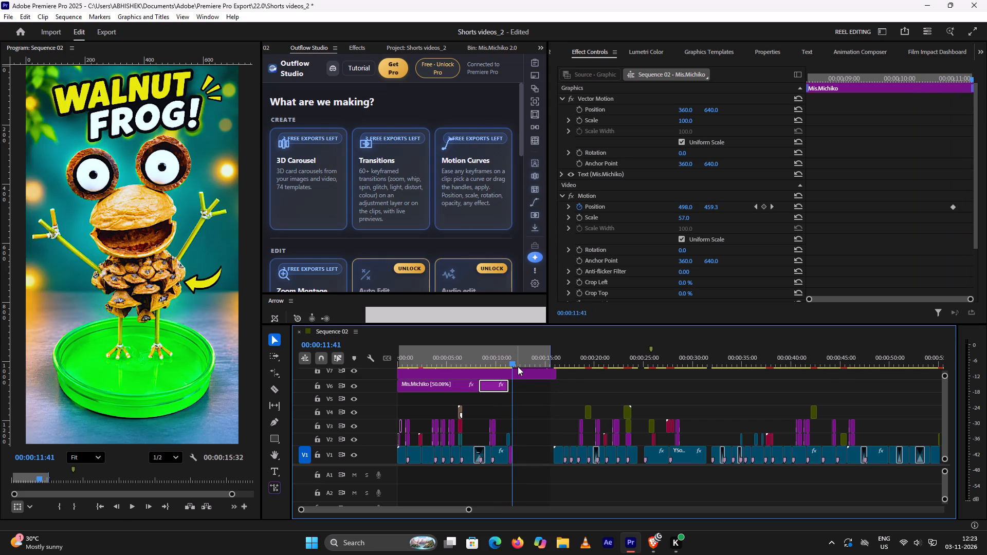
pyautogui.press('Return')
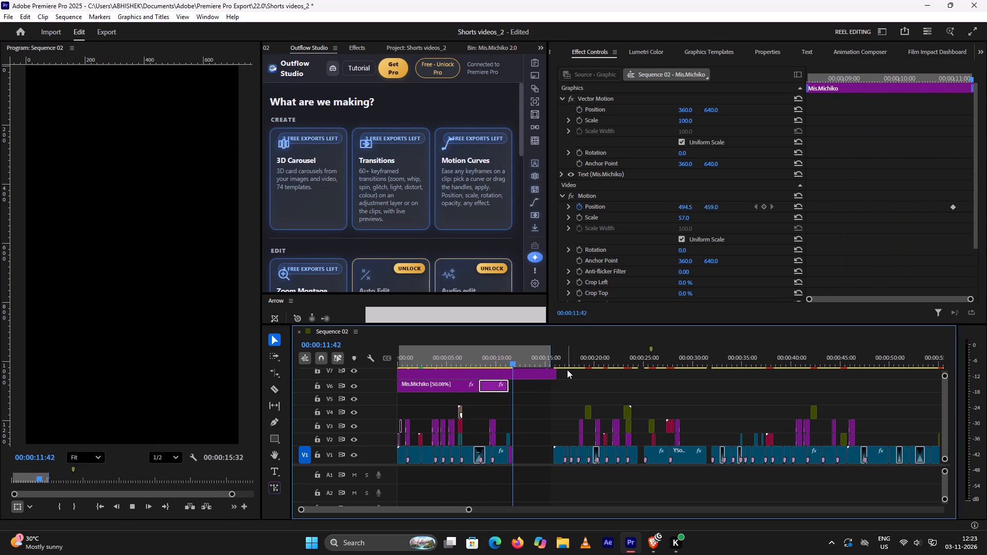
pyautogui.press('space')
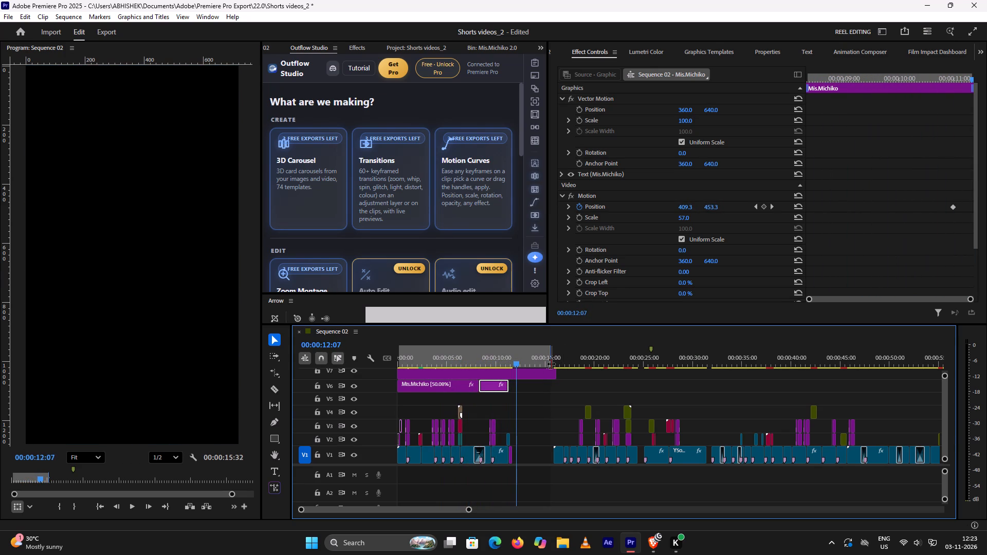
# Set the sequence's Out point at 00:00:11:41, the last frame of the walnut frog thumbnail.
pyautogui.press('Up')
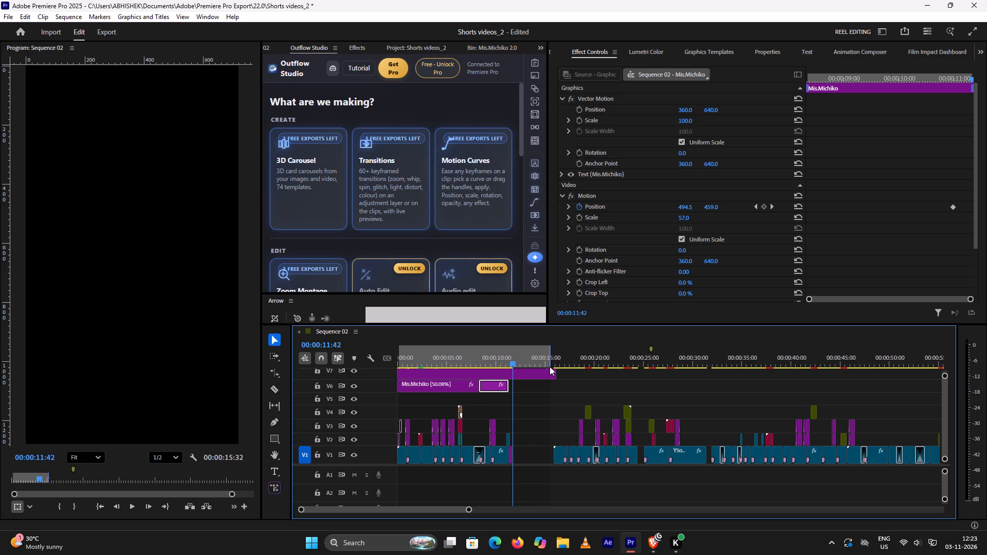
pyautogui.press('Left')
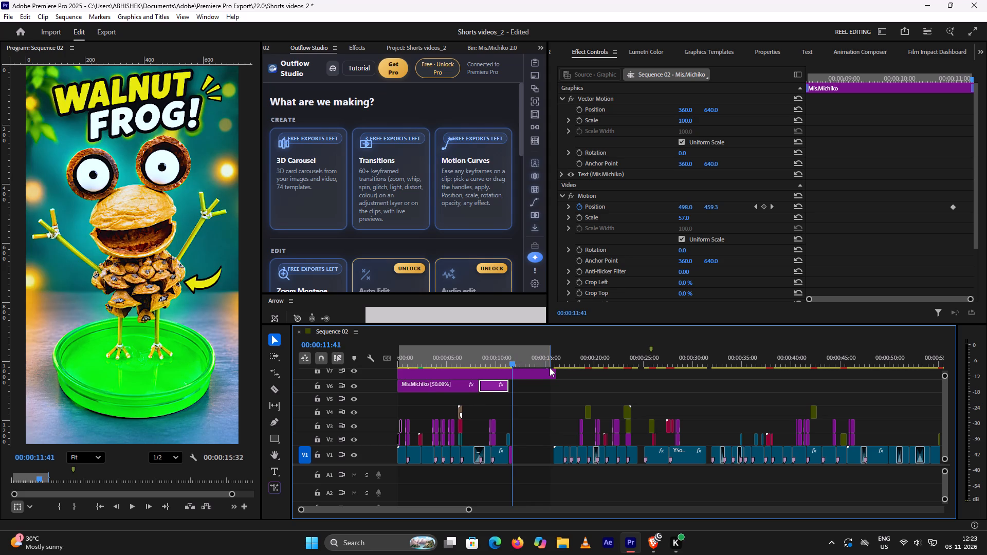
pyautogui.press('o')
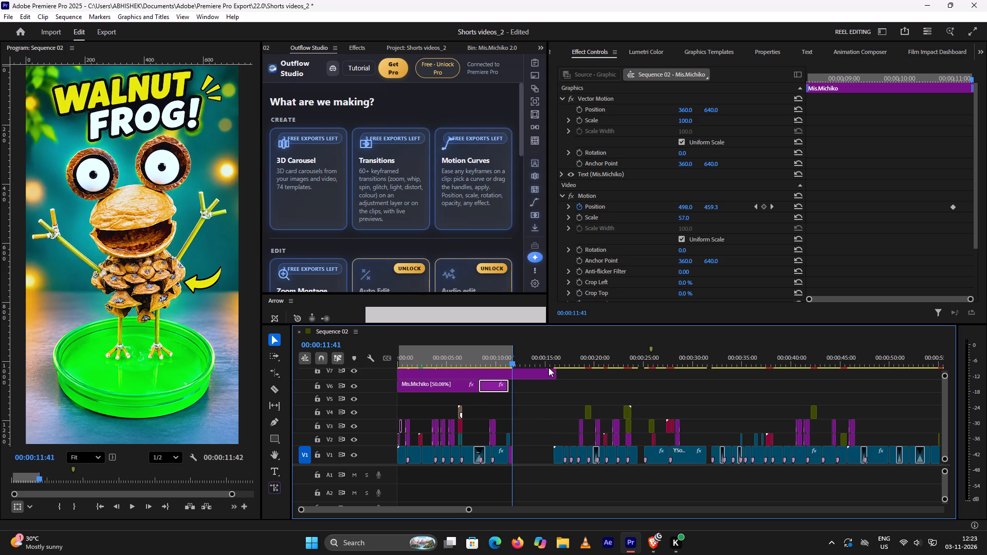
pyautogui.press('Right')
pyautogui.press('Left')
# Play back the whole walnut frog short from its start to past the ending thumbnail as a final check.
pyautogui.moveTo(511, 362); pyautogui.dragTo(449, 364)
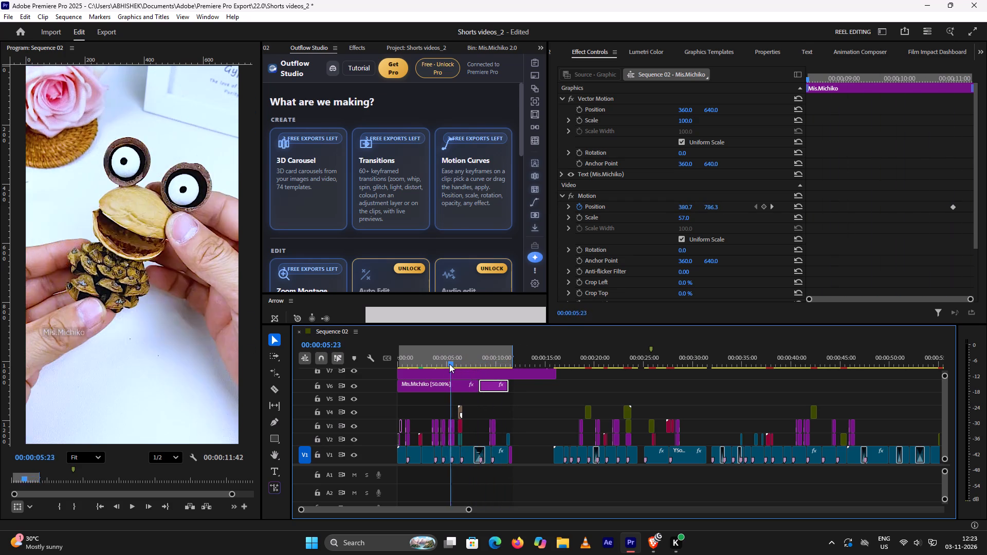
pyautogui.moveTo(449, 364); pyautogui.dragTo(360, 373)
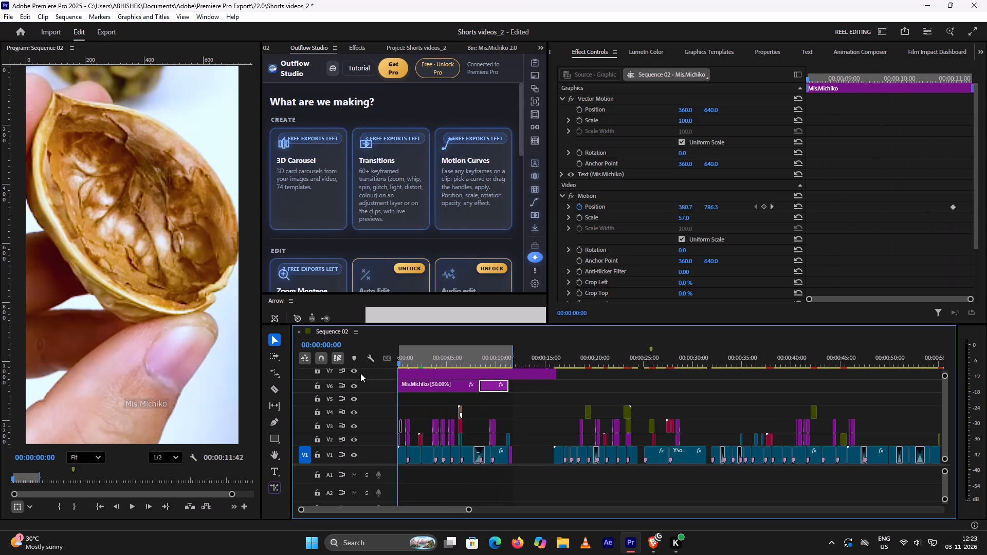
pyautogui.press('space')
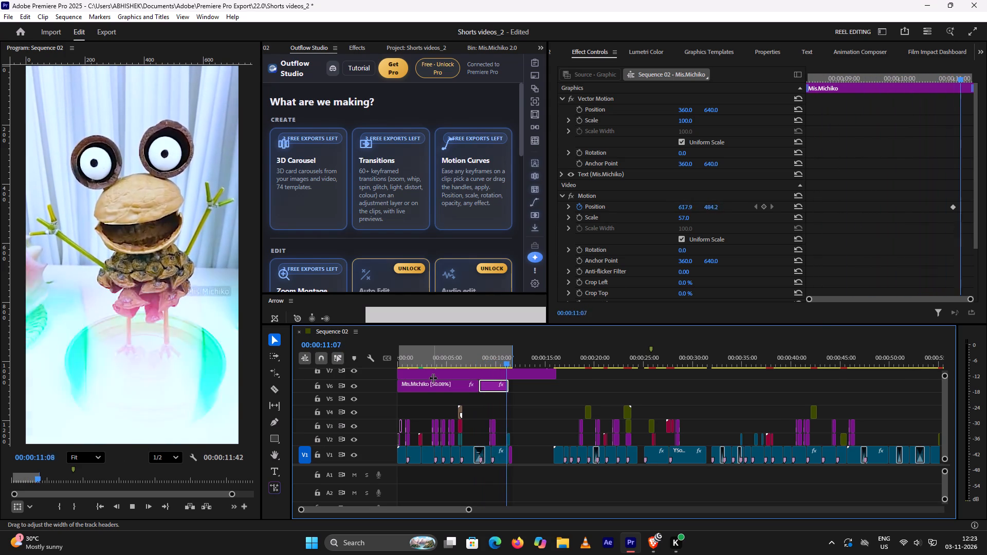
pyautogui.press('space')
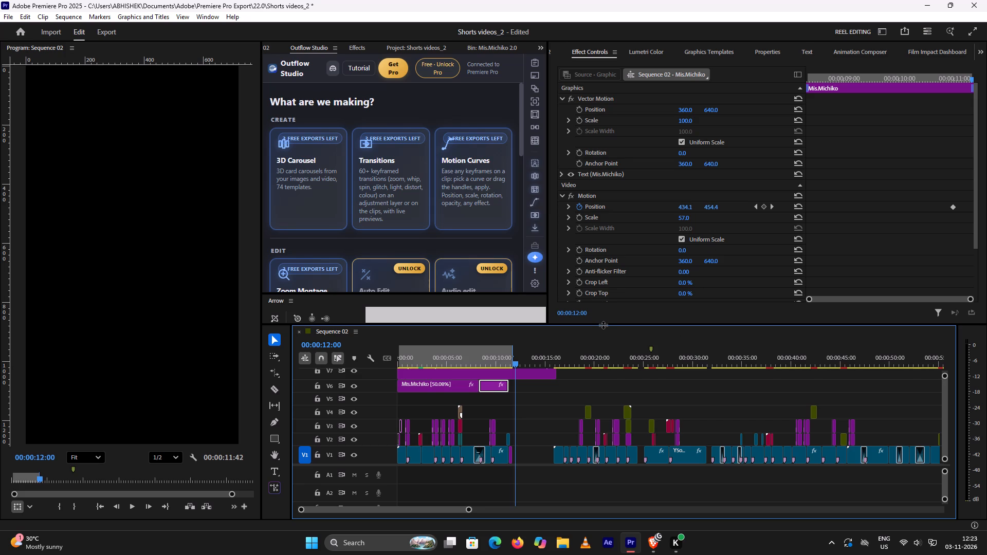
# Open the export settings for Sequence 02 and rename the output file to Michiko 2312 02_62.mp4.
pyautogui.hotkey('ctrl', 'm')
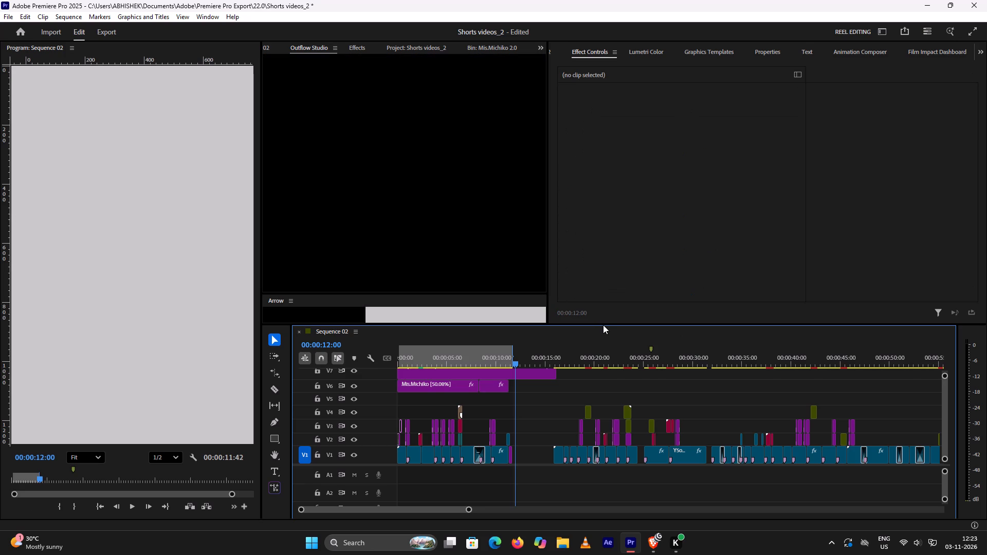
pyautogui.click(628, 283)
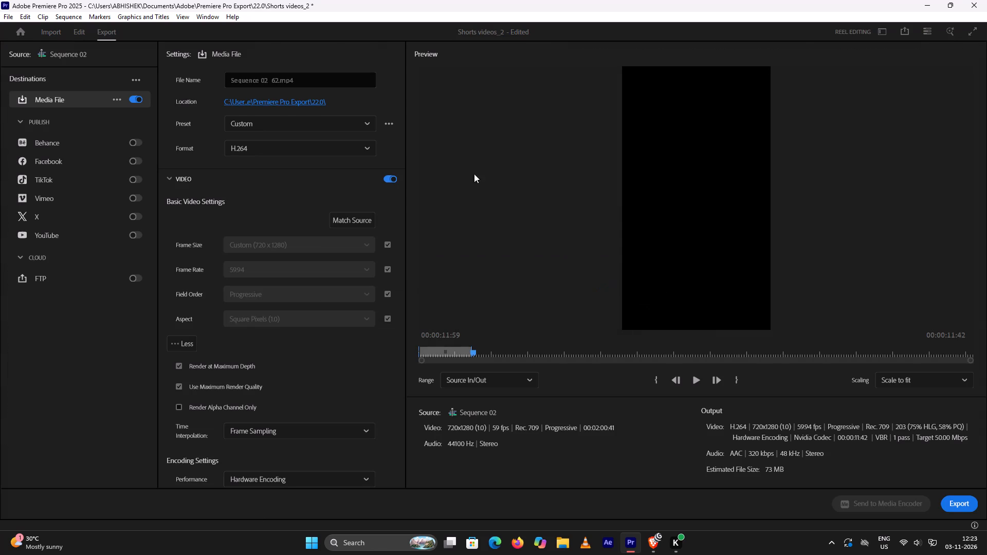
pyautogui.moveTo(260, 83); pyautogui.dragTo(164, 70)
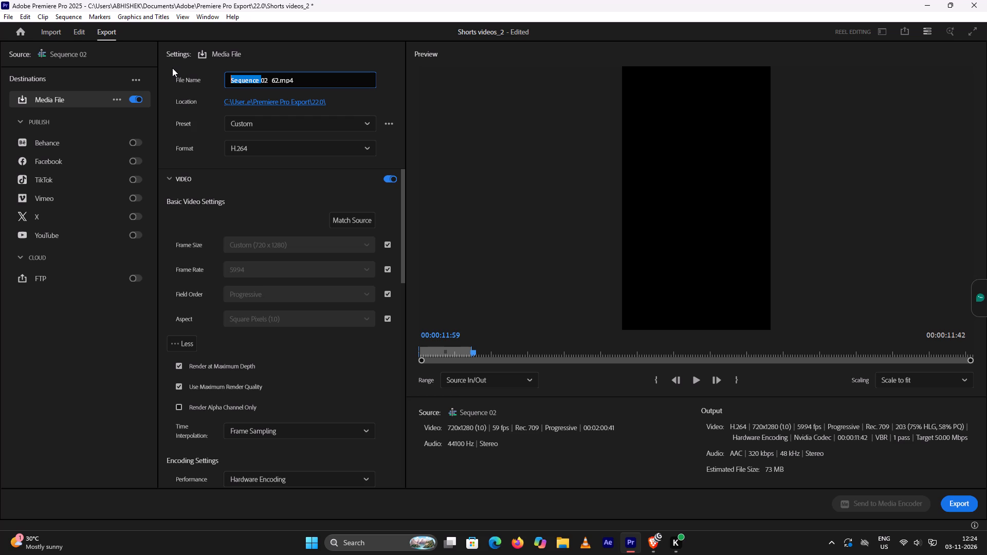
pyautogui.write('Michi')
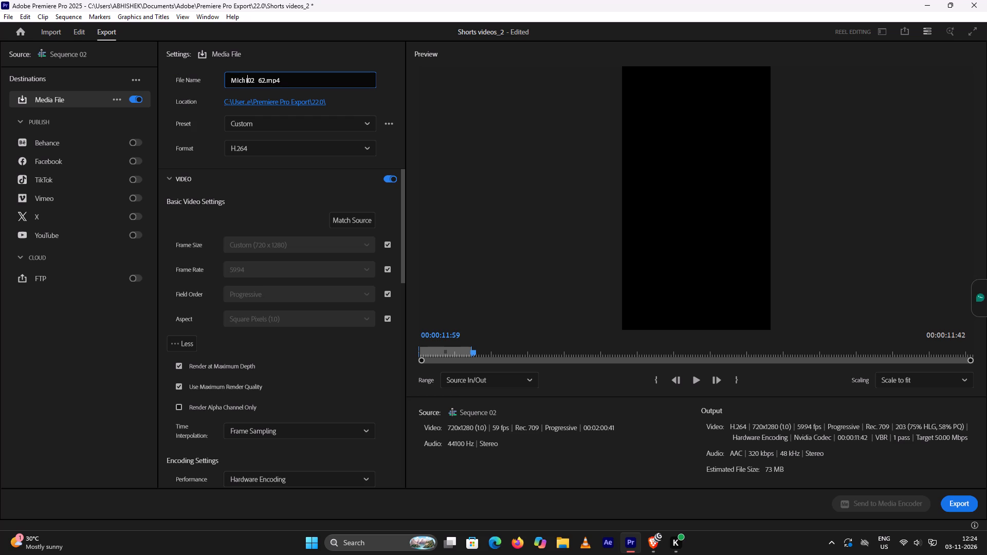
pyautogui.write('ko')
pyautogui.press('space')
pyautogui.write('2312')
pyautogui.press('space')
# Review the H.264 export's video, encoding and bitrate settings, from frame size down to the audio and metadata sections.
pyautogui.scroll(-3, 325, 212)
pyautogui.moveTo(356, 293); pyautogui.dragTo(362, 314, button='right')
pyautogui.scroll(-4, 358, 301)
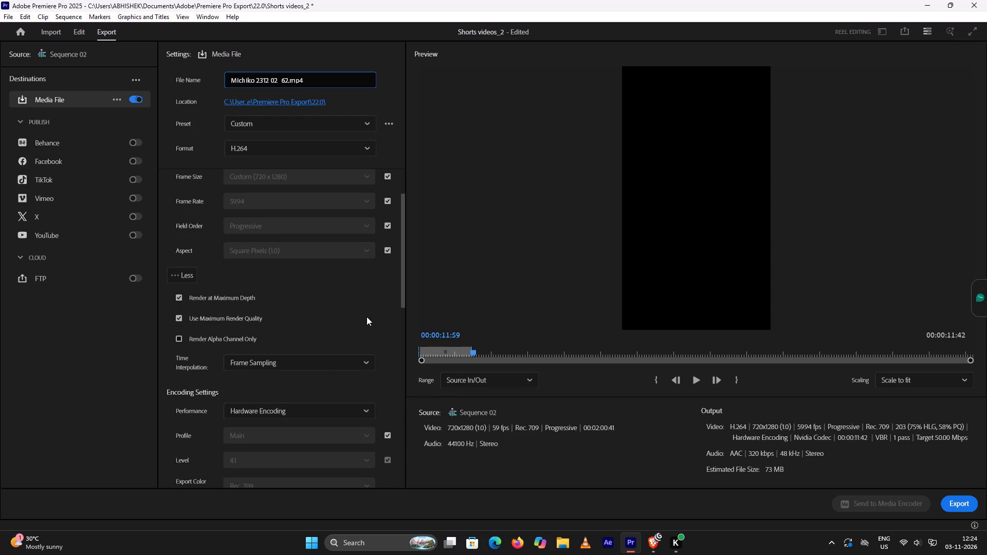
pyautogui.scroll(-19, 368, 318)
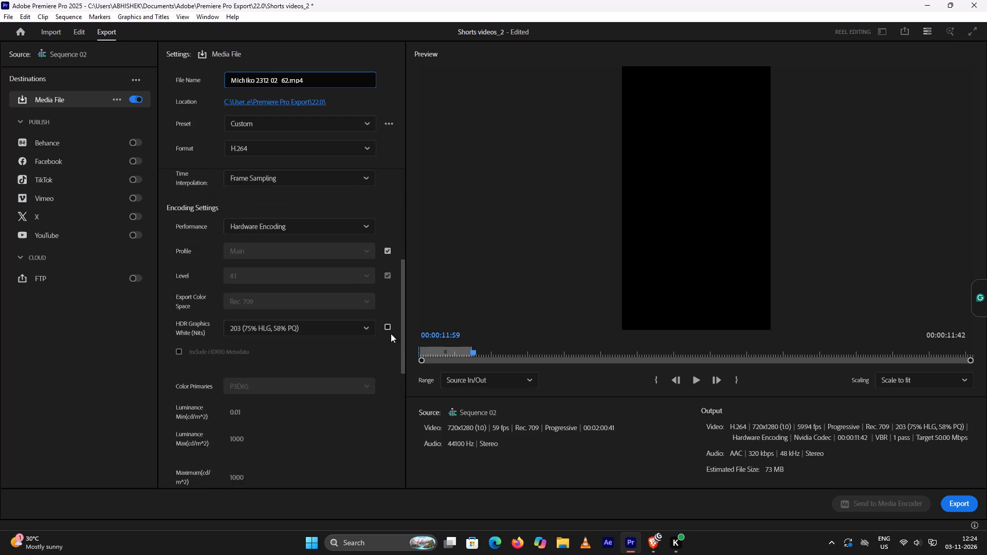
pyautogui.scroll(-20, 395, 354)
pyautogui.scroll(-6, 399, 362)
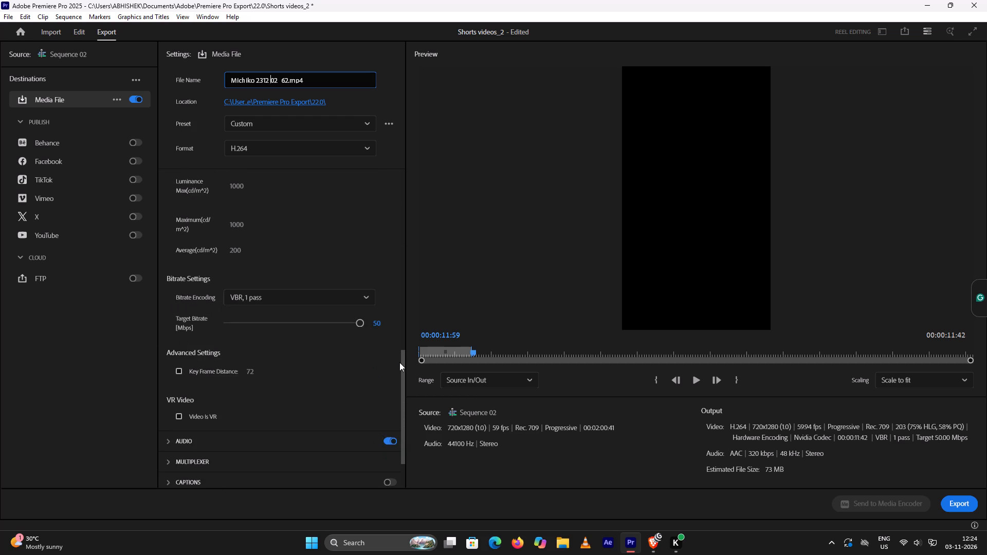
pyautogui.scroll(-7, 401, 361)
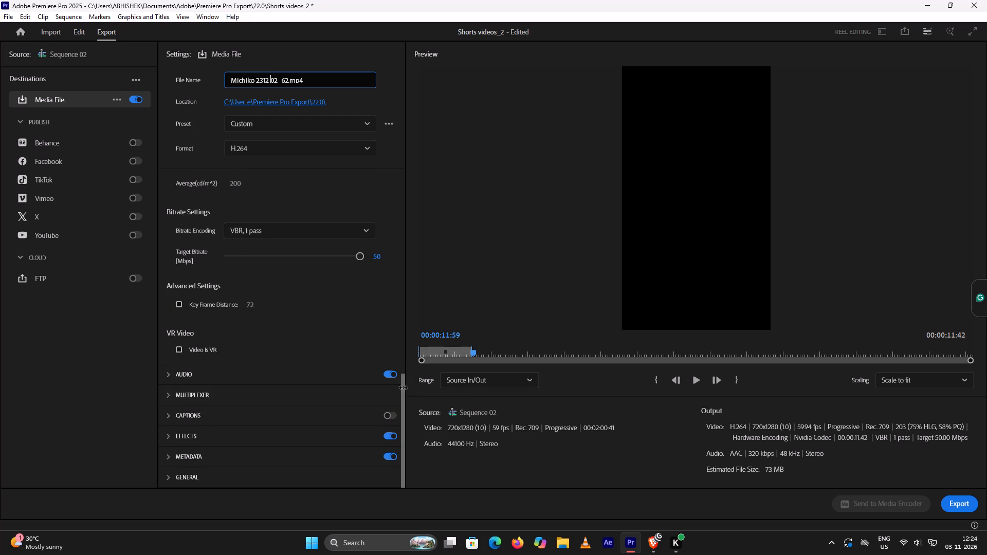
pyautogui.moveTo(404, 386); pyautogui.dragTo(408, 313)
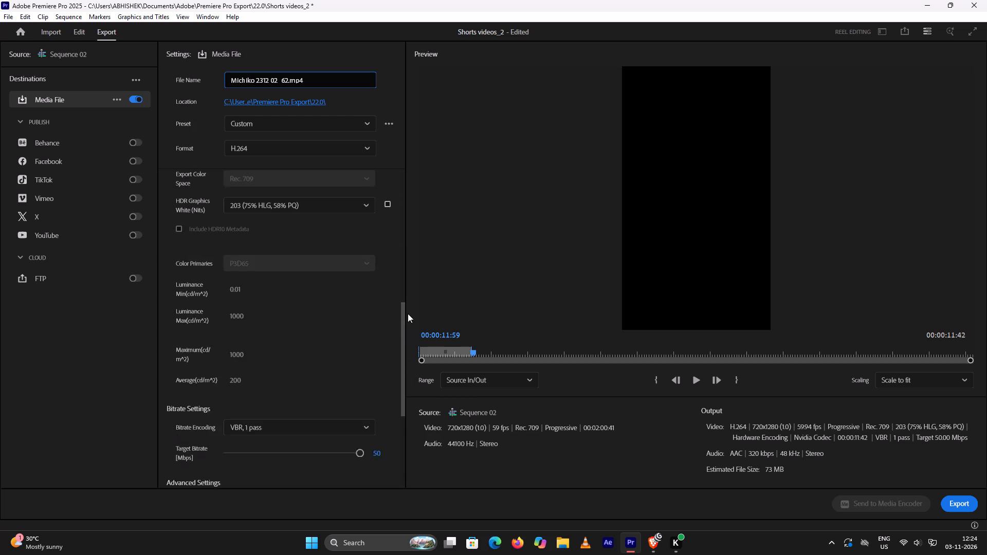
pyautogui.moveTo(408, 313); pyautogui.dragTo(404, 224)
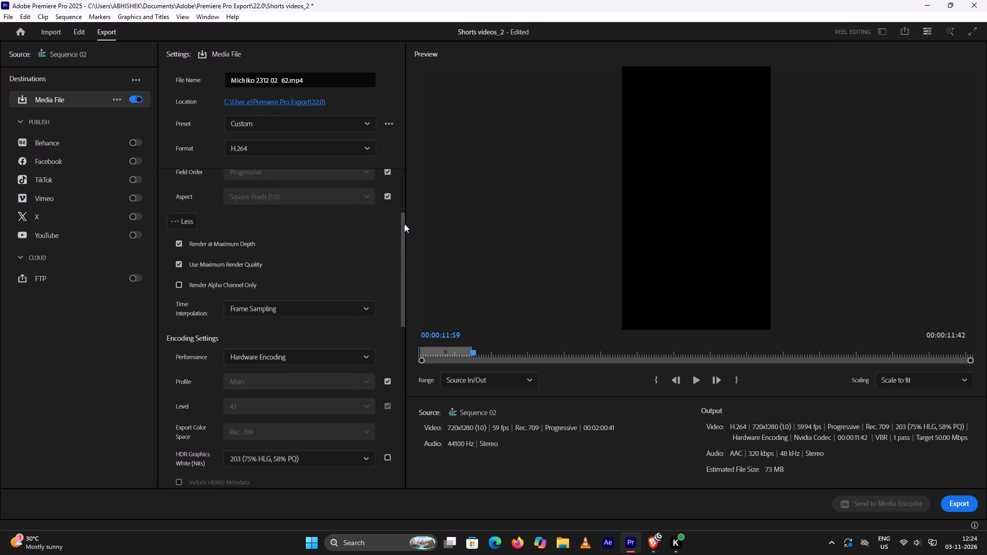
pyautogui.moveTo(404, 224); pyautogui.dragTo(423, 208)
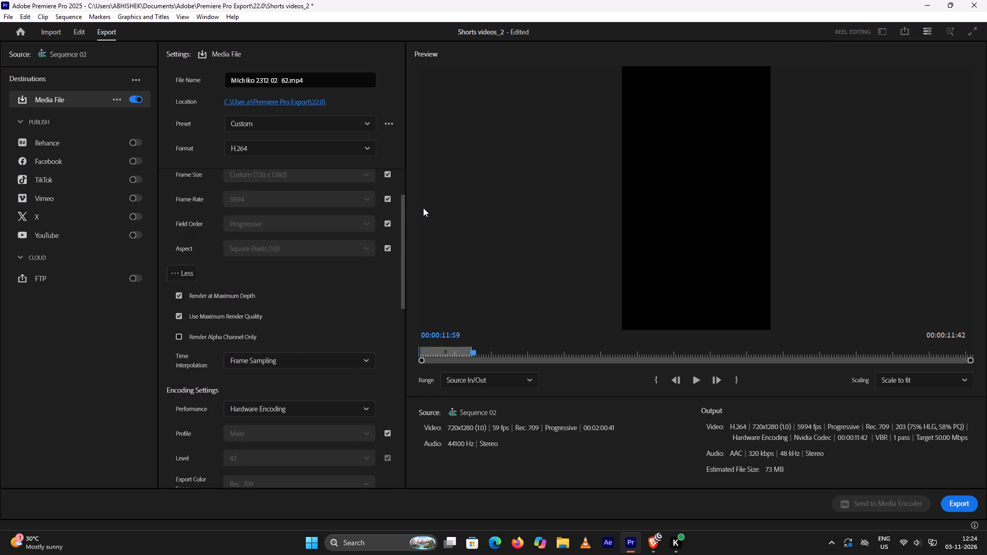
pyautogui.moveTo(423, 208); pyautogui.dragTo(429, 256)
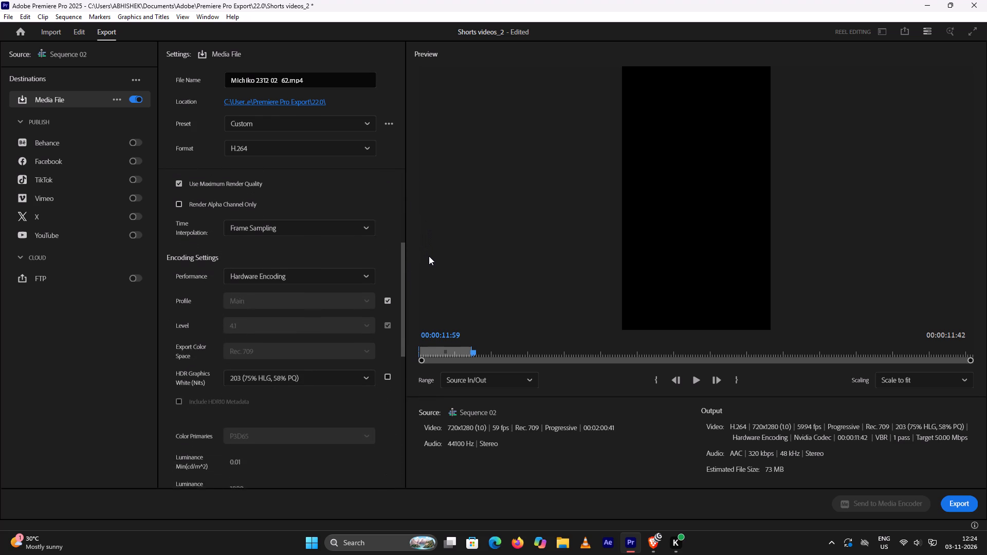
pyautogui.moveTo(429, 256); pyautogui.dragTo(435, 329)
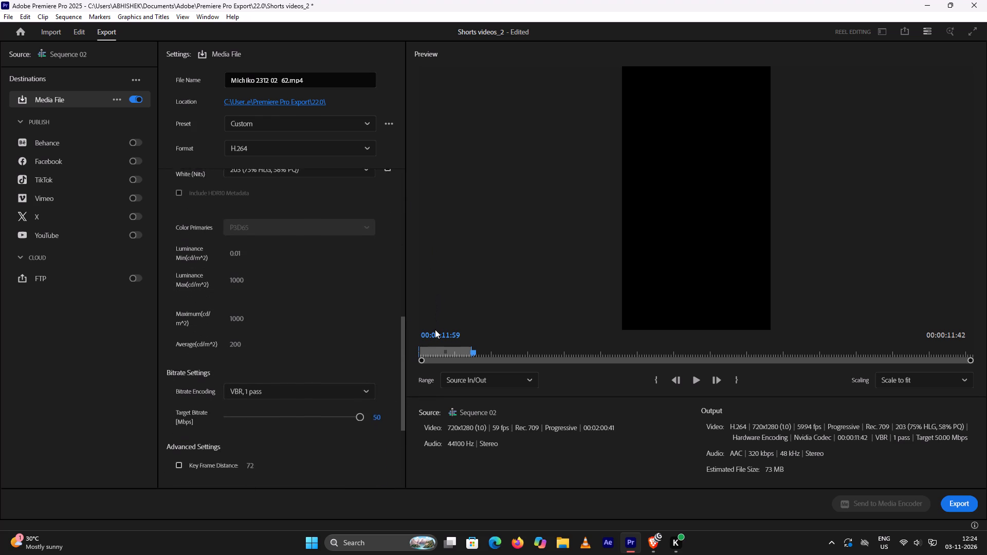
pyautogui.moveTo(435, 329); pyautogui.dragTo(435, 333)
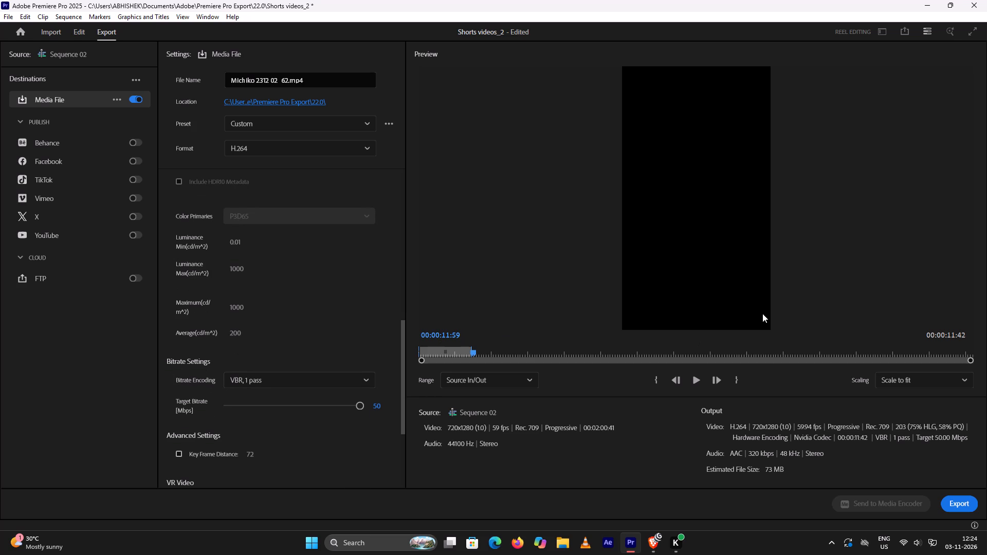
pyautogui.moveTo(402, 378); pyautogui.dragTo(405, 373)
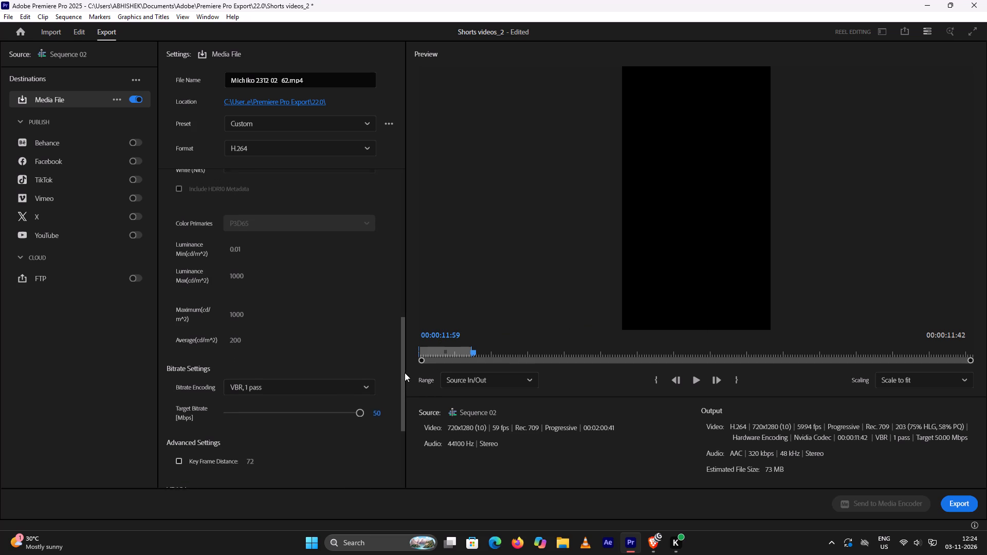
pyautogui.moveTo(405, 373); pyautogui.dragTo(423, 265)
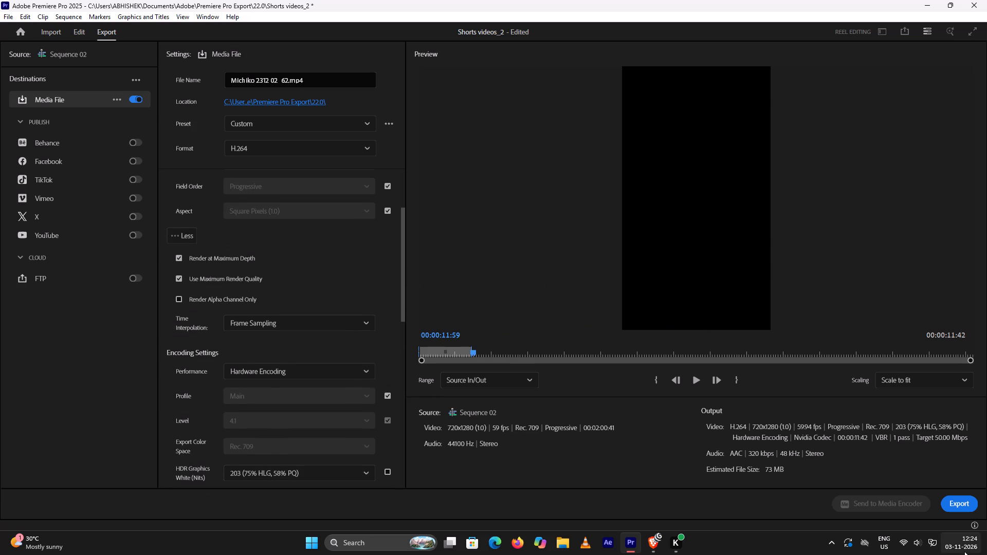
# Export the Source In/Out range of Sequence 02 as an H.264 media file.
pyautogui.click(961, 508)
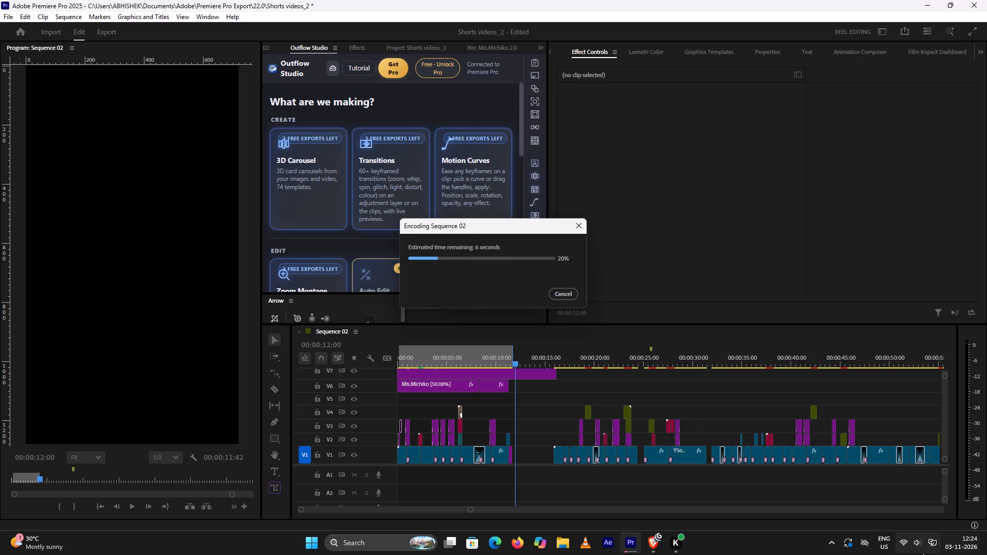
# Turn on the Windows Night light while the sequence is encoding.
pyautogui.click(909, 548)
pyautogui.click(837, 430)
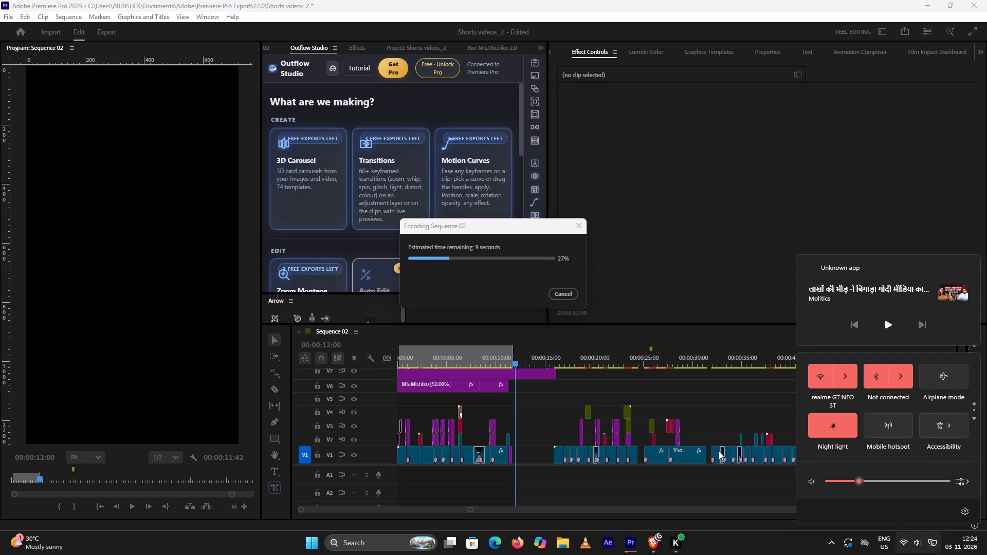
pyautogui.click(716, 393)
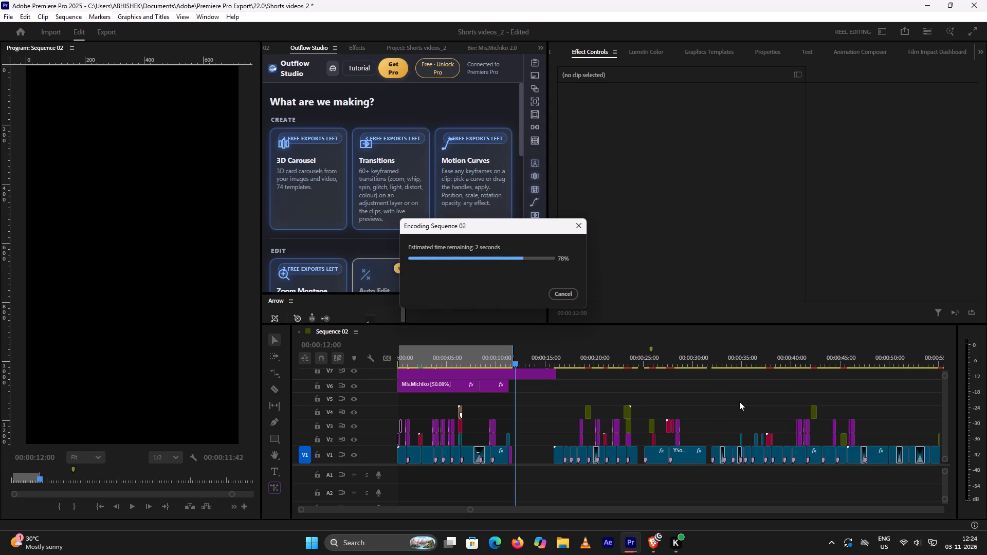
# Move the Zoom 115% adjustment layer on V5 earlier, so that it starts at about 00:01:00:00.
pyautogui.keyDown('alt'); pyautogui.scroll(-4, 739, 401); pyautogui.keyUp('alt')
pyautogui.scroll(-4, 739, 401)
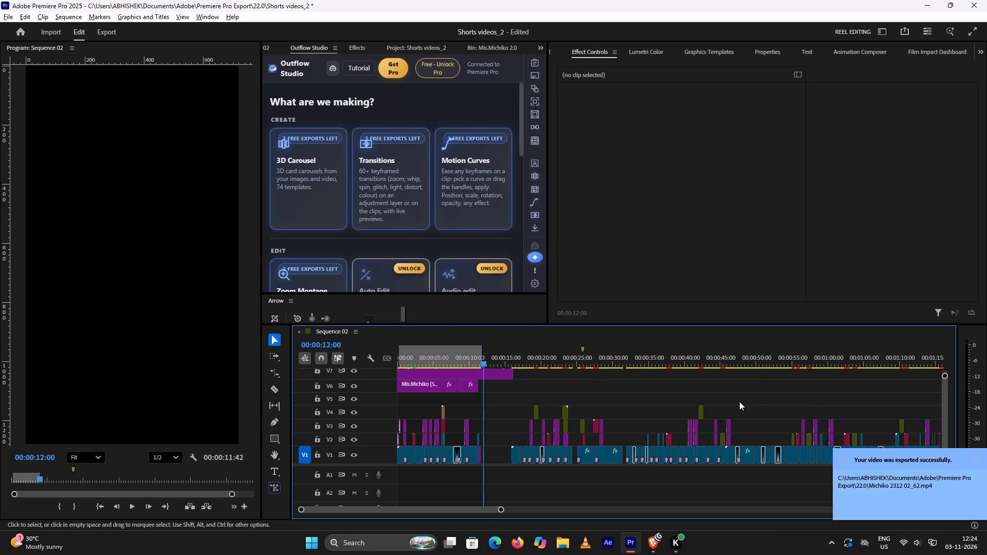
pyautogui.keyDown('alt'); pyautogui.scroll(-5, 739, 401); pyautogui.keyUp('alt')
pyautogui.keyDown('alt'); pyautogui.scroll(1, 846, 416); pyautogui.keyUp('alt')
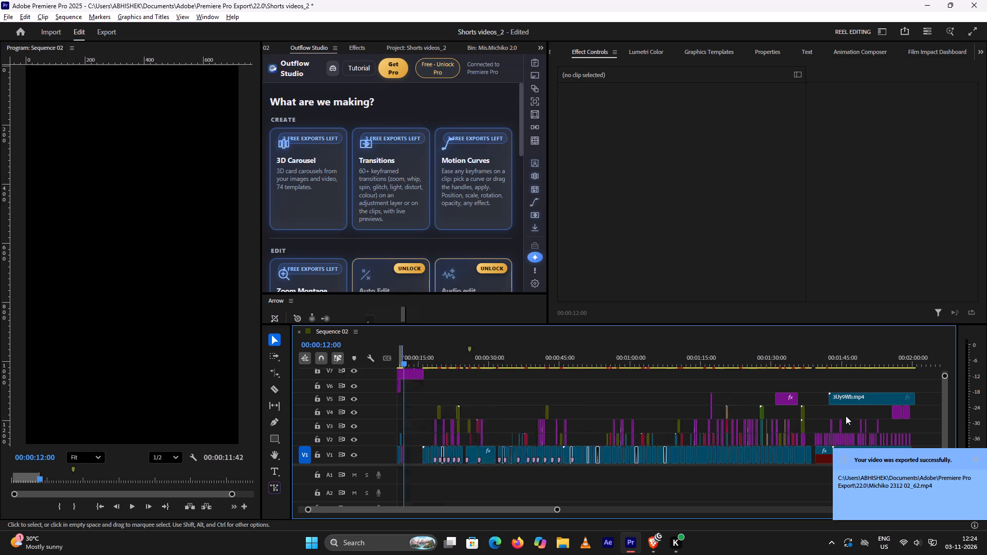
pyautogui.keyDown('alt'); pyautogui.scroll(2, 846, 416); pyautogui.keyUp('alt')
pyautogui.scroll(1, 843, 414)
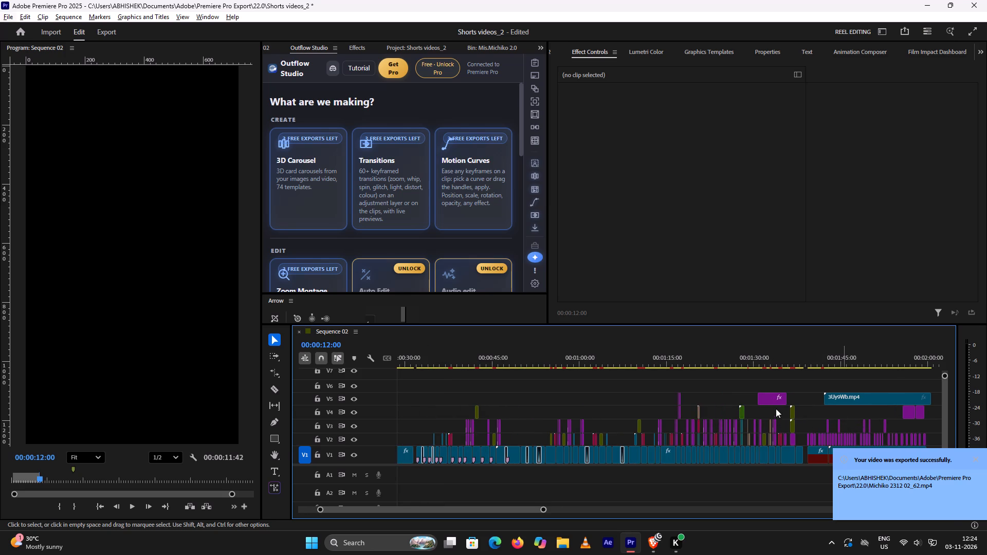
pyautogui.moveTo(774, 399); pyautogui.dragTo(615, 400)
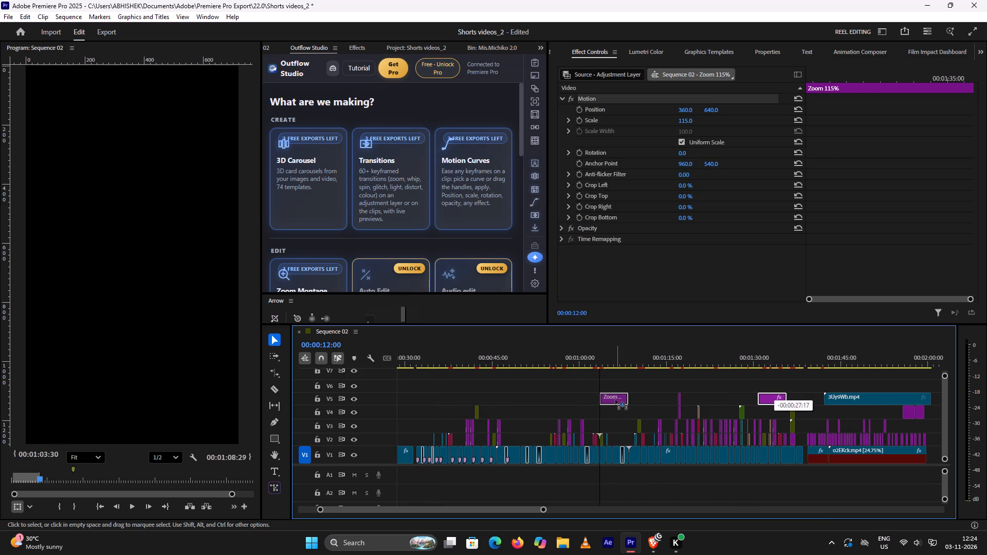
pyautogui.moveTo(615, 400); pyautogui.dragTo(598, 403)
# Play back the craft footage from 00:01:08:46 to 00:01:40:30, and return to 00:01:31:57 to look over the surrounding clips.
pyautogui.click(631, 356)
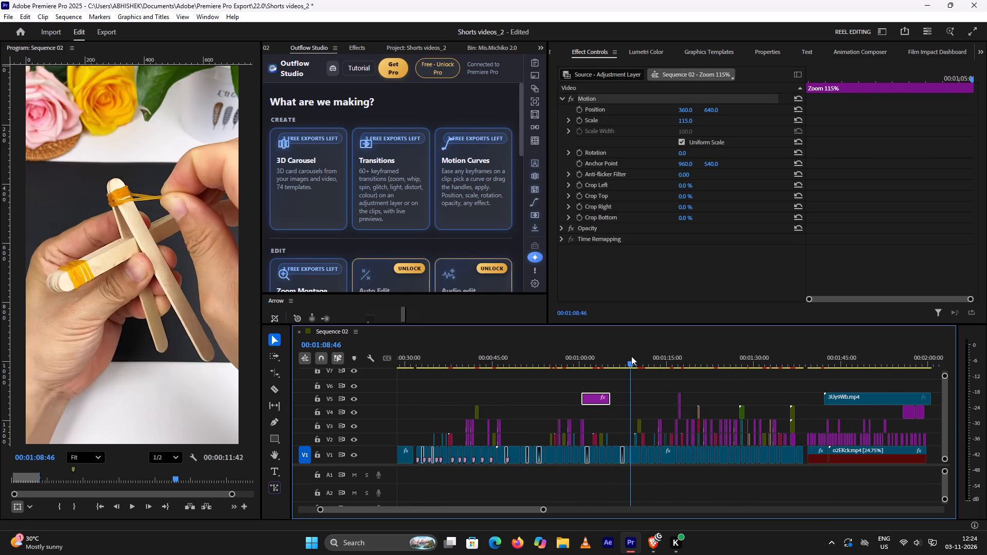
pyautogui.press('space')
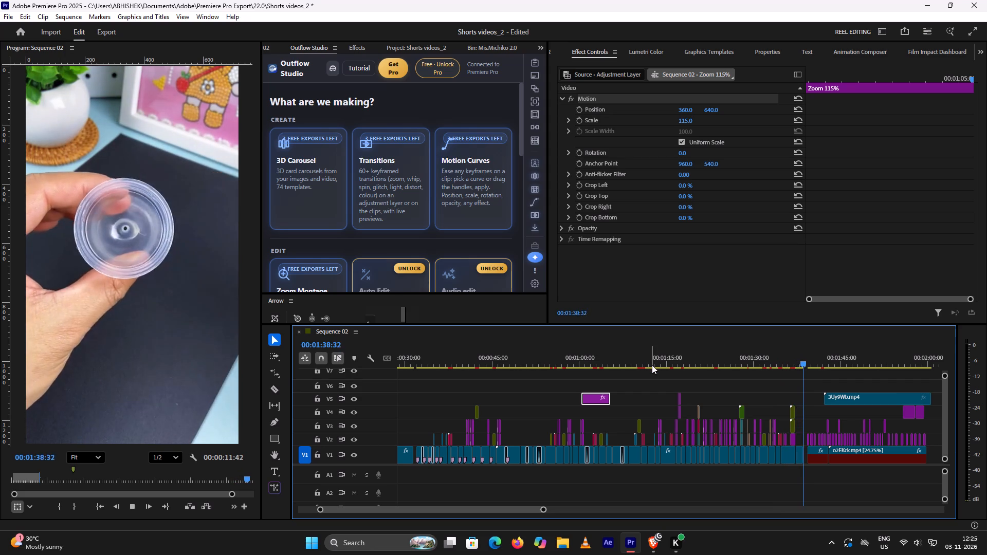
pyautogui.press('space')
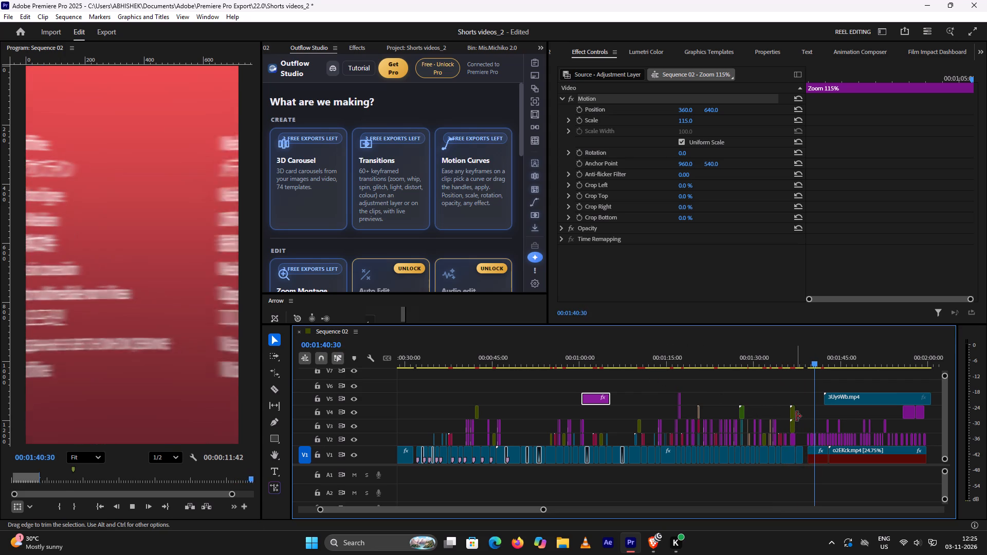
pyautogui.keyDown('ctrl'); pyautogui.scroll(-4, 770, 413); pyautogui.keyUp('ctrl')
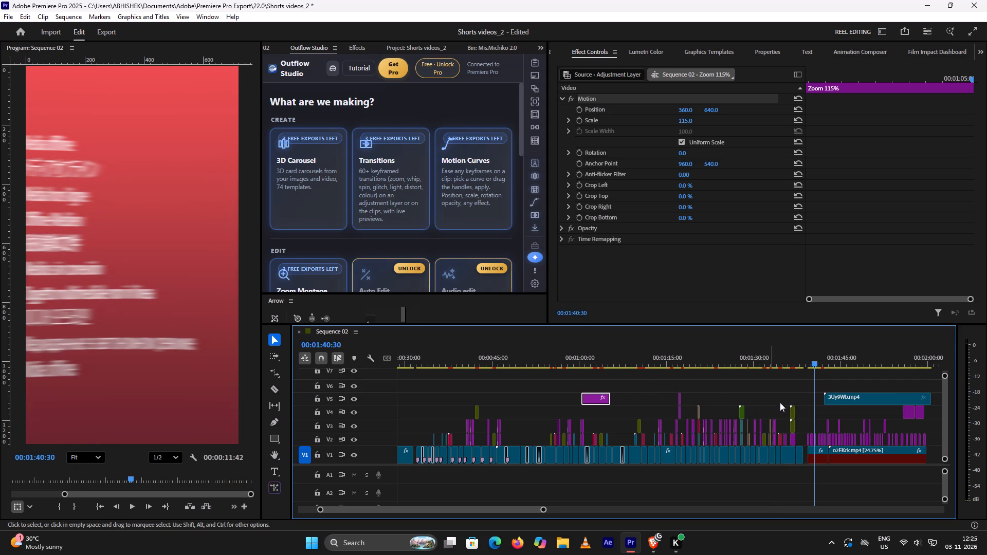
pyautogui.click(766, 359)
pyautogui.keyDown('ctrl'); pyautogui.scroll(-4, 770, 363); pyautogui.keyUp('ctrl')
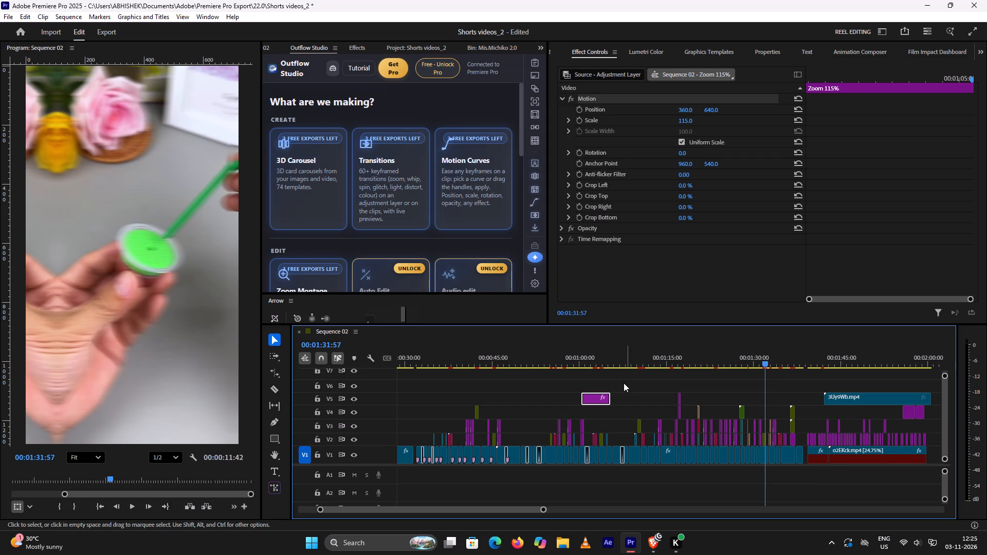
pyautogui.scroll(5, 626, 381)
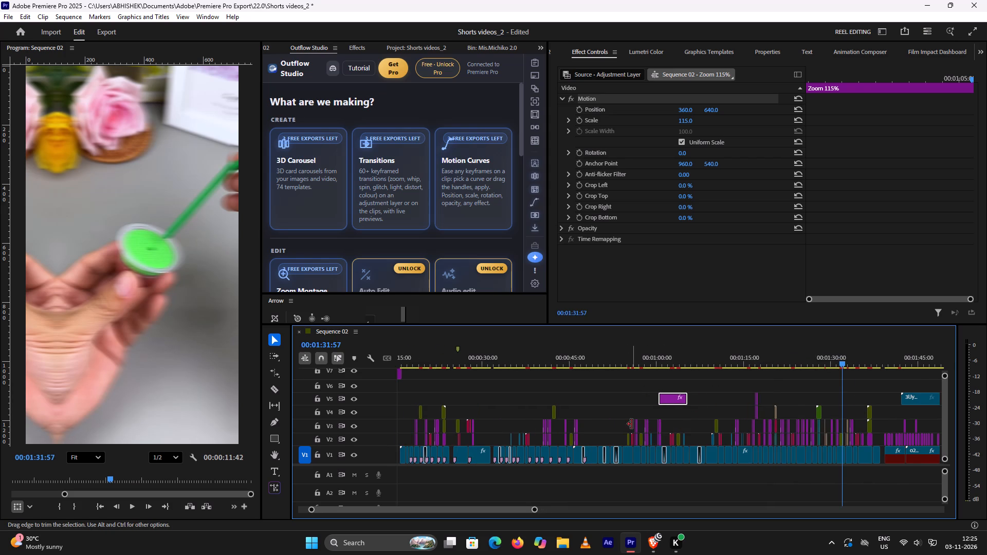
pyautogui.keyDown('ctrl'); pyautogui.scroll(-3, 632, 421); pyautogui.keyUp('ctrl')
pyautogui.scroll(-1, 624, 387)
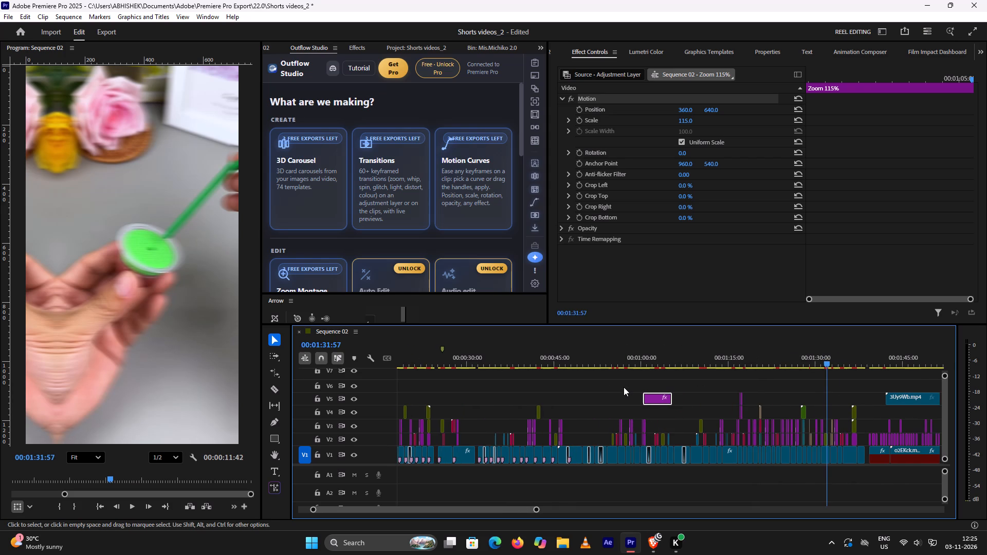
# Move the Zoom 115% adjustment layer from V5 up to V6 and later, so that it ends at about 00:01:30:00.
pyautogui.press('v')
pyautogui.keyDown('alt'); pyautogui.scroll(-4, 619, 391); pyautogui.keyUp('alt')
pyautogui.scroll(4, 619, 391)
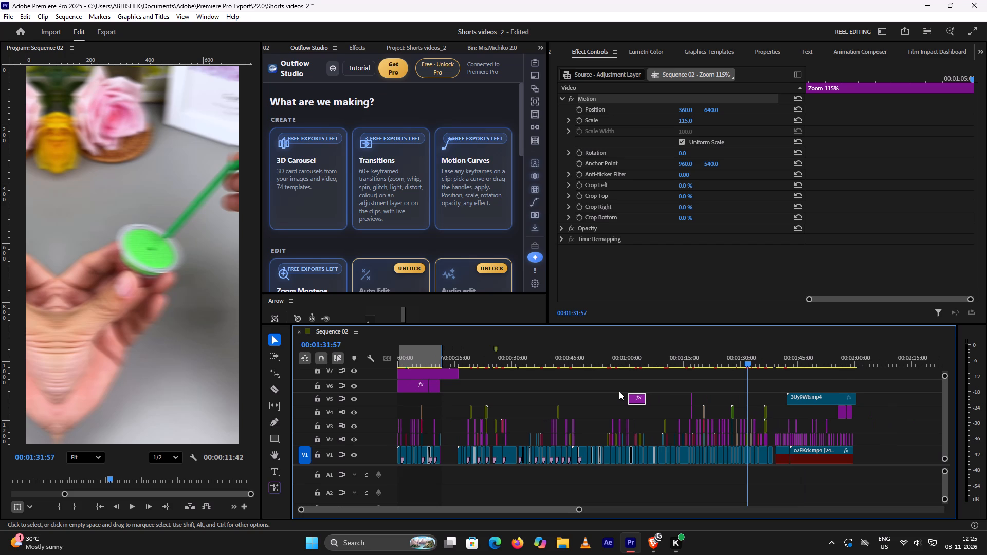
pyautogui.scroll(-2, 619, 391)
pyautogui.scroll(3, 619, 391)
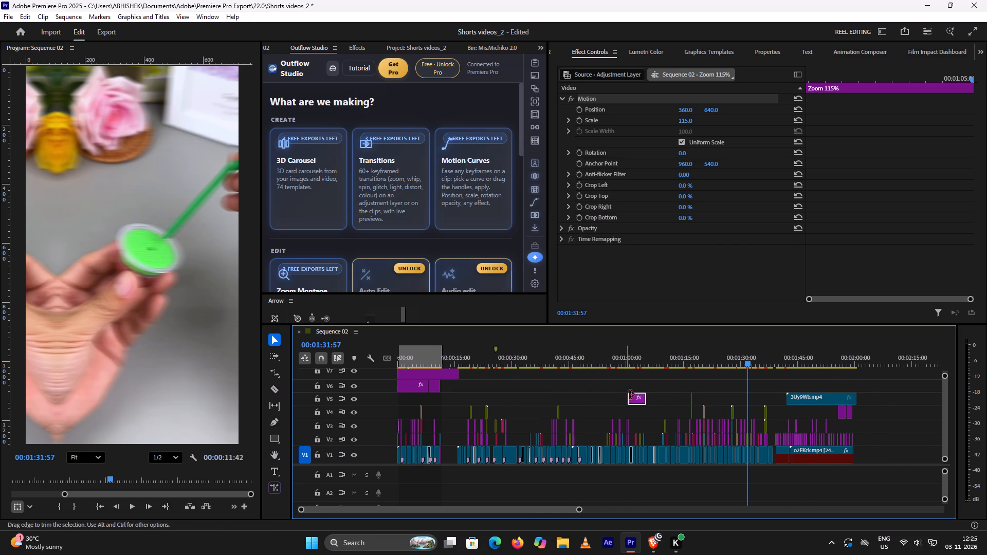
pyautogui.moveTo(639, 396); pyautogui.dragTo(738, 387)
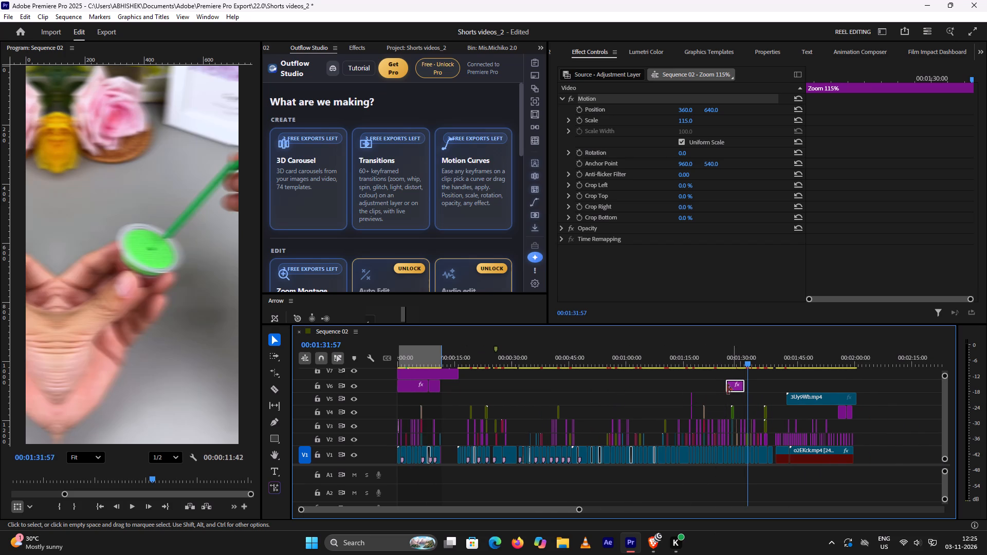
# Delete the block of clips on V1 to V3 between about 00:00:51 and 00:01:07.
pyautogui.moveTo(593, 404); pyautogui.dragTo(602, 438)
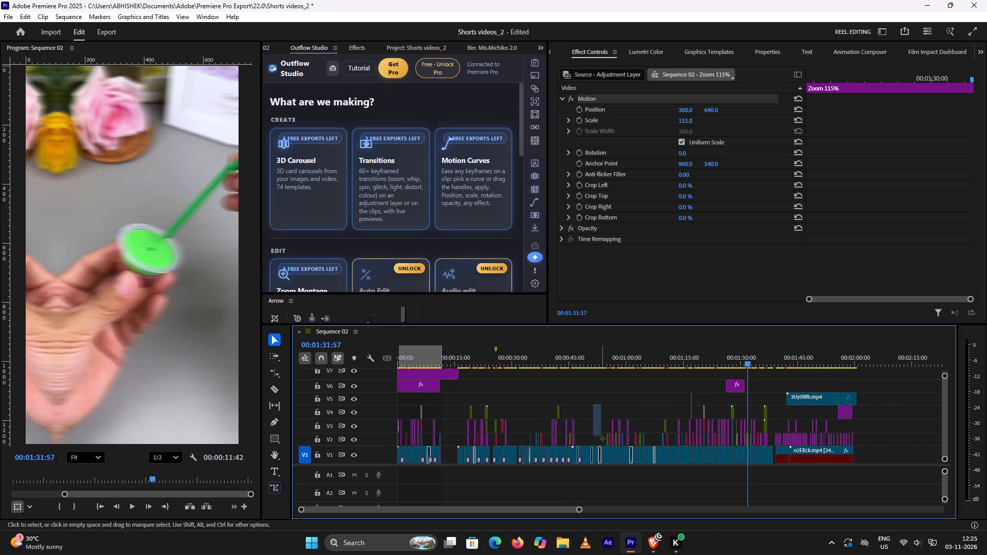
pyautogui.moveTo(602, 438); pyautogui.dragTo(648, 486)
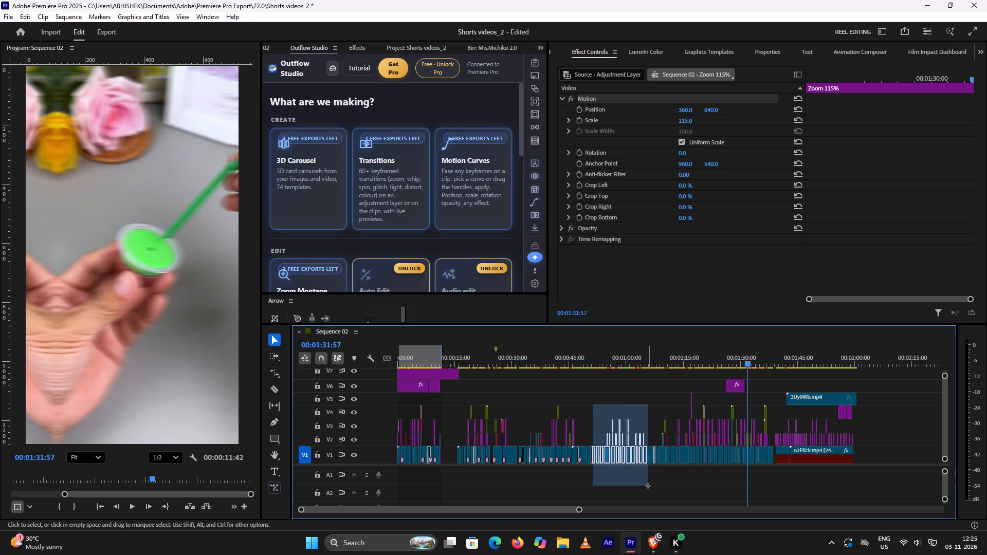
pyautogui.moveTo(648, 486); pyautogui.dragTo(650, 486)
pyautogui.press('Delete')
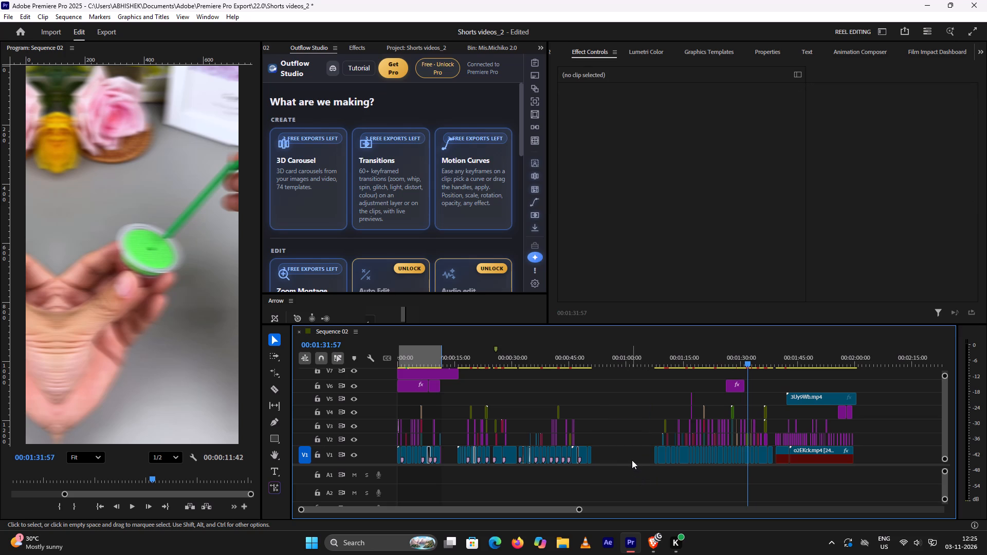
# Close the empty gap on V1 between about 00:00:51 and 00:01:07, pulling the following clips on all tracks earlier.
pyautogui.click(631, 456)
pyautogui.press('Delete')
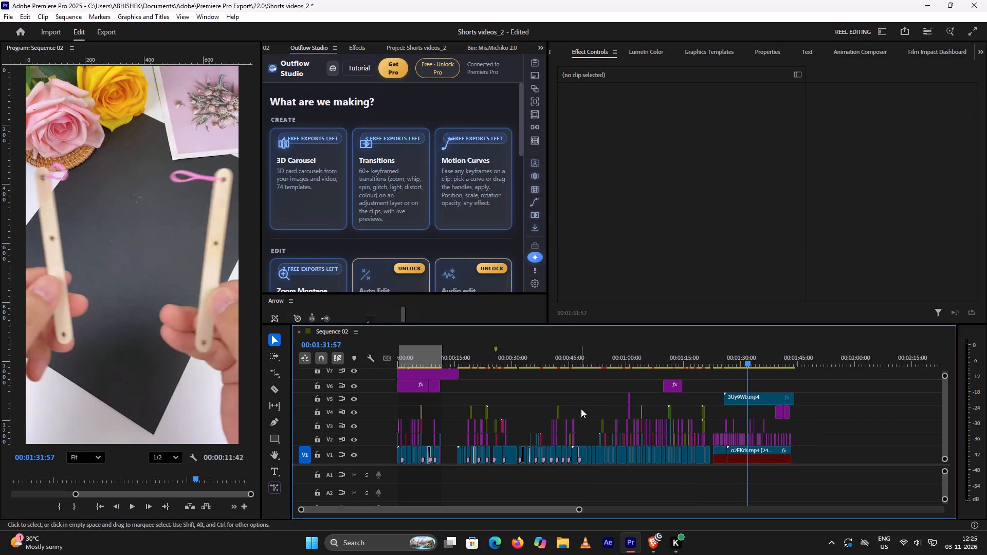
pyautogui.keyDown('alt'); pyautogui.scroll(5, 581, 409); pyautogui.keyUp('alt')
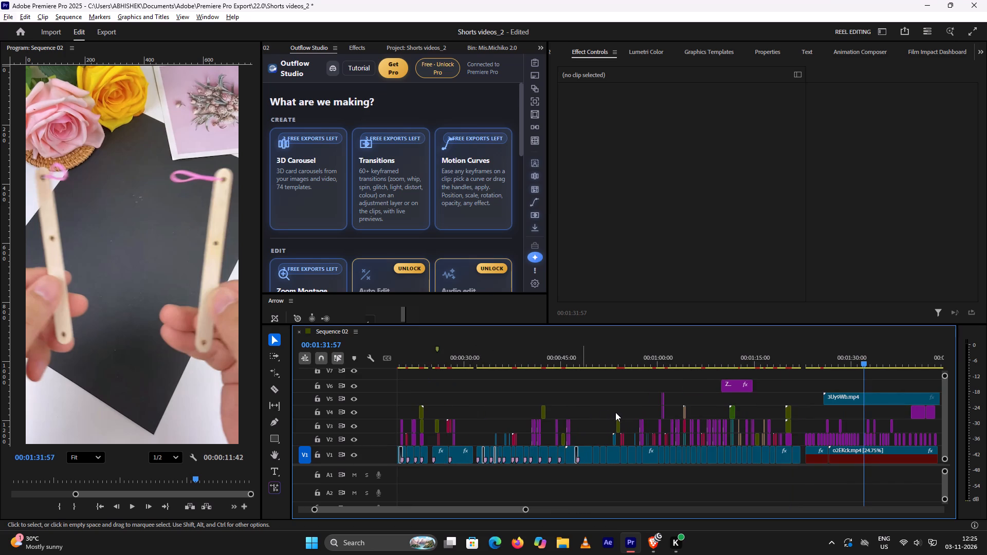
pyautogui.keyDown('alt'); pyautogui.scroll(-4, 802, 398); pyautogui.keyUp('alt')
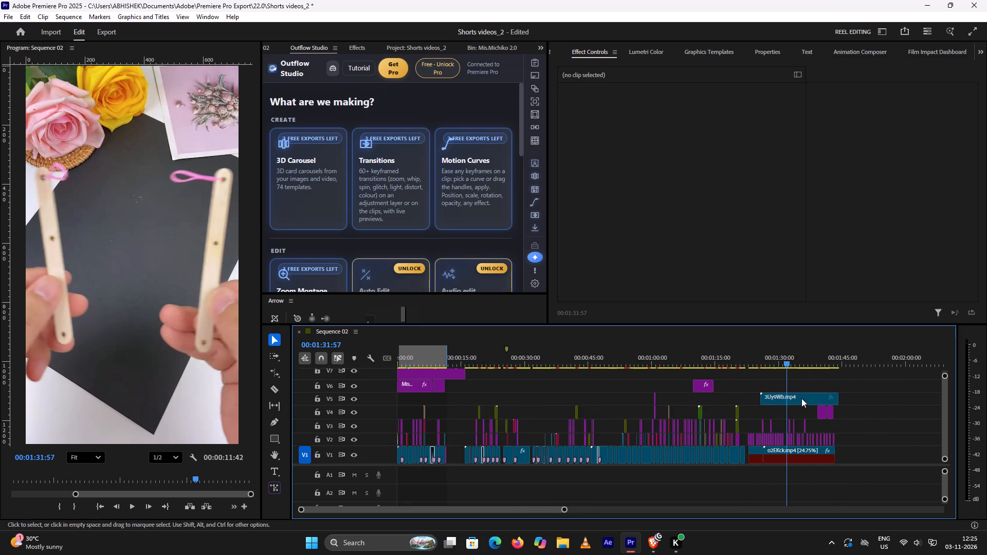
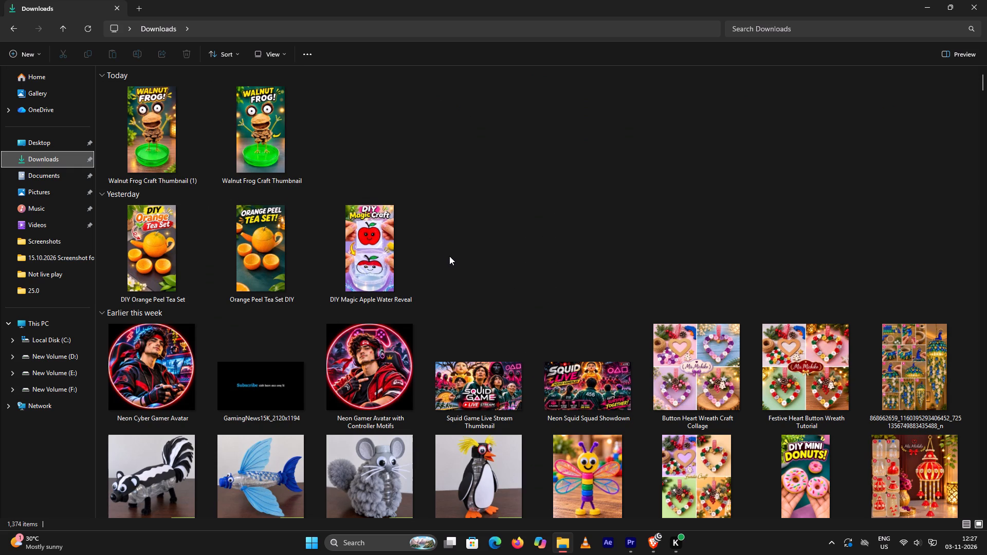
pyautogui.scroll(-2, 397, 285)
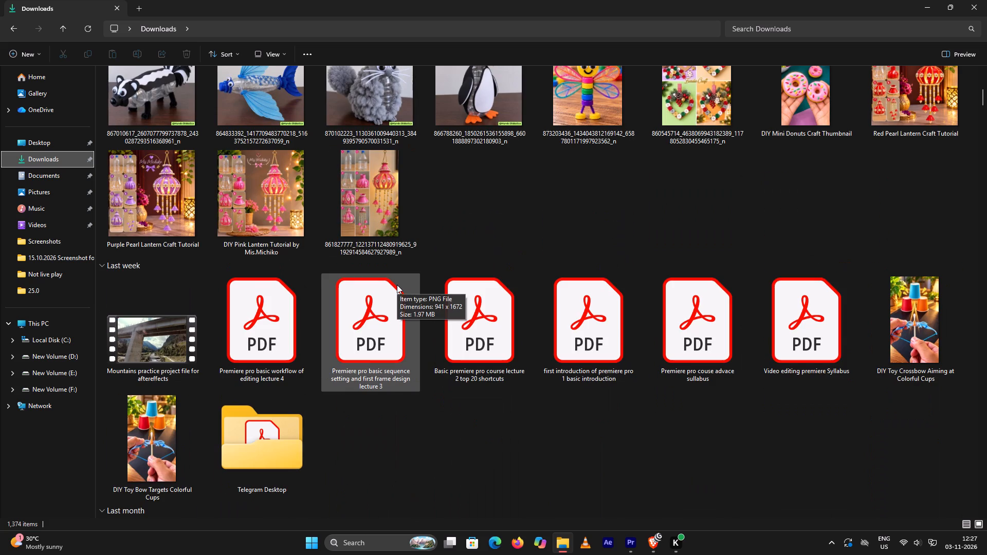
pyautogui.scroll(1, 397, 285)
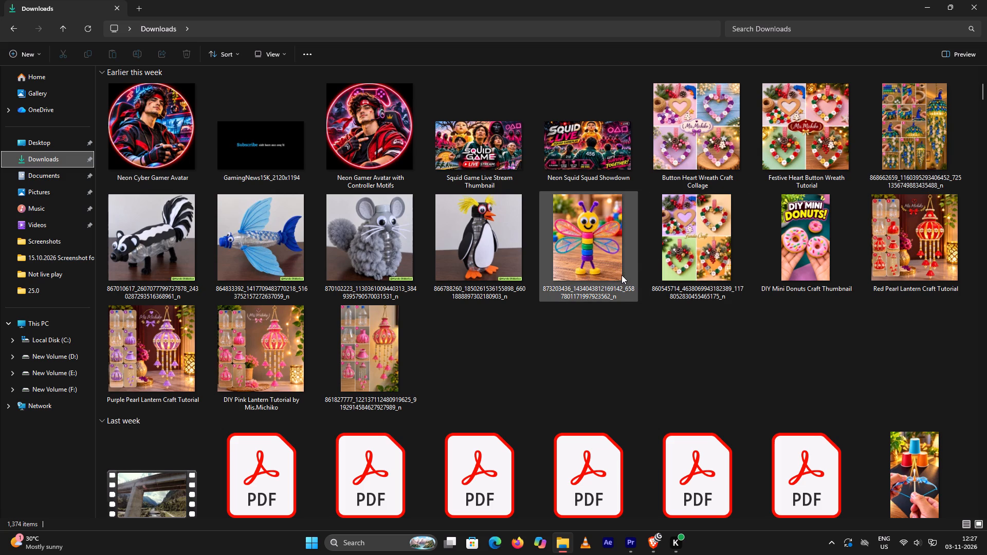
pyautogui.click(659, 547)
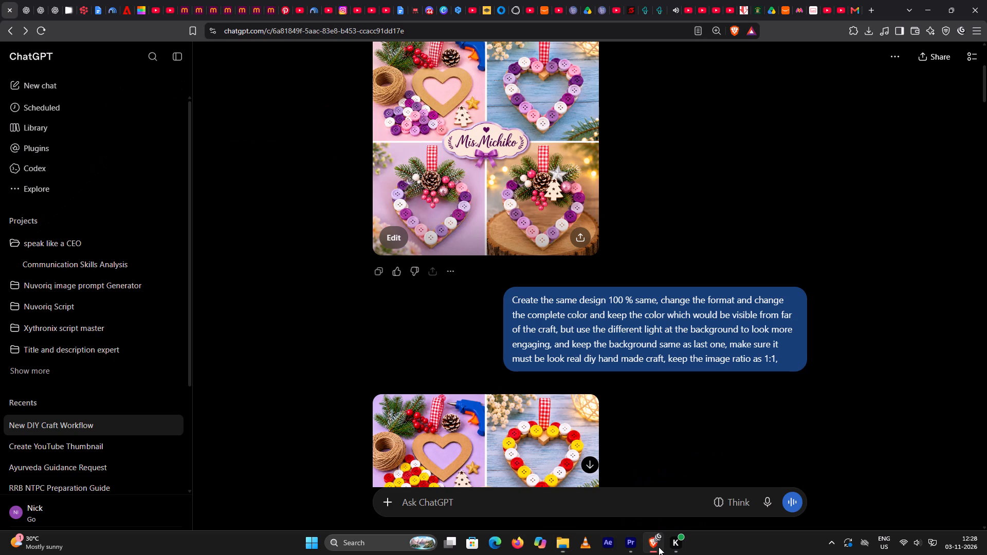
# Switch to Premiere Pro and open the recent project Practice sessions v[.
pyautogui.click(632, 548)
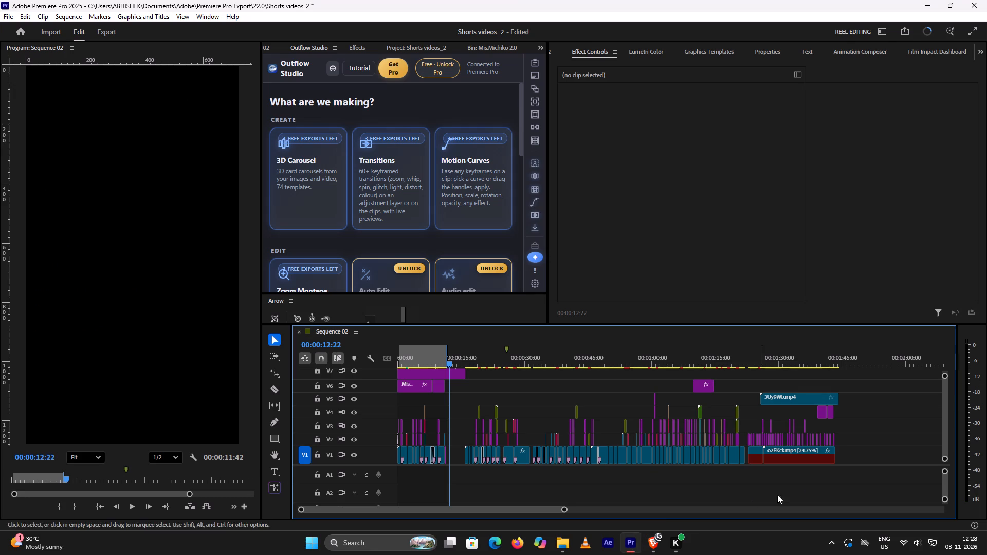
pyautogui.click(23, 32)
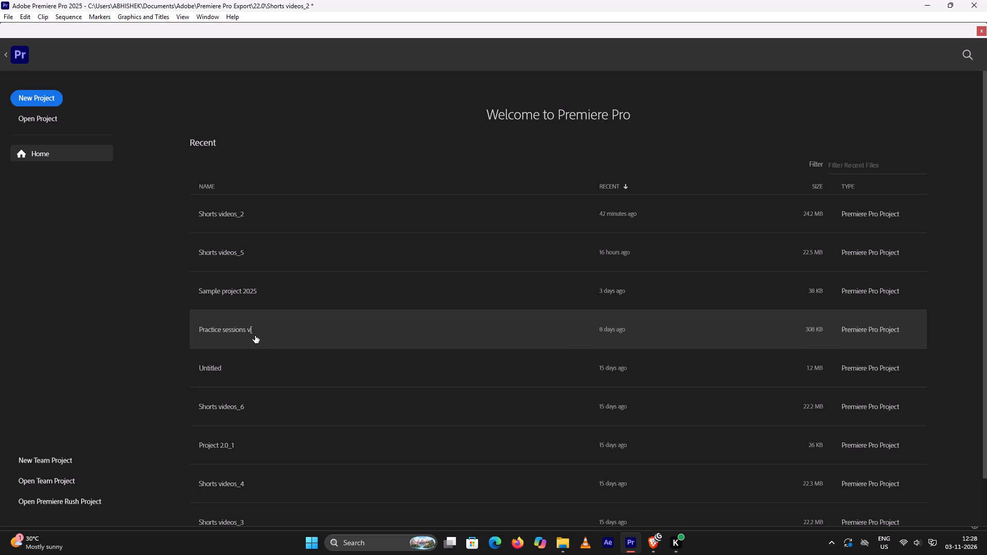
pyautogui.click(255, 336)
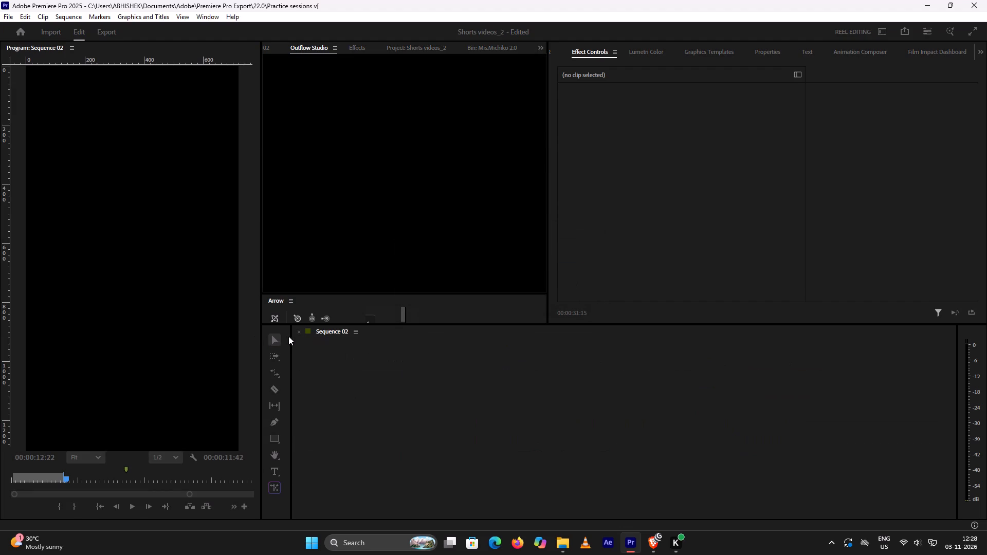
# Play back the HP Story 03 sequence from 00;00;01;09 to about 00;00;19;14, and close that sequence.
pyautogui.click(412, 364)
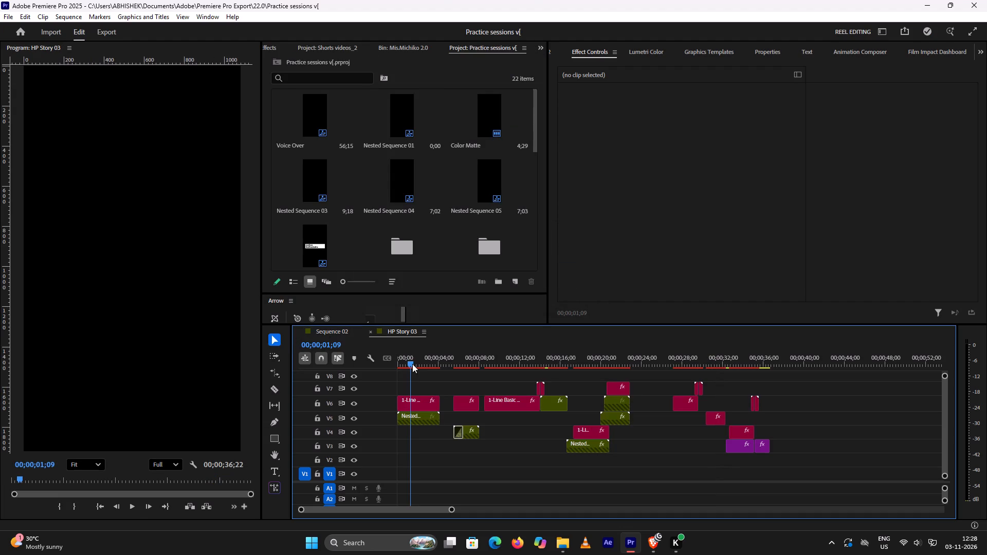
pyautogui.press('space')
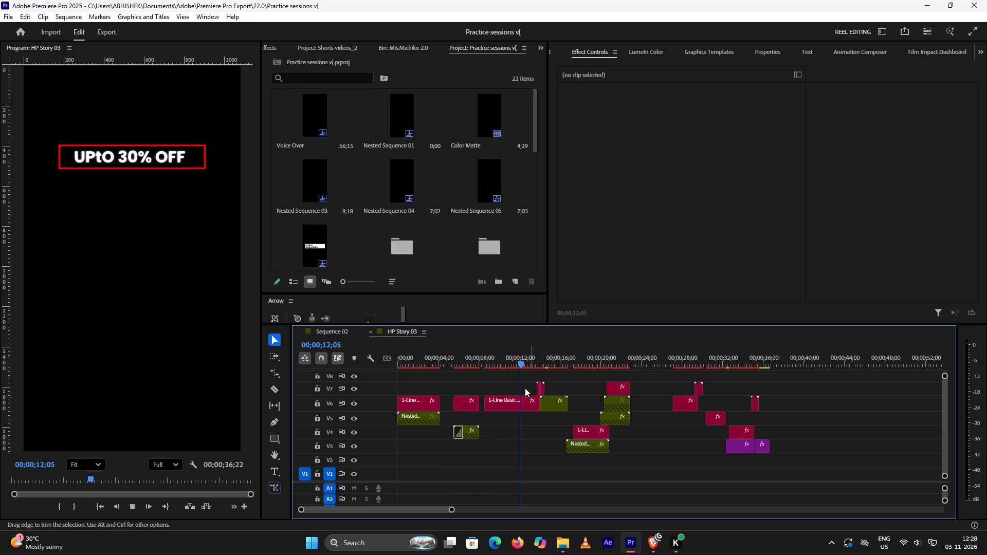
pyautogui.press('space')
pyautogui.press('space')
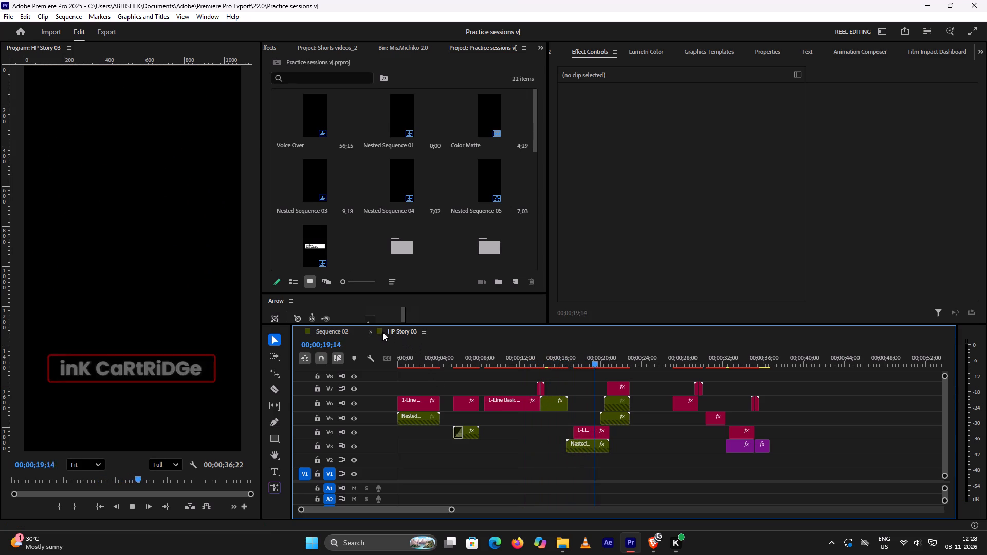
pyautogui.click(370, 330)
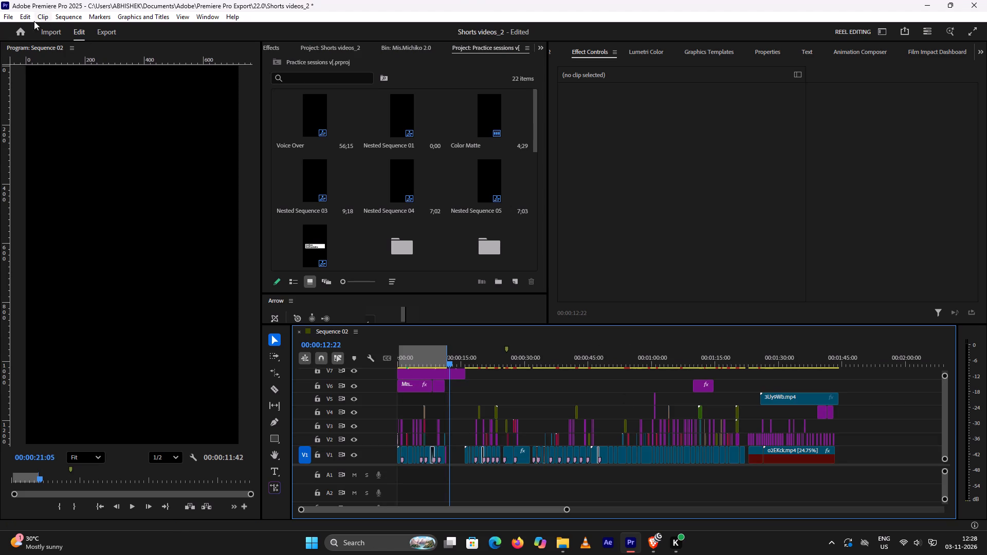
# Open the recent project Sample project 2025.
pyautogui.click(23, 33)
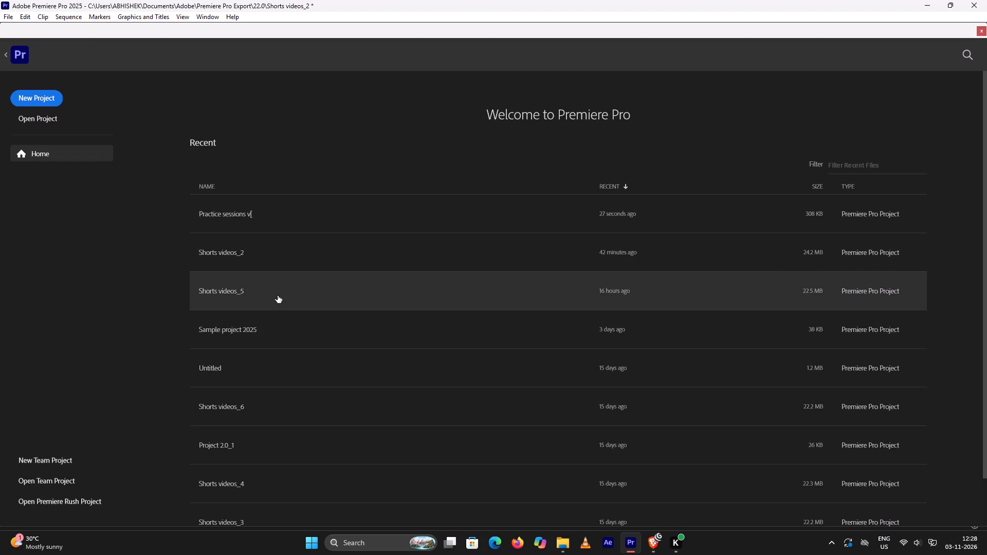
pyautogui.click(292, 329)
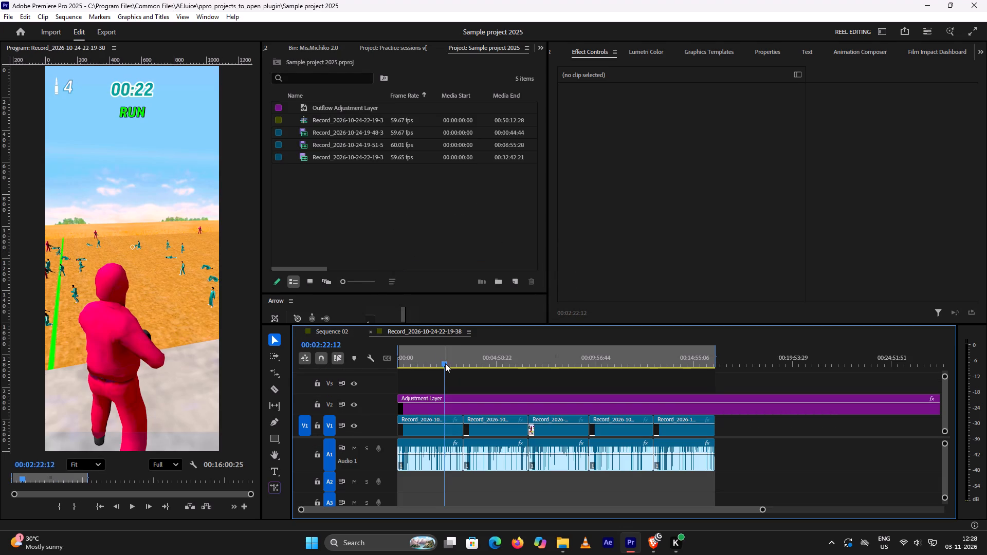
# Skim the gameplay recording sequence from 00:02:22:12 to about 00:09:03:22, and inspect the clip at that point close up.
pyautogui.moveTo(444, 365); pyautogui.dragTo(528, 362)
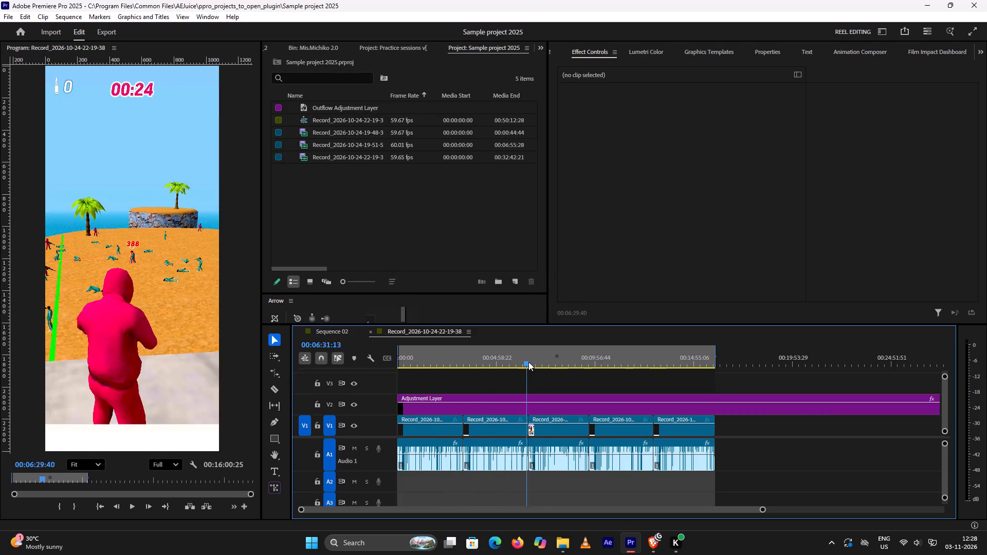
pyautogui.moveTo(528, 362); pyautogui.dragTo(578, 362)
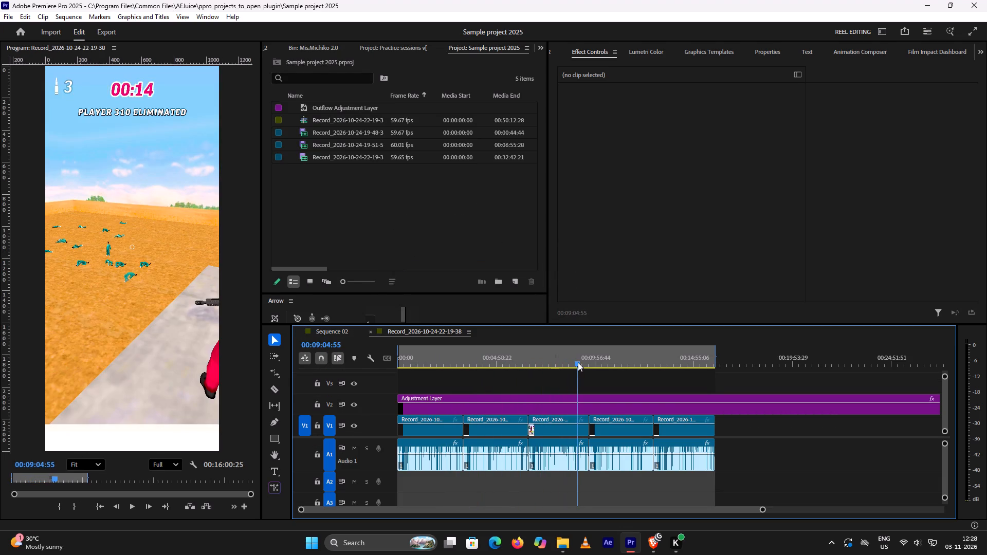
pyautogui.moveTo(578, 362); pyautogui.dragTo(577, 363)
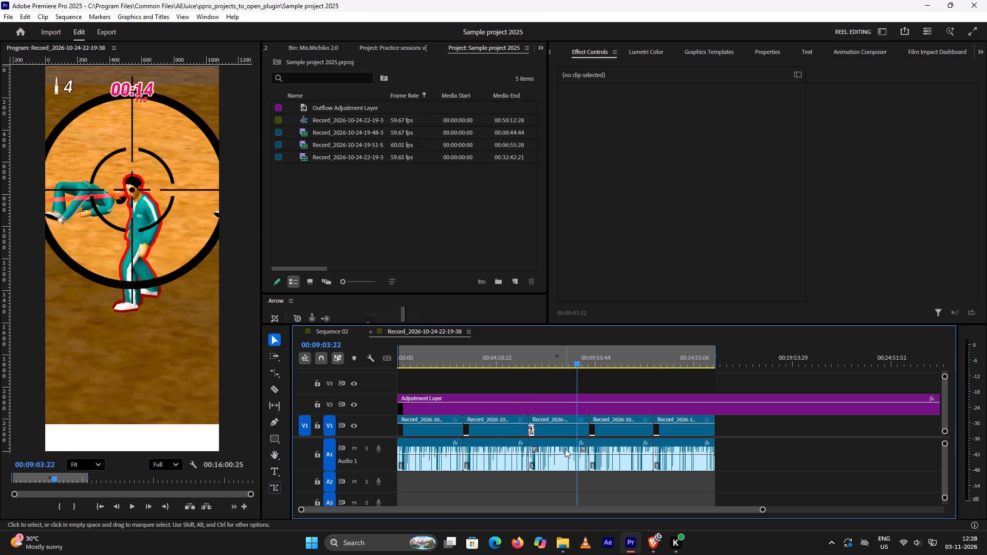
pyautogui.keyDown('alt'); pyautogui.scroll(16, 553, 450); pyautogui.keyUp('alt')
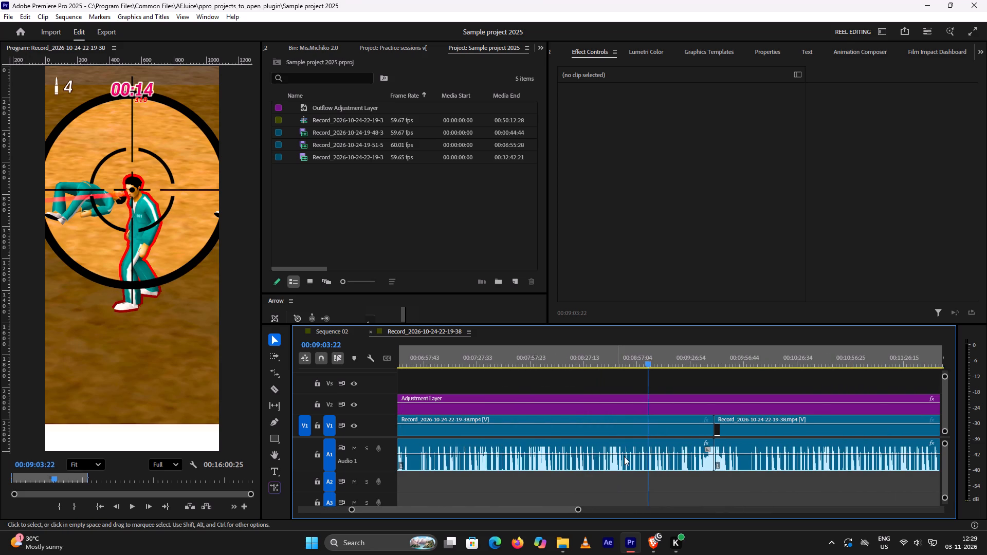
pyautogui.click(628, 448)
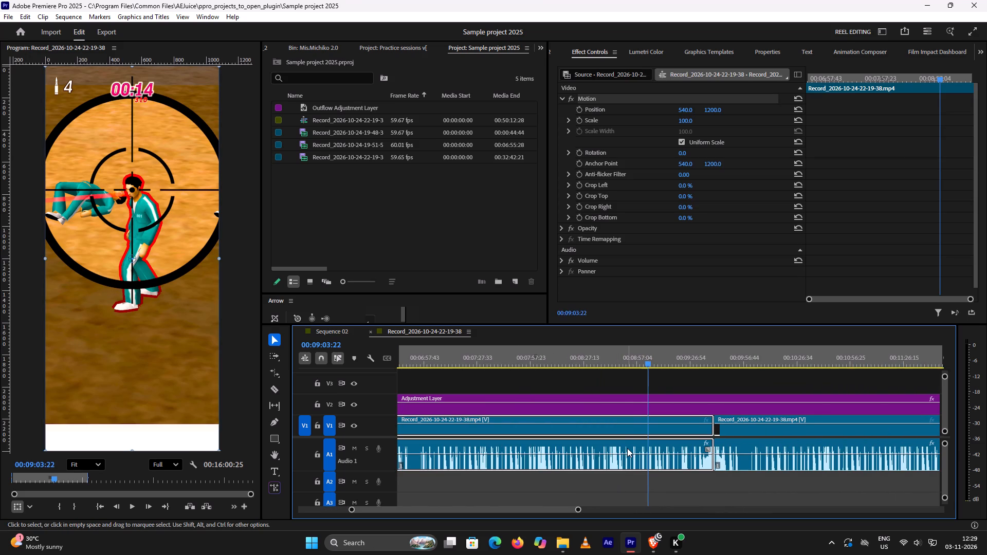
pyautogui.click(632, 432)
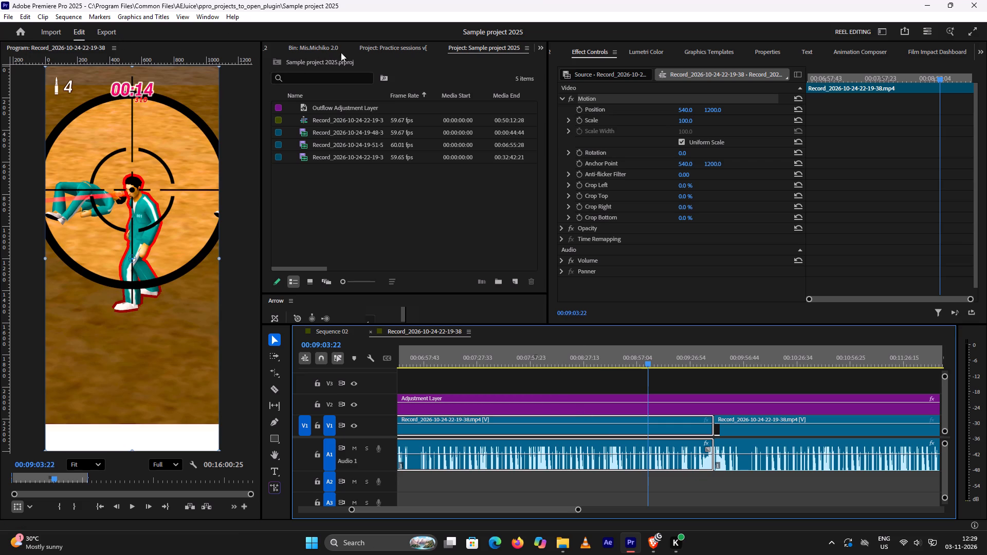
# Try Outflow Studio's fit and fill options alternately on the selected gameplay recording clip, finishing with fill.
pyautogui.scroll(4, 384, 49)
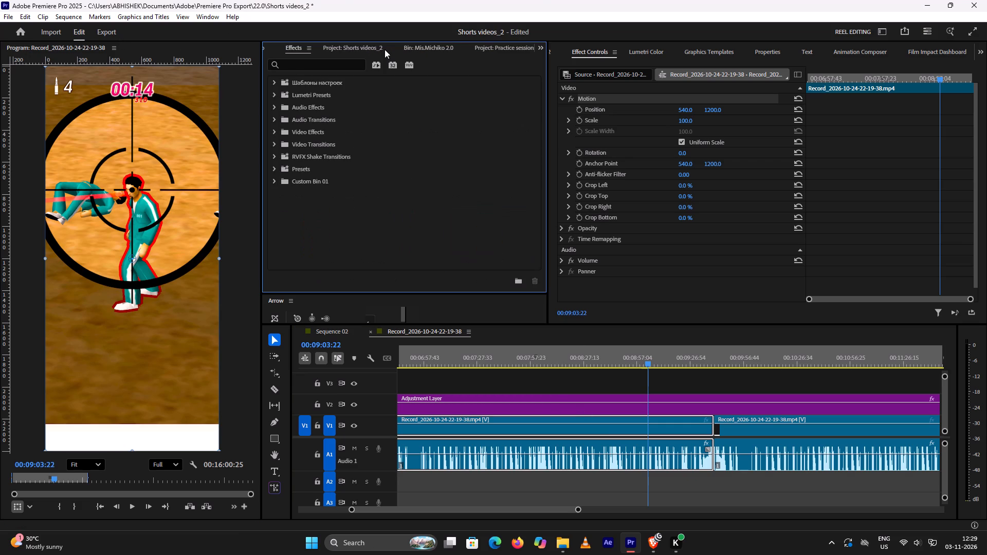
pyautogui.scroll(1, 377, 52)
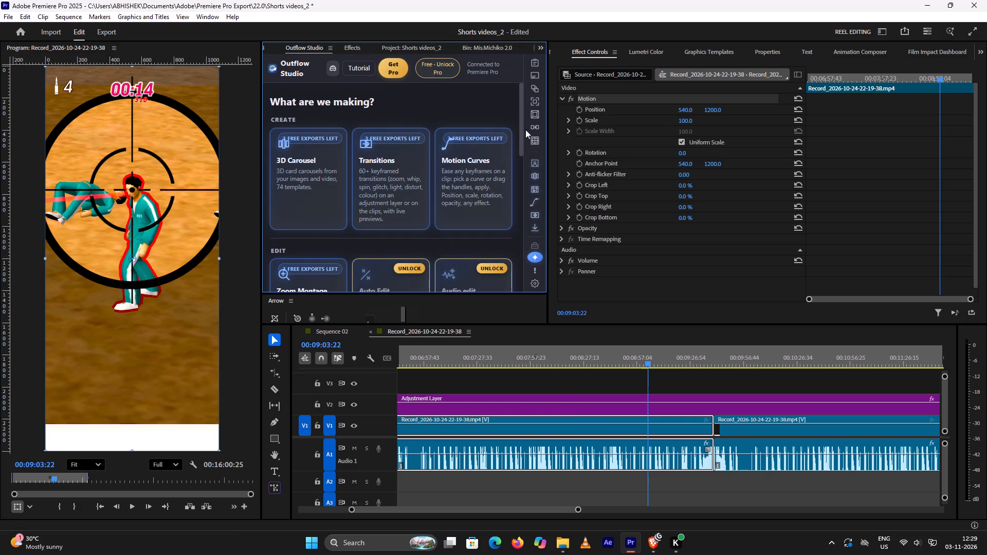
pyautogui.click(533, 116)
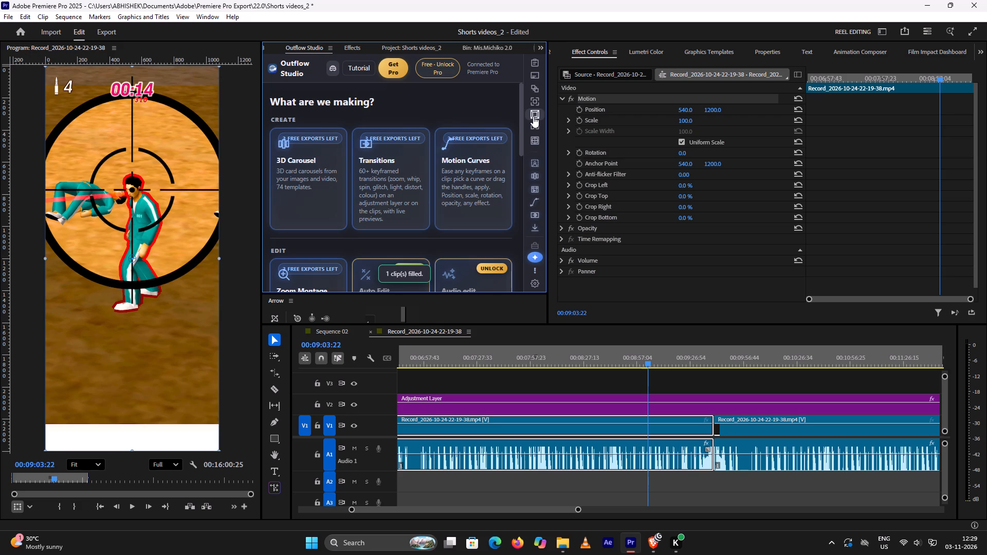
pyautogui.click(532, 103)
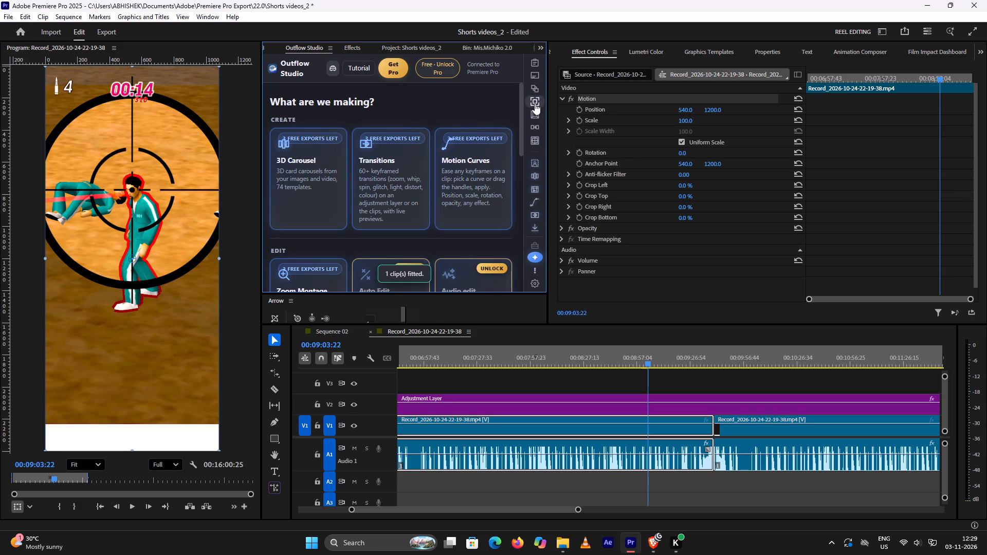
pyautogui.click(535, 103)
pyautogui.click(535, 113)
pyautogui.click(611, 429)
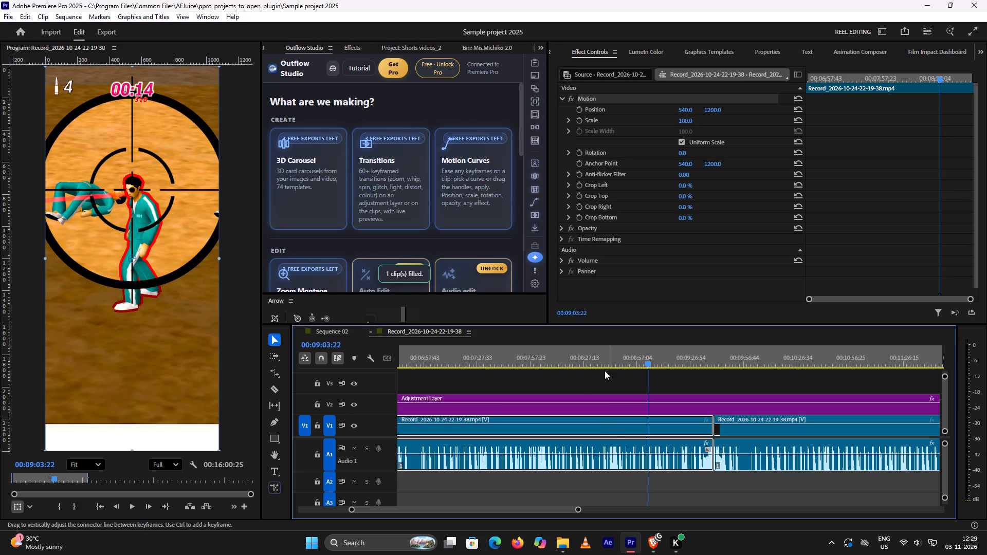
pyautogui.click(536, 117)
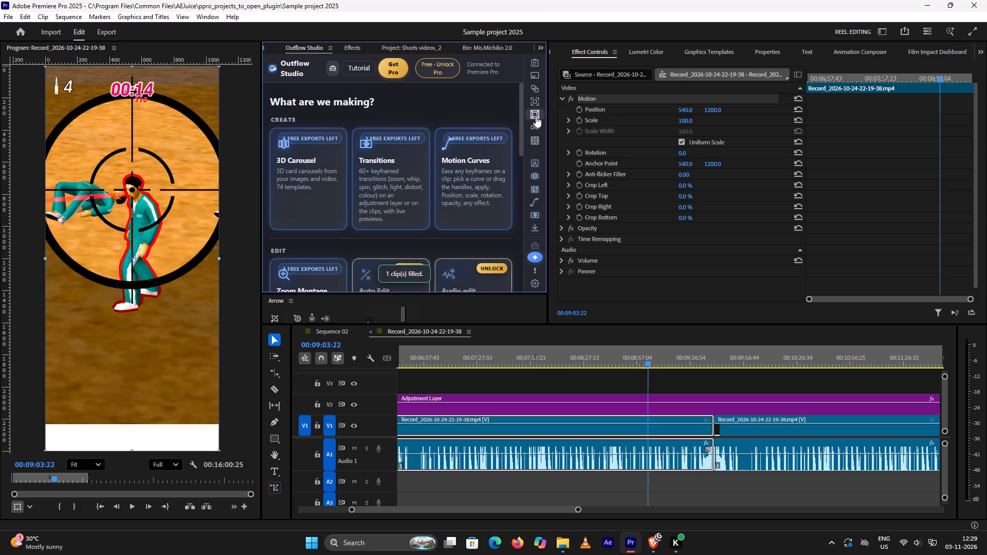
pyautogui.click(533, 102)
pyautogui.click(97, 466)
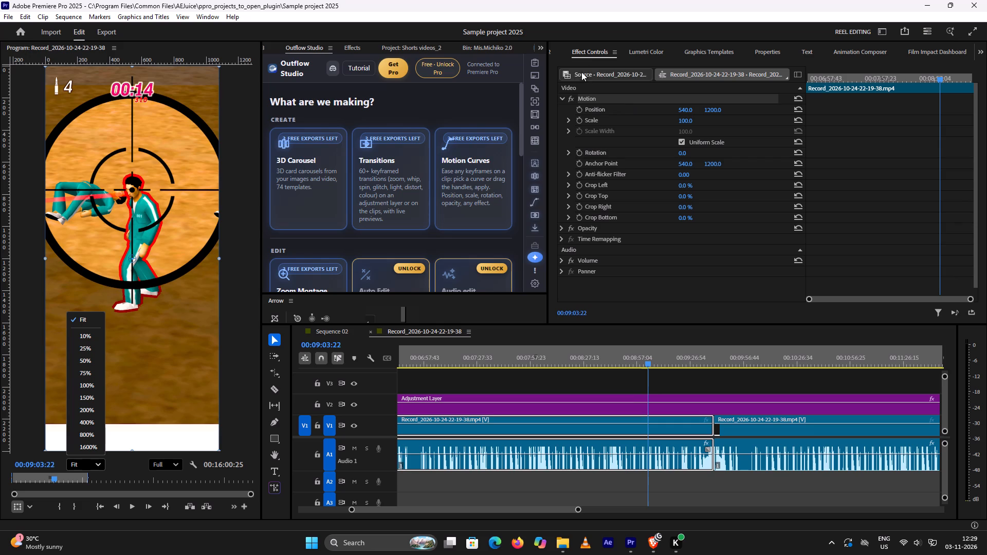
pyautogui.click(300, 47)
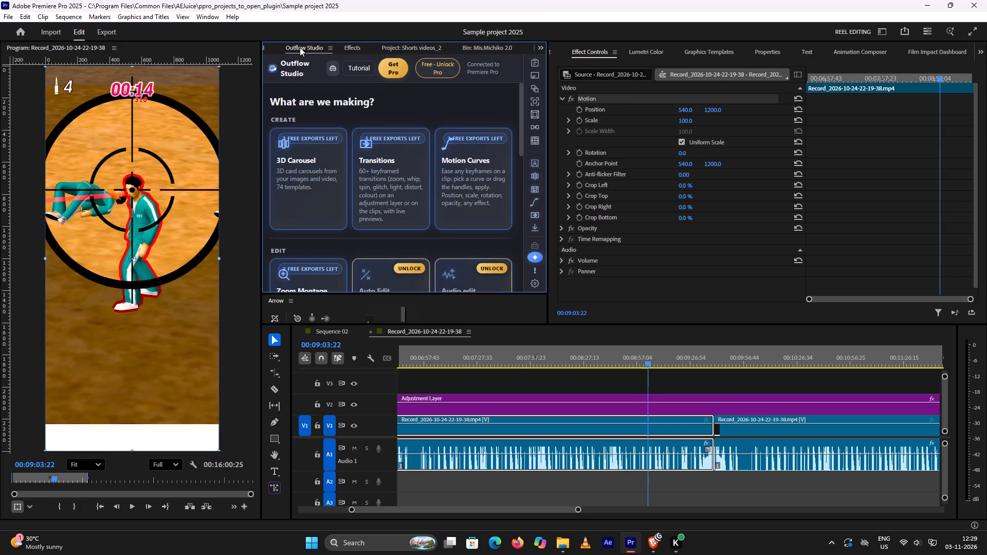
pyautogui.click(537, 101)
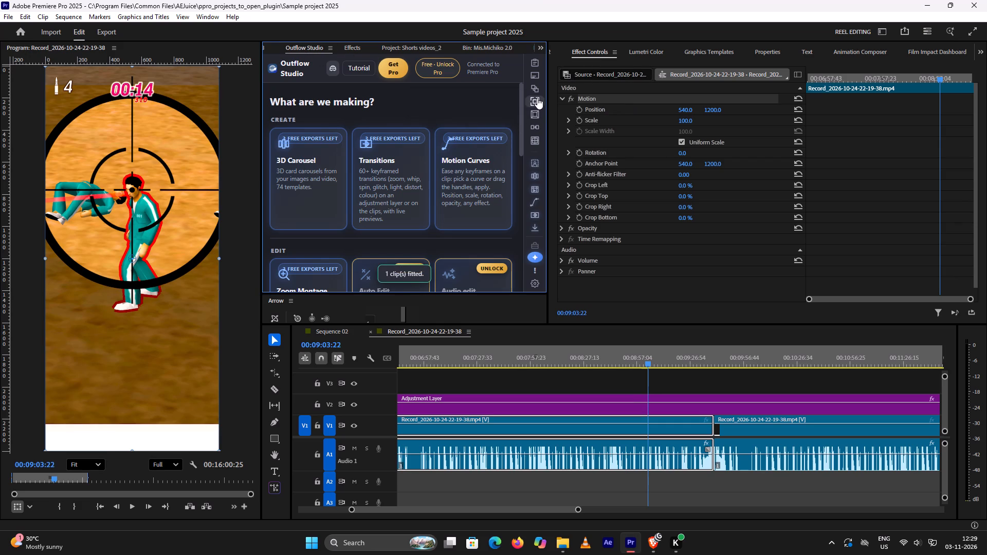
pyautogui.click(536, 115)
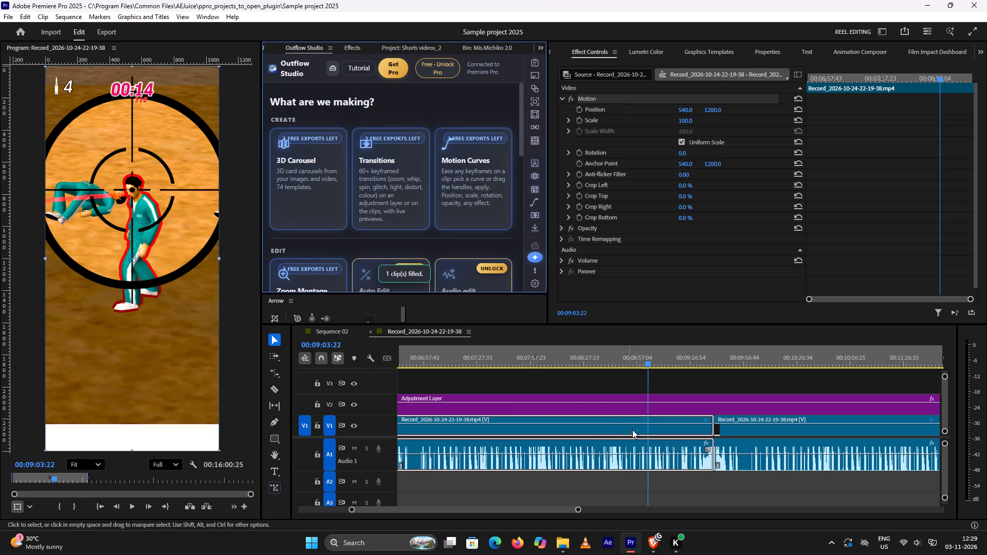
# Skim the gameplay recording back to its start, play it to about 00:00:12:51, and deselect the clip.
pyautogui.keyDown('alt'); pyautogui.scroll(-11, 640, 439); pyautogui.keyUp('alt')
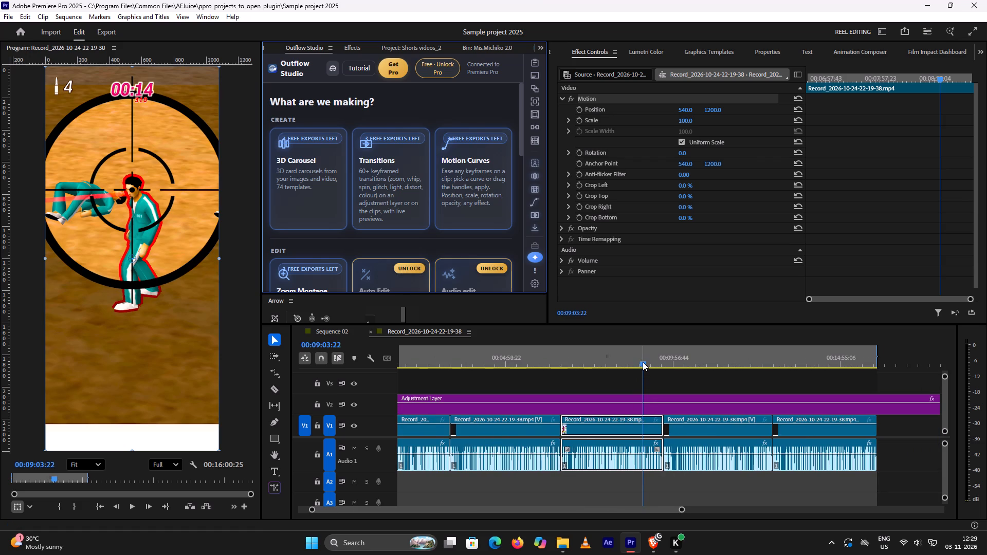
pyautogui.moveTo(643, 362); pyautogui.dragTo(533, 381)
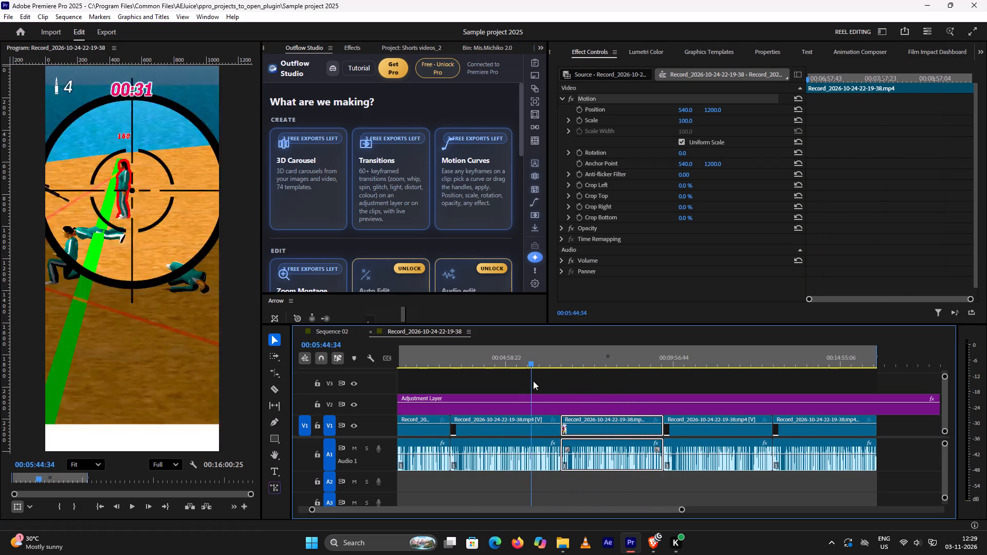
pyautogui.moveTo(533, 381); pyautogui.dragTo(394, 393)
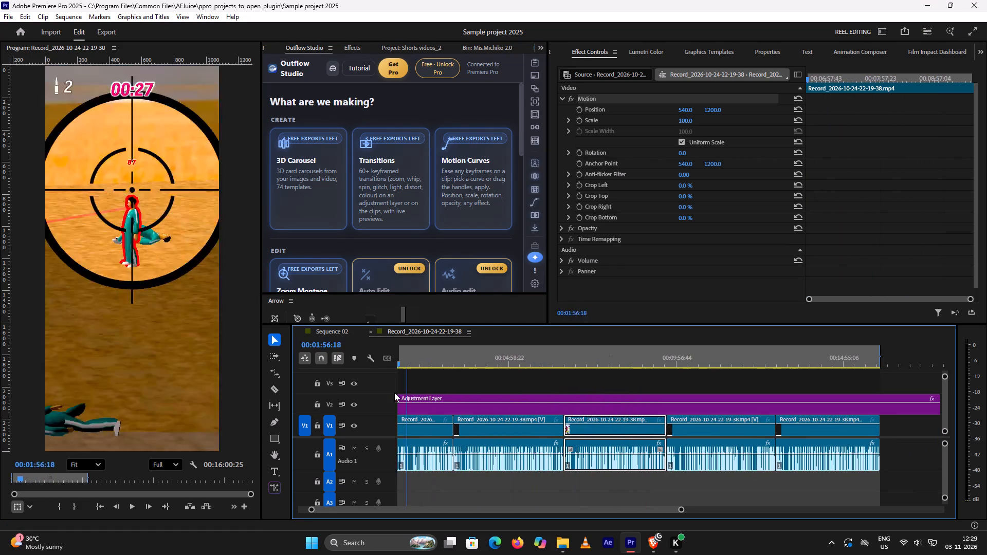
pyautogui.moveTo(394, 393); pyautogui.dragTo(345, 393)
pyautogui.press('space')
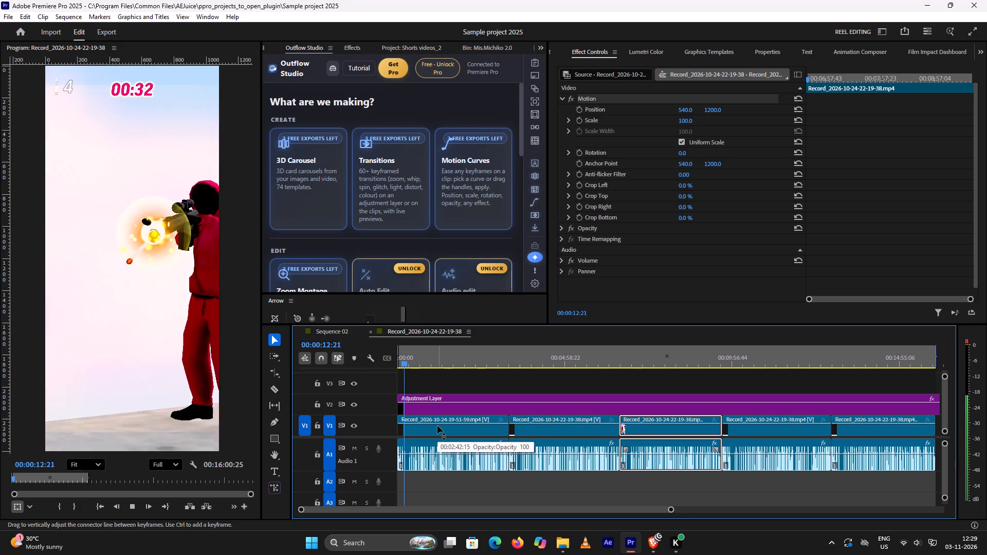
pyautogui.press('space')
pyautogui.press('Escape')
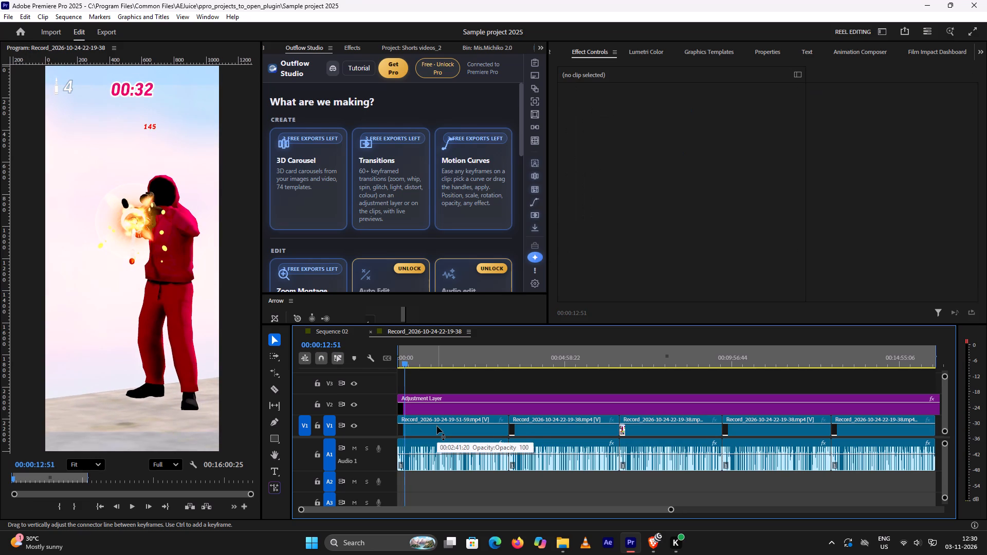
pyautogui.press('Escape')
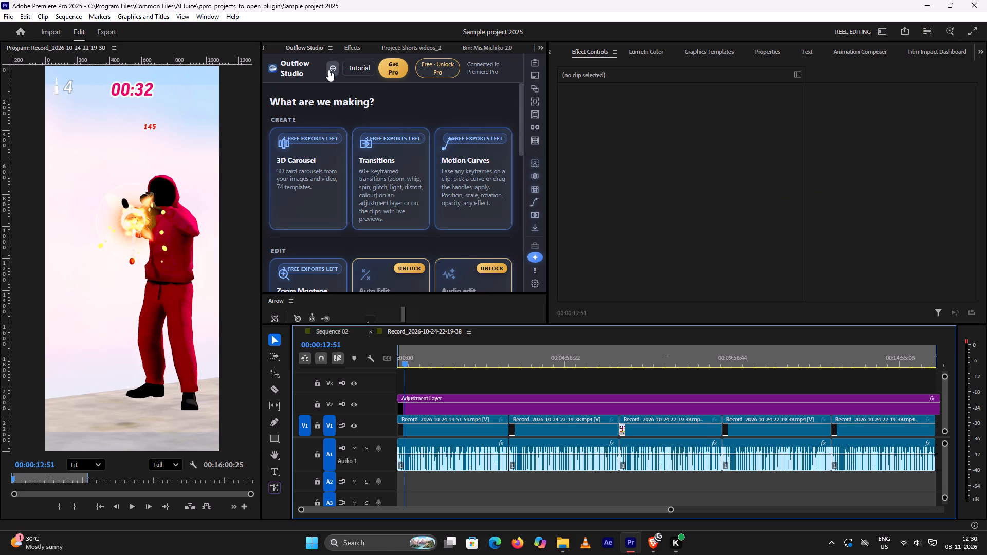
# Open the recent project Untitled.
pyautogui.click(24, 32)
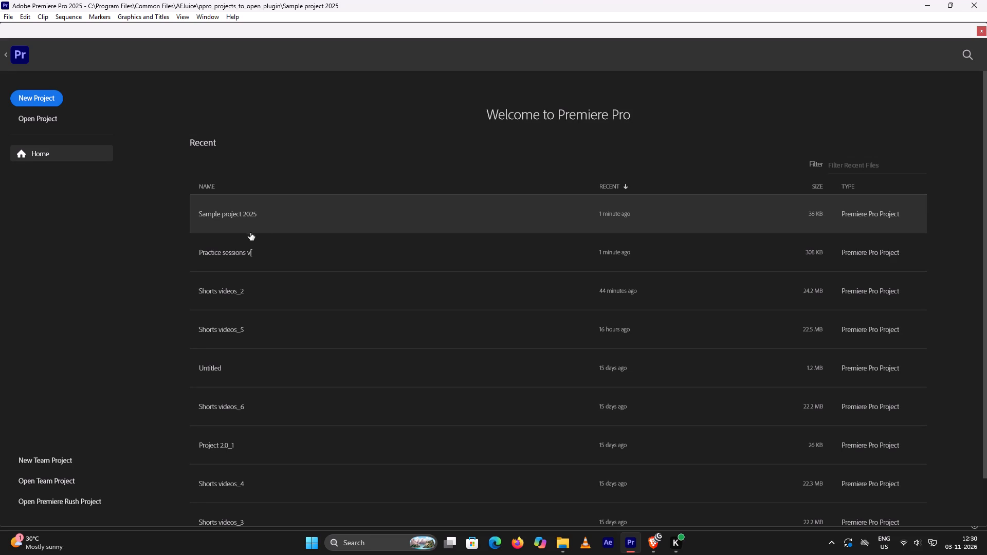
pyautogui.click(243, 363)
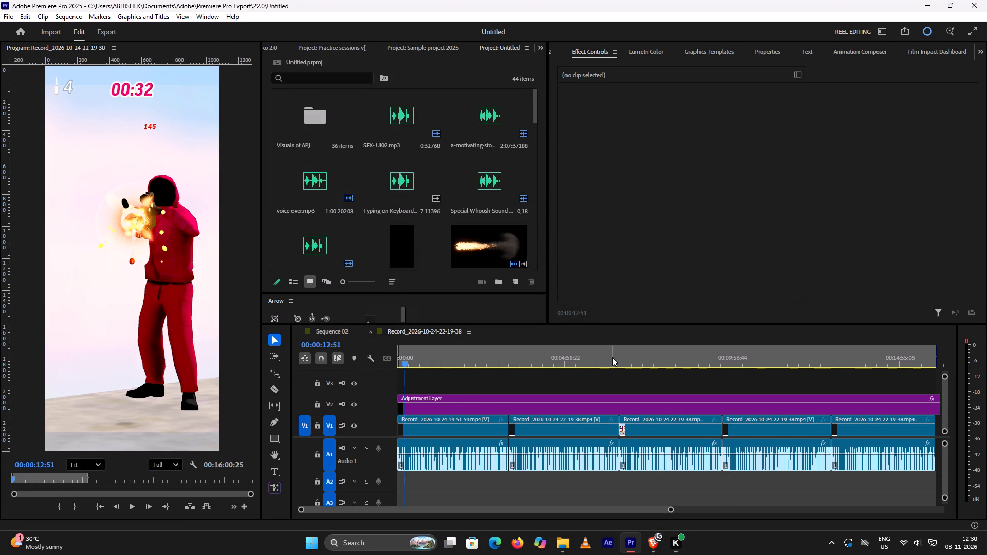
# Skim the first group of gameplay clips around 00:04:39:36 and 00:04:09:21, ending at the sequence start.
pyautogui.click(518, 363)
pyautogui.moveTo(518, 363); pyautogui.dragTo(549, 374)
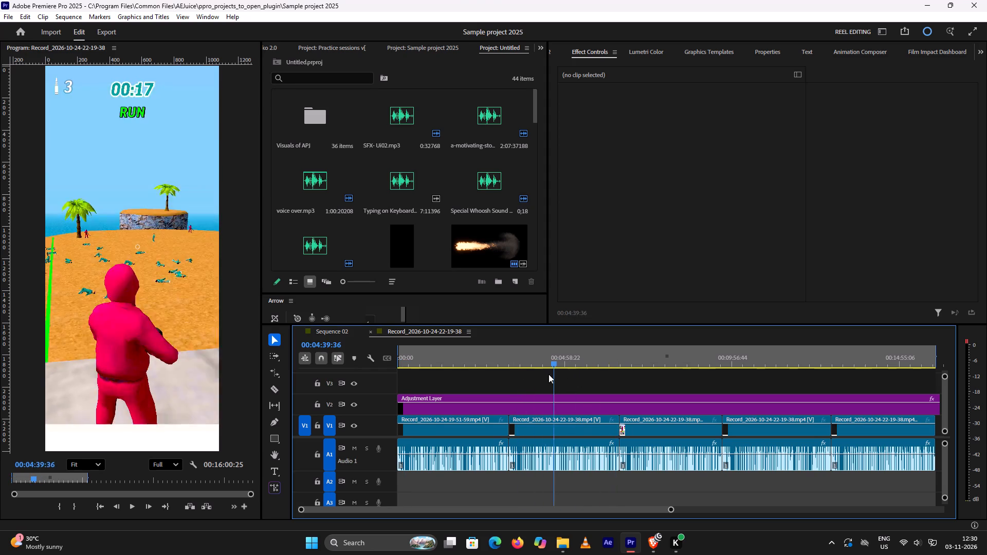
pyautogui.moveTo(549, 374); pyautogui.dragTo(538, 374)
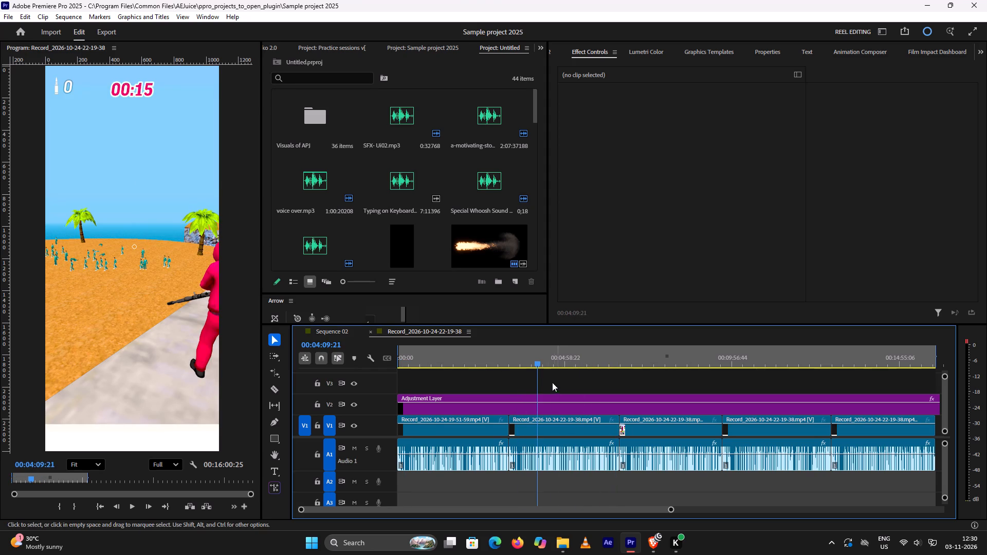
pyautogui.moveTo(538, 368); pyautogui.dragTo(490, 364)
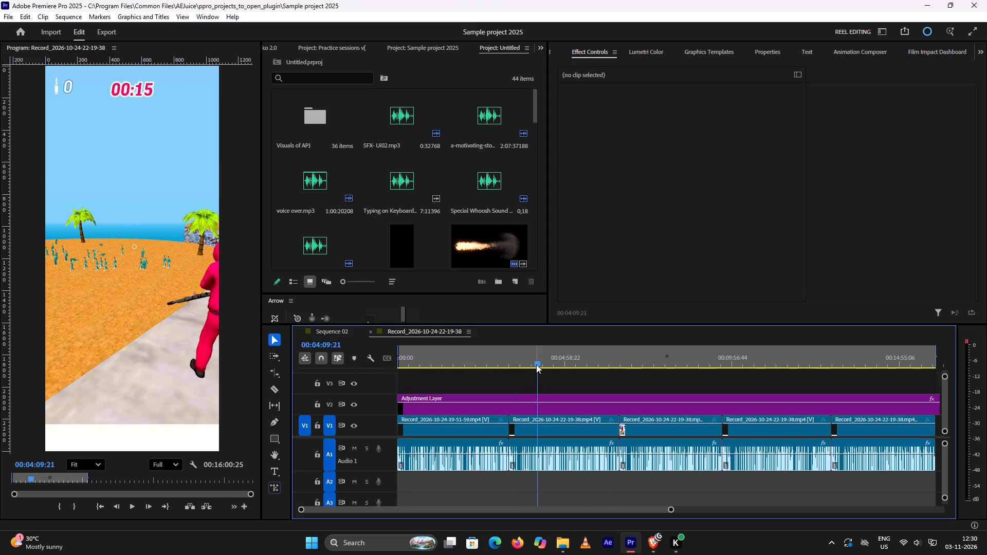
pyautogui.moveTo(537, 364); pyautogui.dragTo(386, 363)
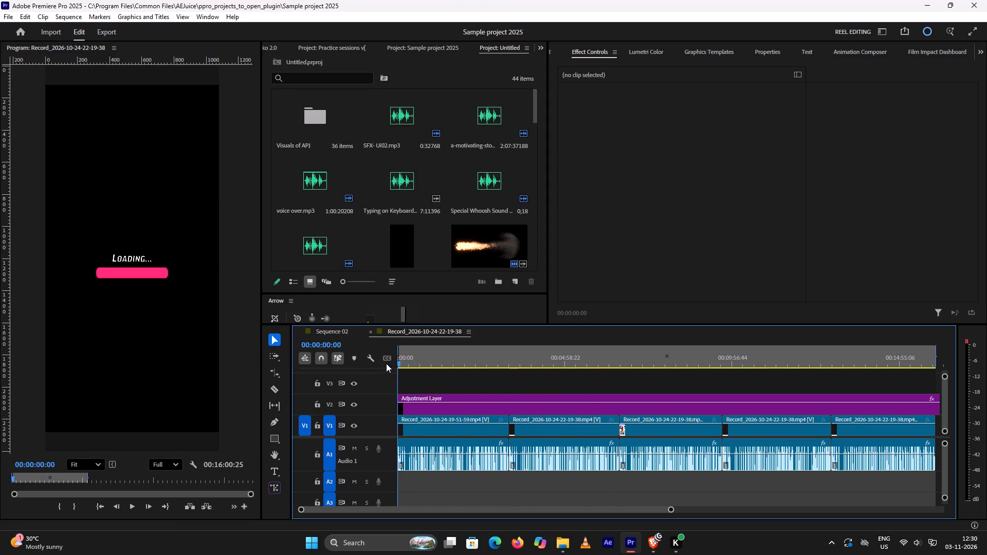
pyautogui.moveTo(386, 363); pyautogui.dragTo(368, 361)
# Preview the second group of gameplay clips from 00:32:59:45, and again from about 00:34:05 to 00:34:09:48.
pyautogui.keyDown('alt'); pyautogui.scroll(-16, 504, 392); pyautogui.keyUp('alt')
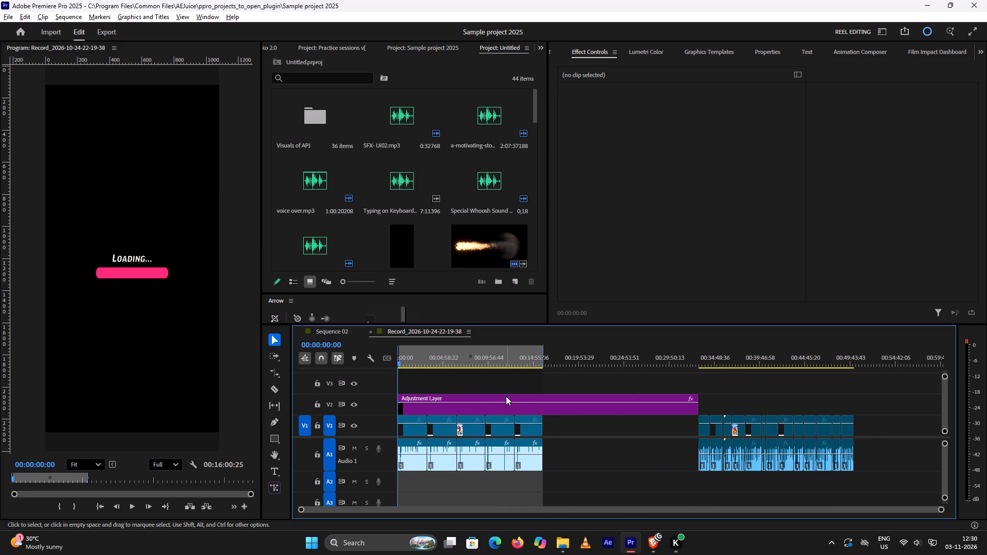
pyautogui.click(699, 360)
pyautogui.press('space')
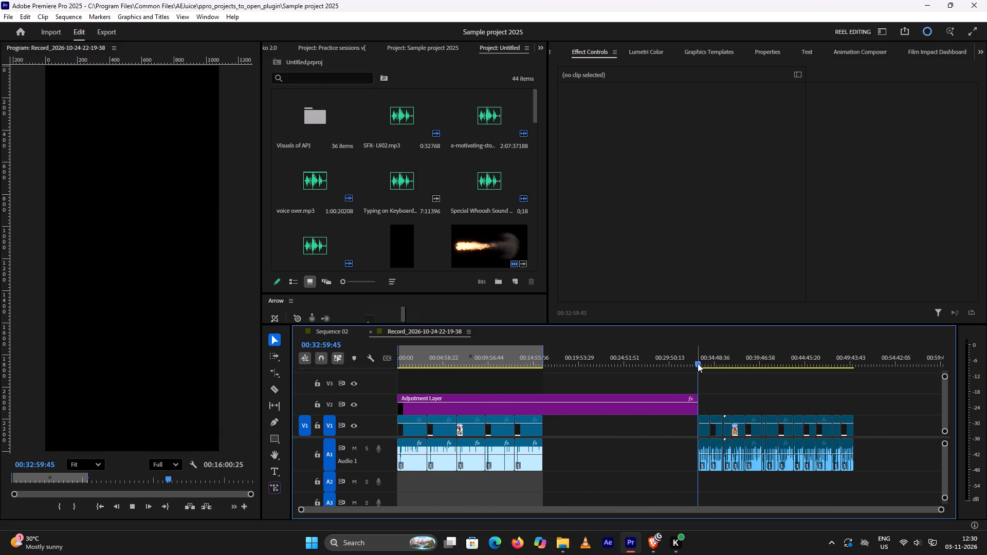
pyautogui.click(709, 357)
pyautogui.press('space')
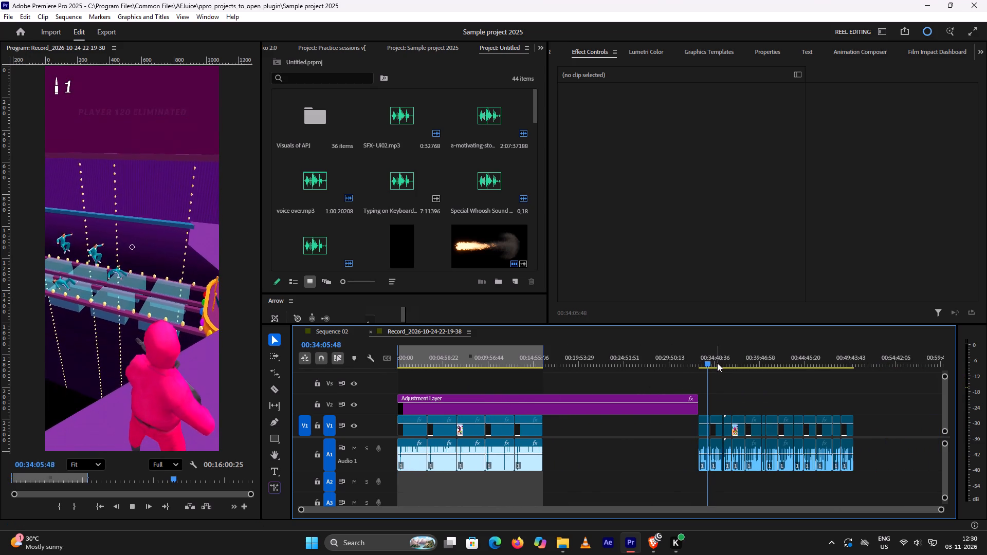
pyautogui.press('space')
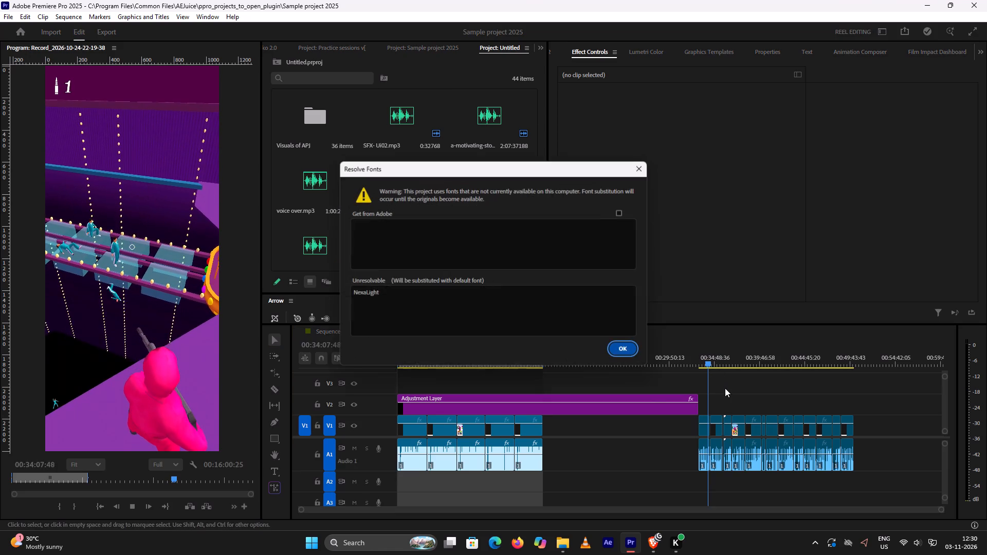
pyautogui.scroll(3, 725, 388)
pyautogui.keyDown('alt'); pyautogui.scroll(10, 741, 381); pyautogui.keyUp('alt')
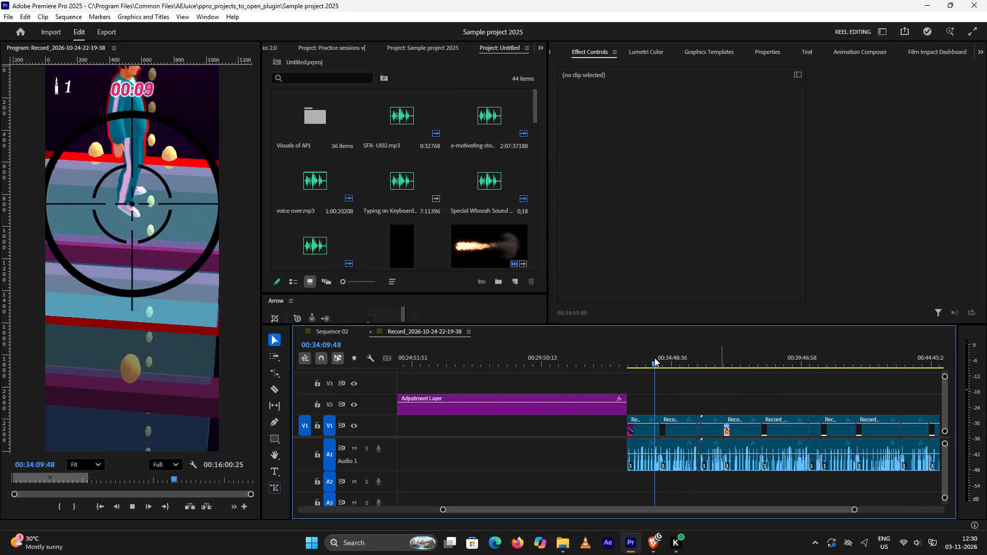
pyautogui.press('space')
# Play the start of the second clip group to about 00:33:08:23 and look over its remaining clips.
pyautogui.click(629, 355)
pyautogui.press('space')
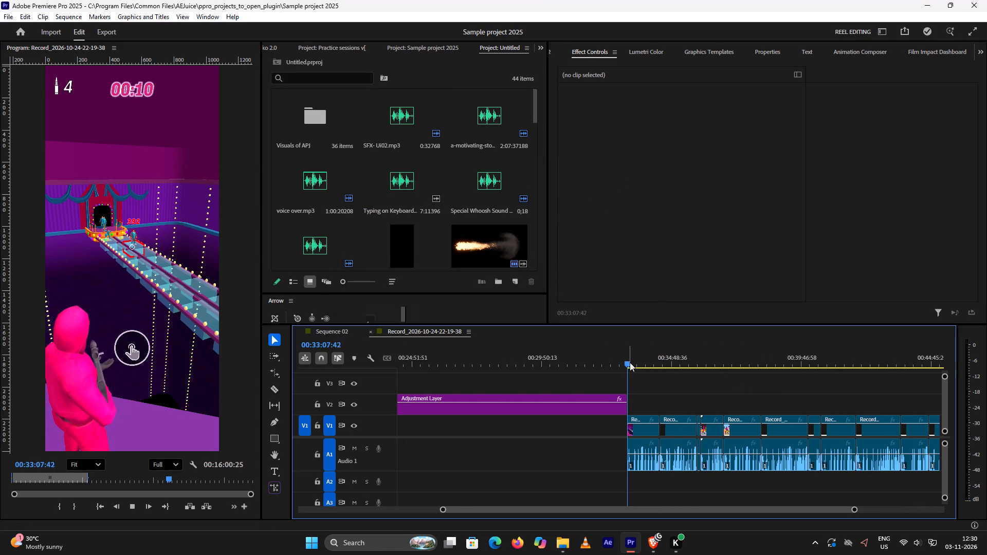
pyautogui.press('space')
pyautogui.keyDown('alt'); pyautogui.scroll(-3, 707, 393); pyautogui.keyUp('alt')
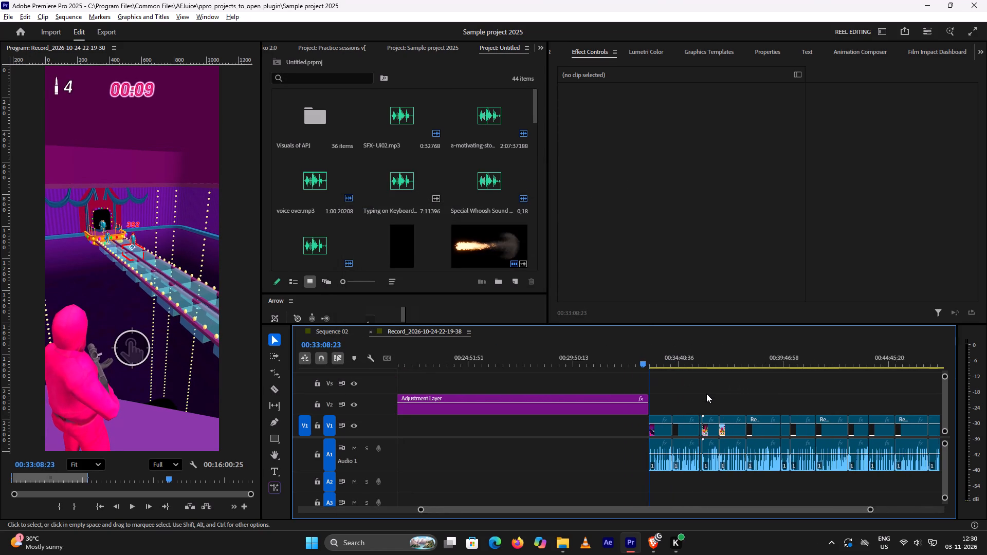